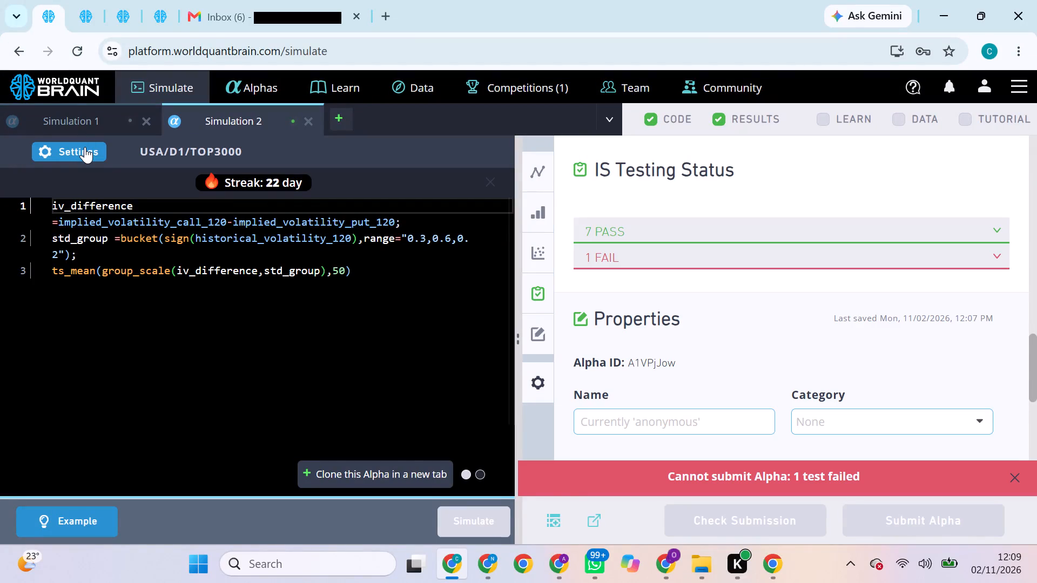
Set Simulation 2's neutralization to Industry, apply the settings, and rerun the iv_difference alpha simulation.
click(85, 147)
click(231, 390)
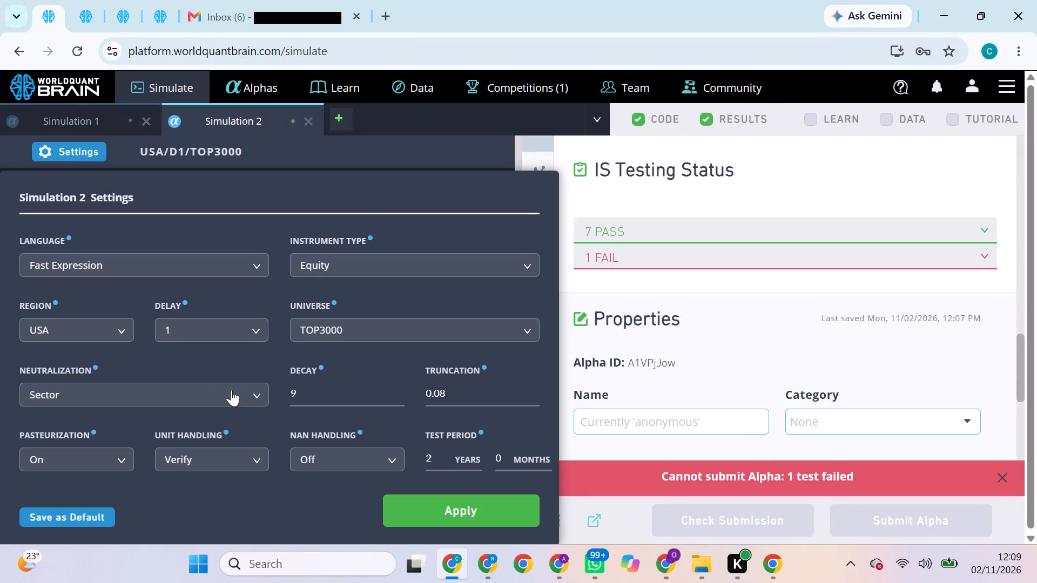
click(206, 493)
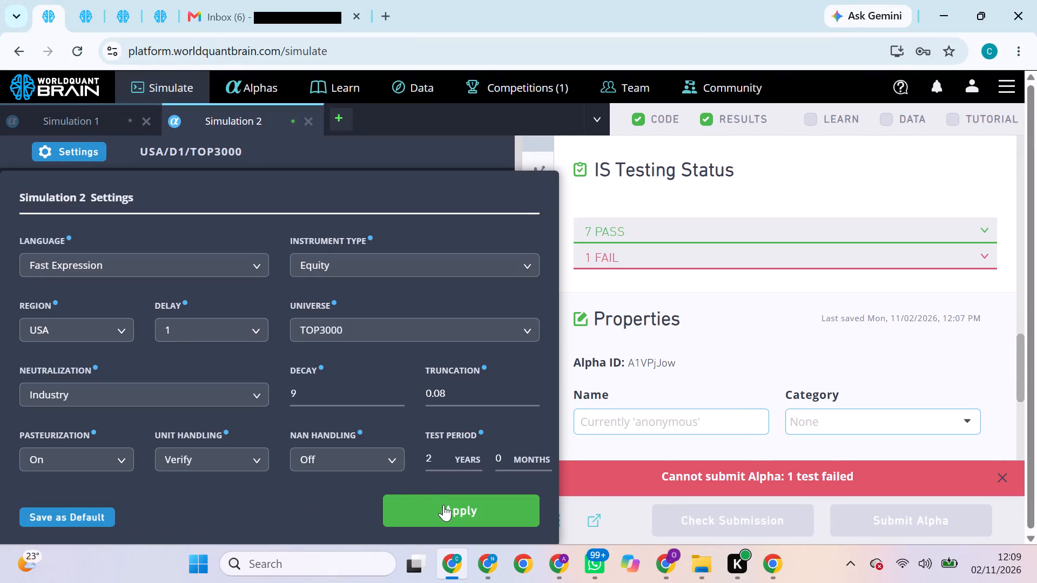
click(443, 505)
click(480, 523)
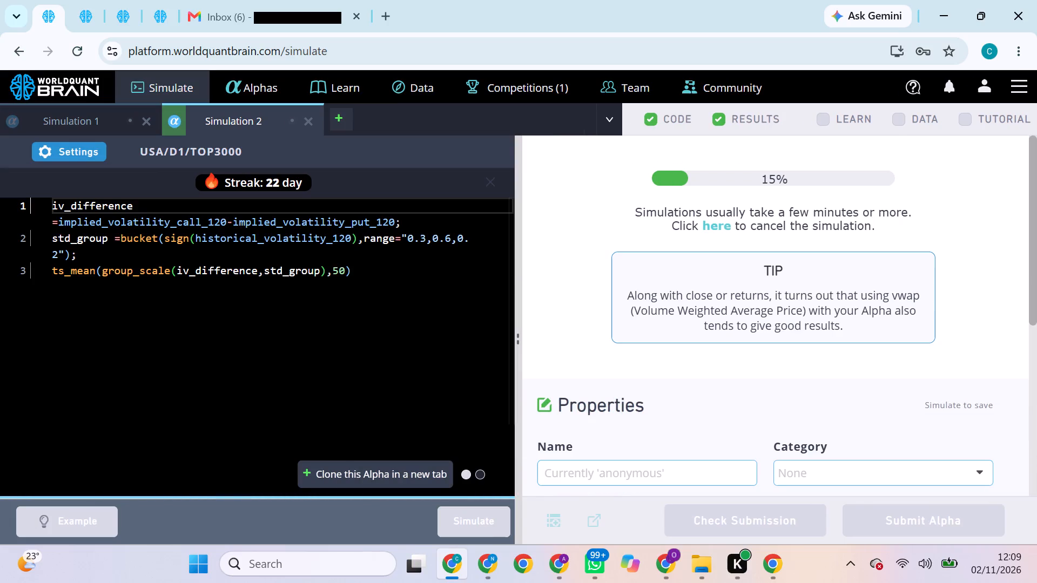
In the second browser tab, show the test period for the implied-volatility ratio alpha and try to submit it.
click(86, 17)
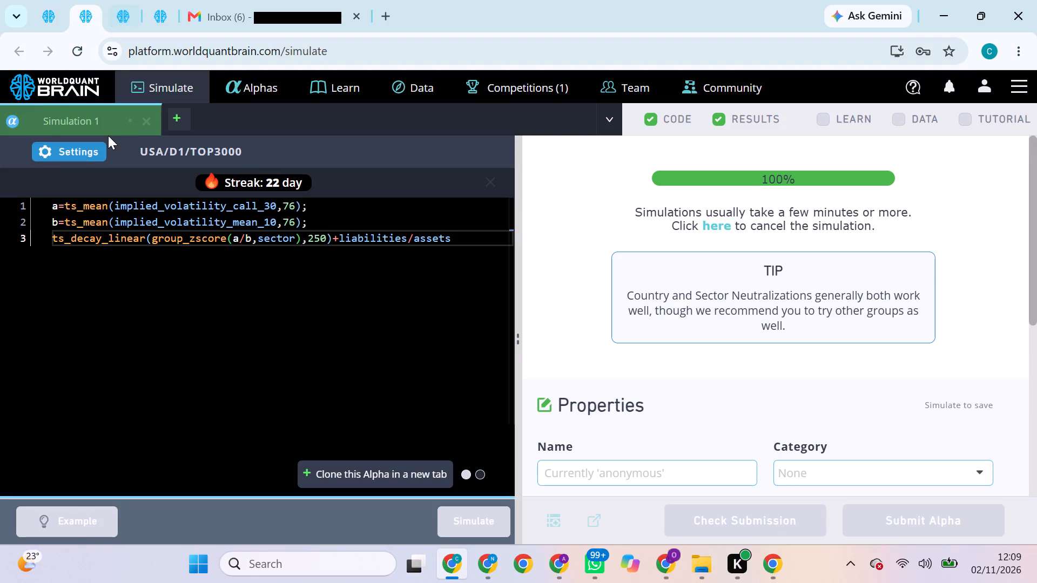
click(95, 151)
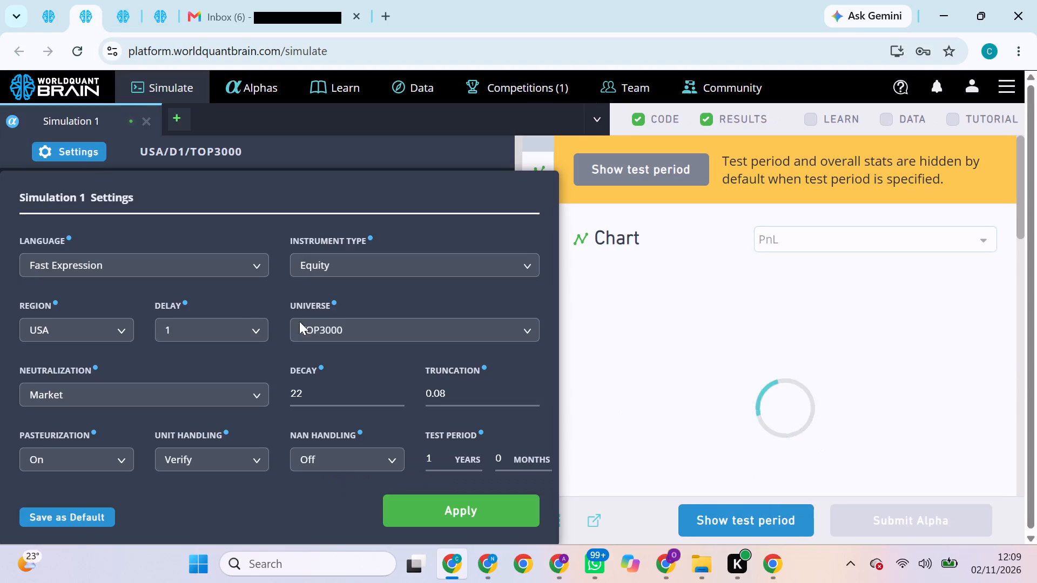
click(691, 518)
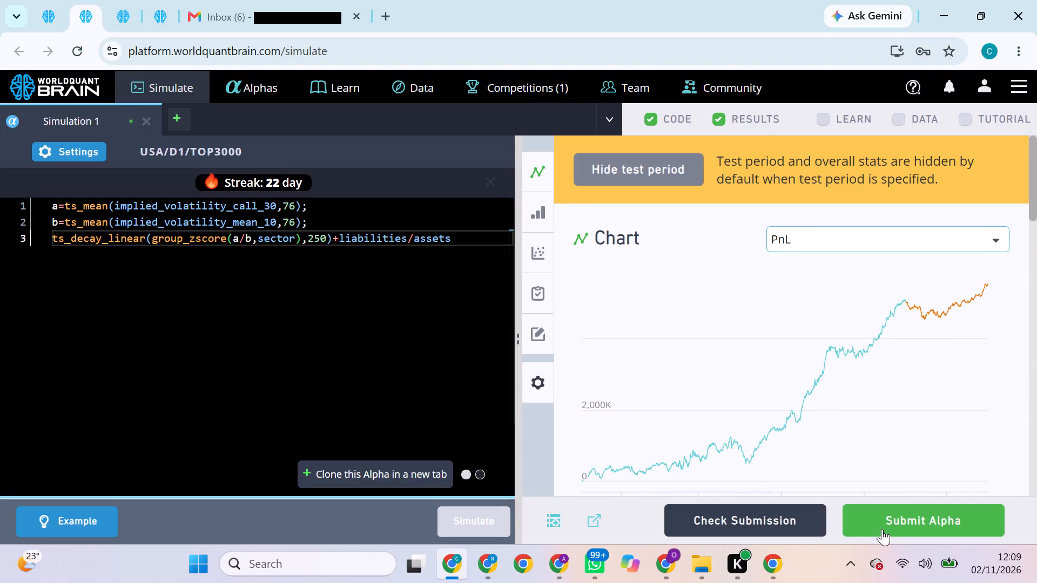
click(882, 529)
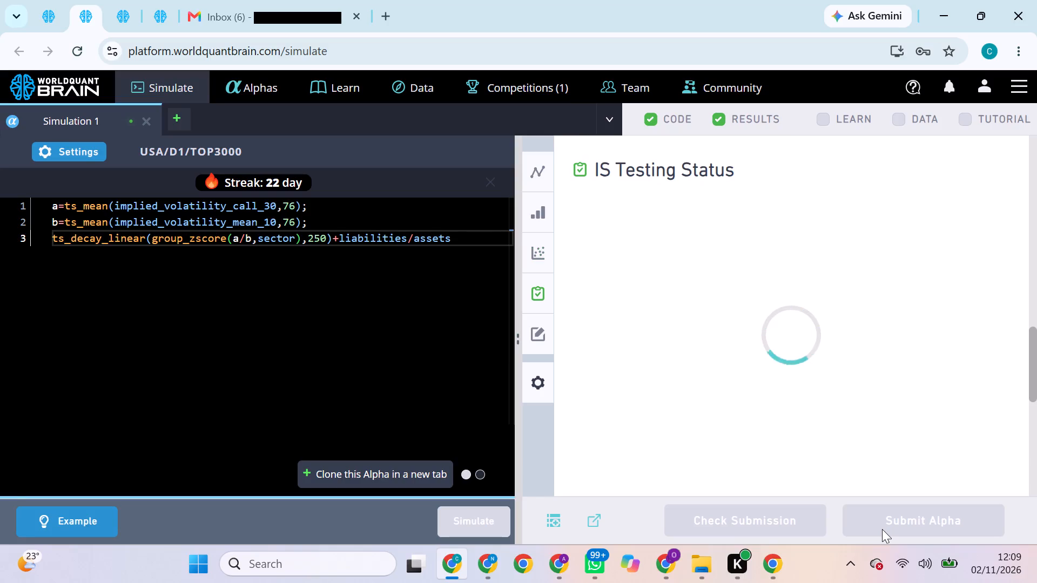
Set the implied-volatility ratio alpha's neutralization to Sector, apply the settings, and rerun the simulation.
click(73, 156)
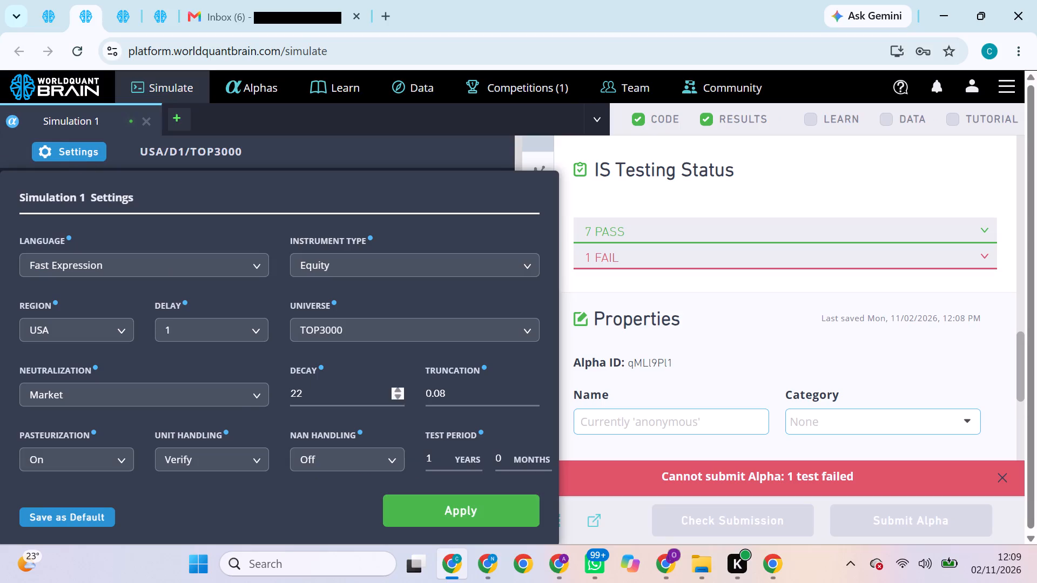
click(232, 397)
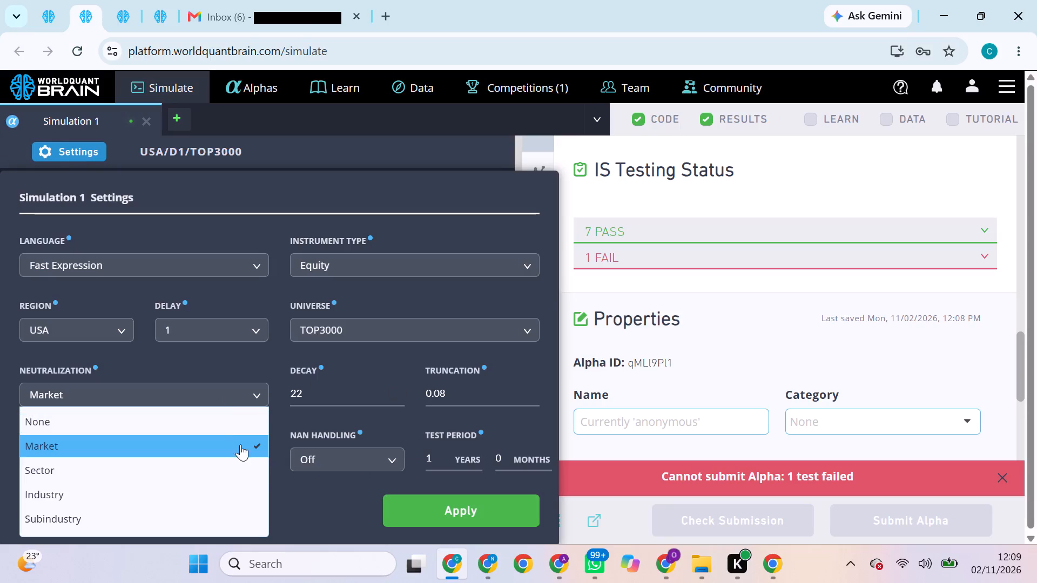
click(225, 474)
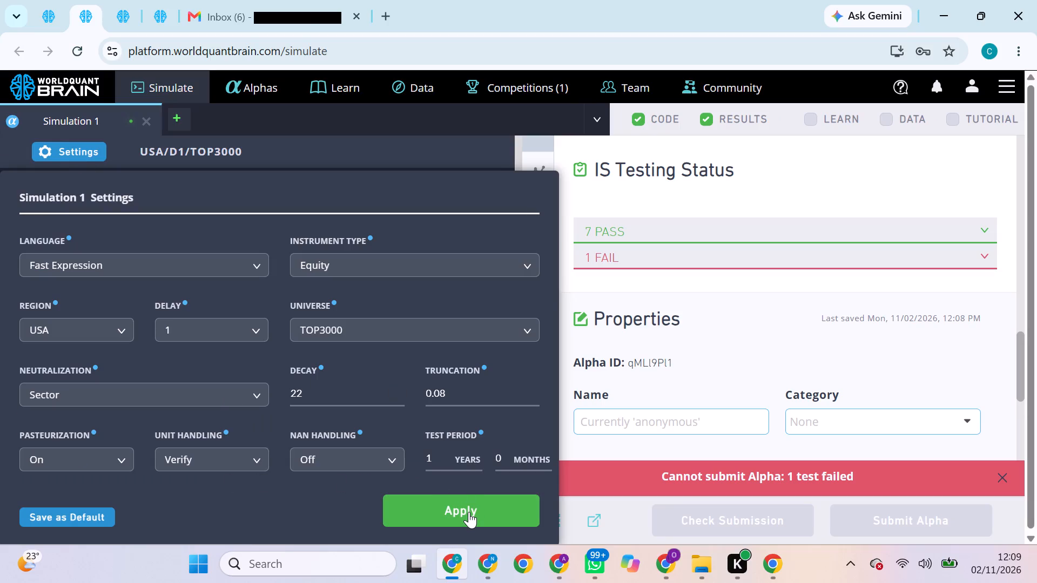
click(469, 512)
click(481, 523)
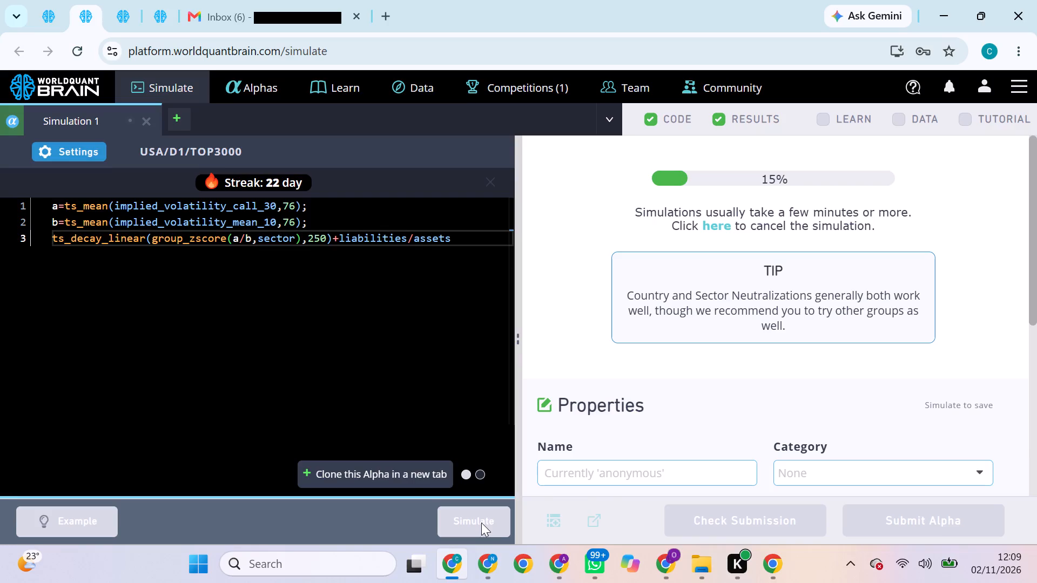
In the third browser tab's simulation, set neutralization to Market, decay to 21 and truncation to 0.07, and run it.
click(122, 17)
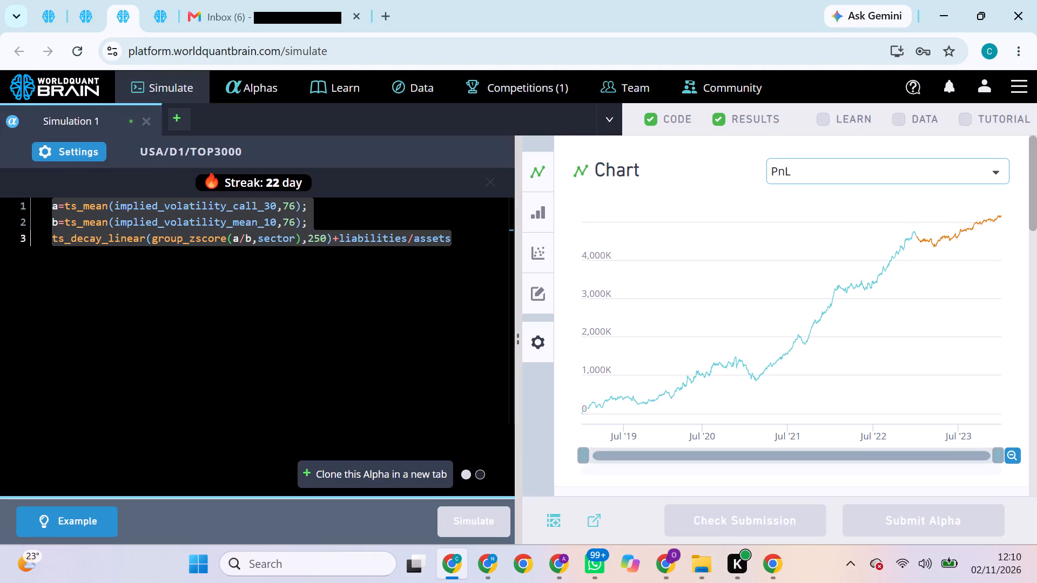
click(75, 151)
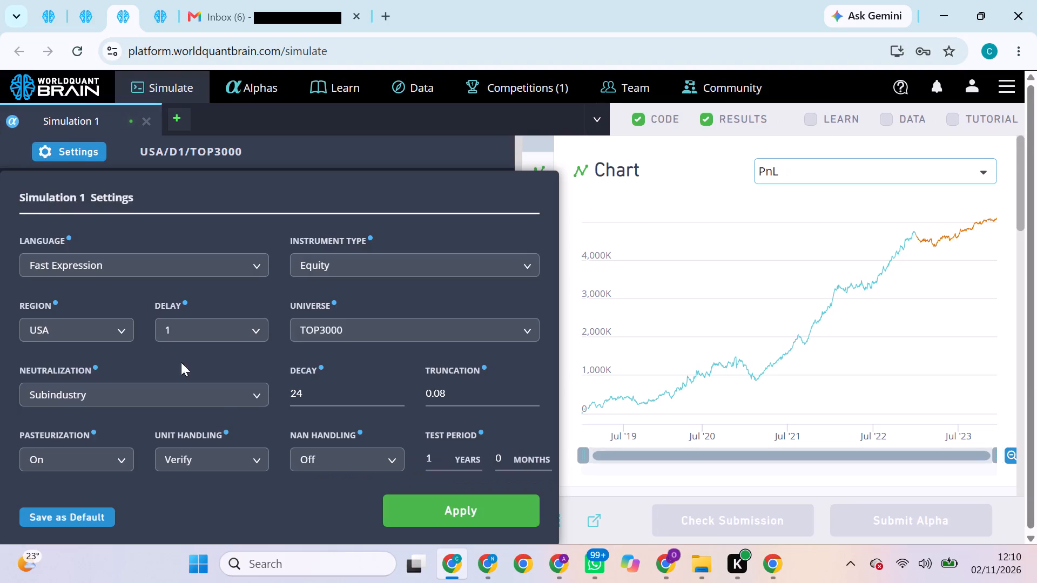
double_click(216, 400)
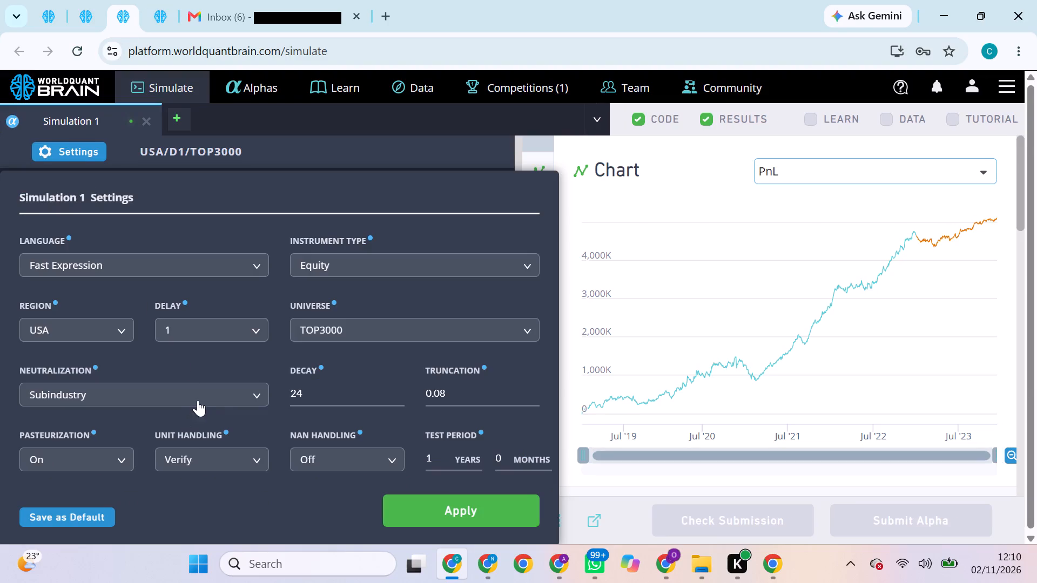
click(198, 400)
click(144, 446)
double_click(300, 385)
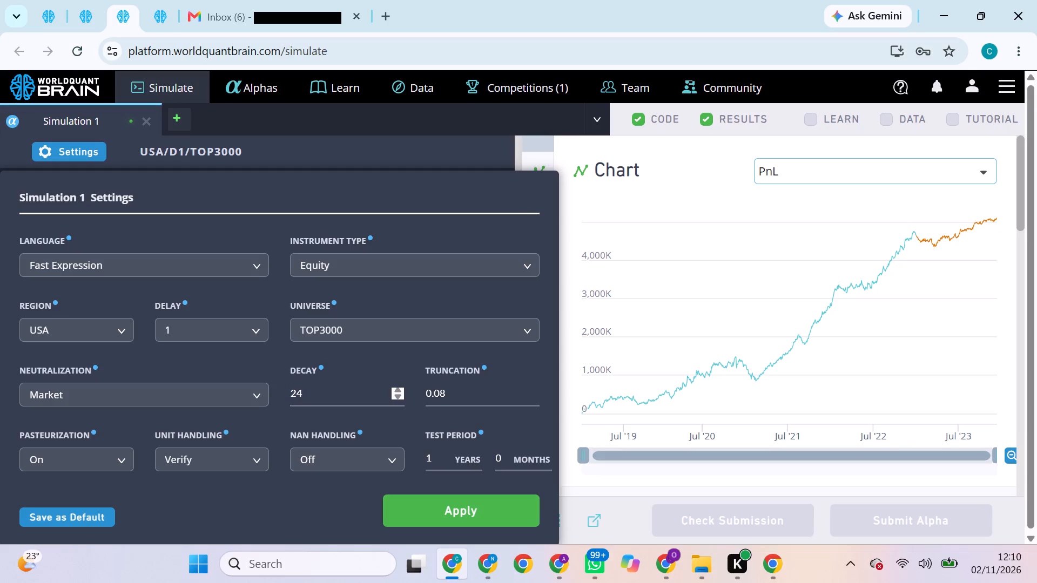
key(BackSpace)
key(BackSpace)
text(21)
click(467, 395)
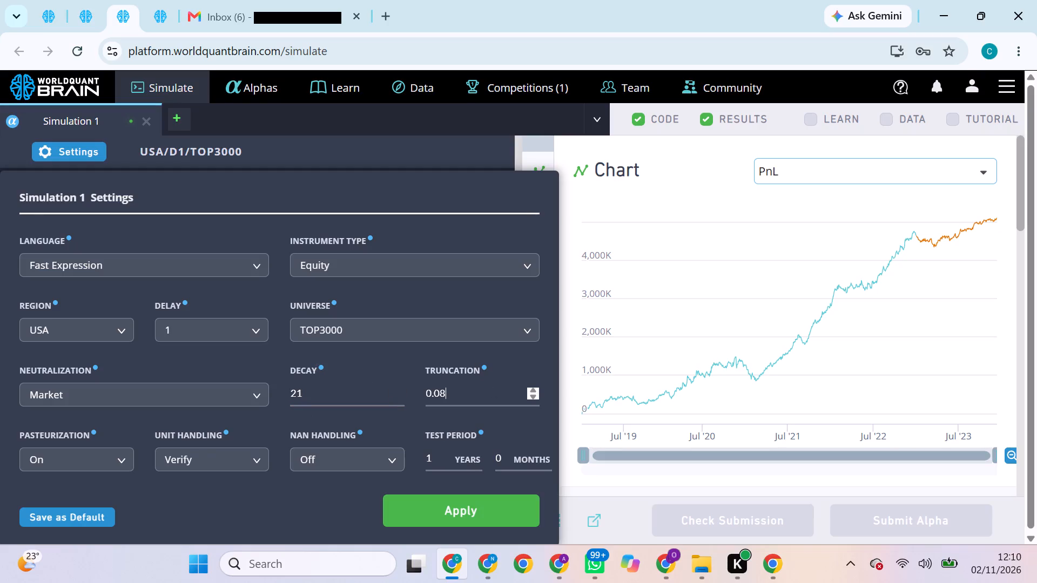
key(BackSpace)
key(7)
click(476, 507)
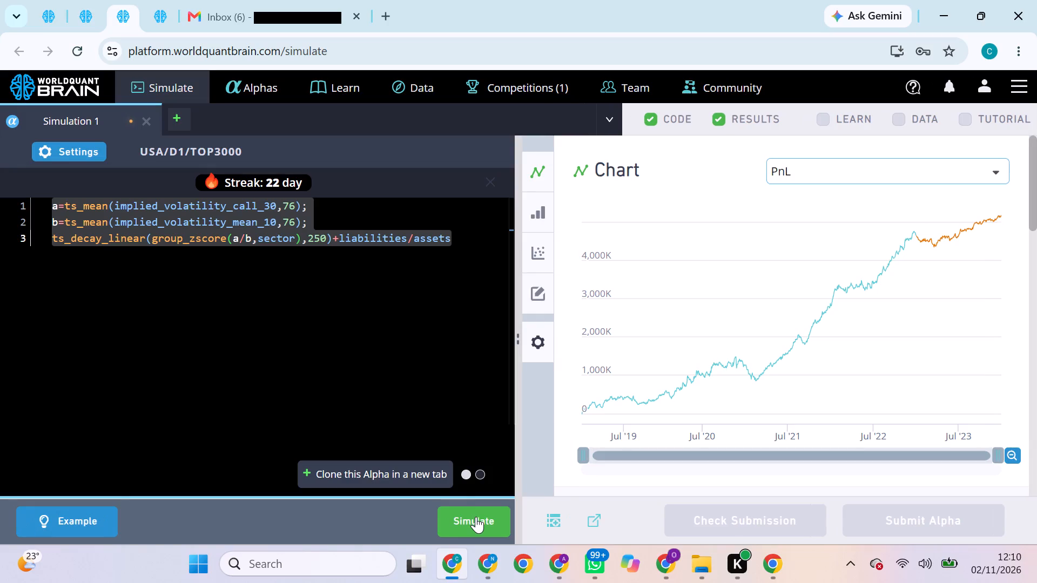
click(476, 517)
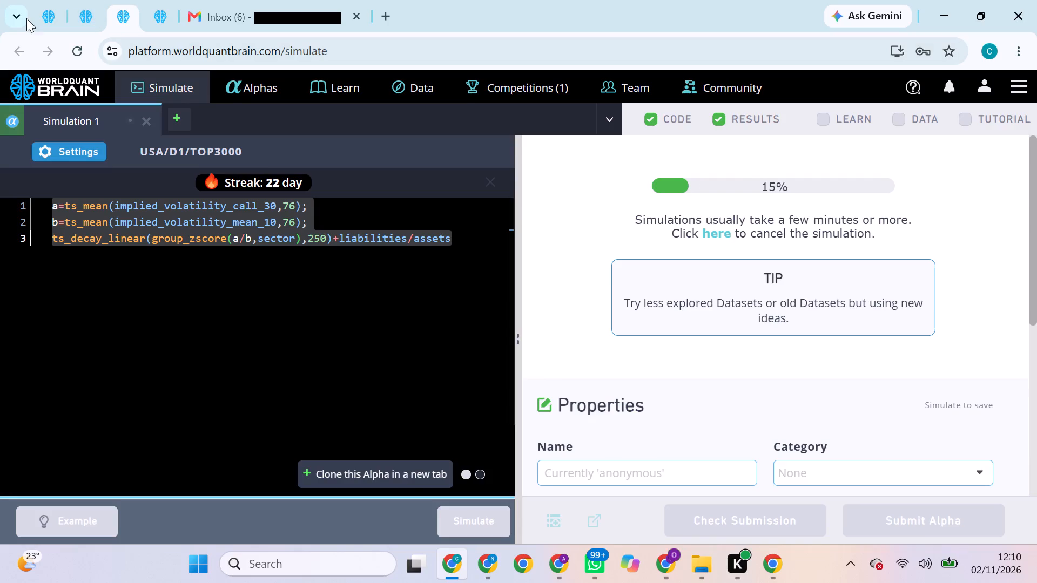
Return to the iv_difference alpha in the first browser tab, show its test period, and try to submit it.
click(49, 26)
click(77, 22)
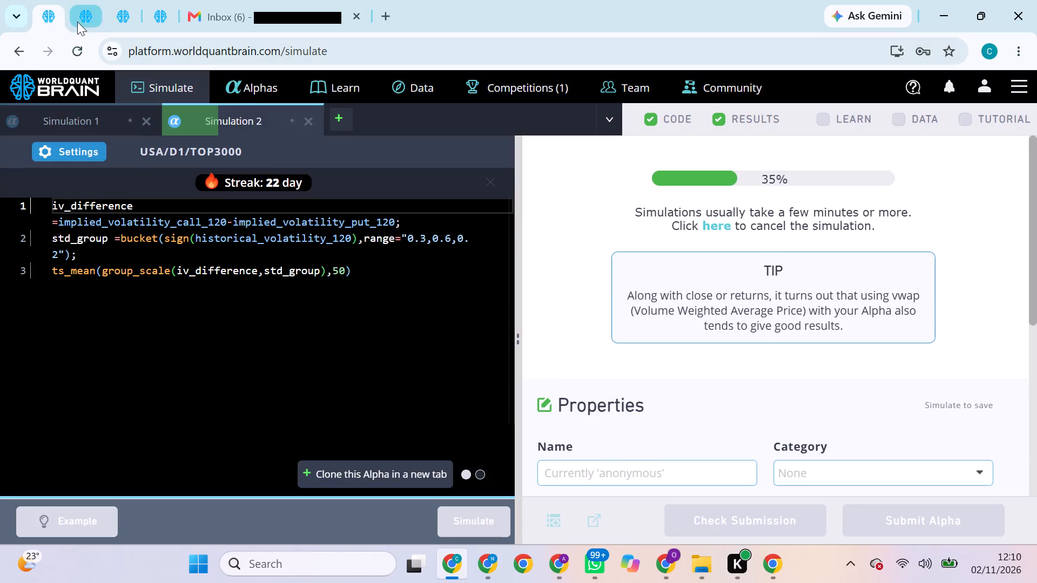
click(112, 17)
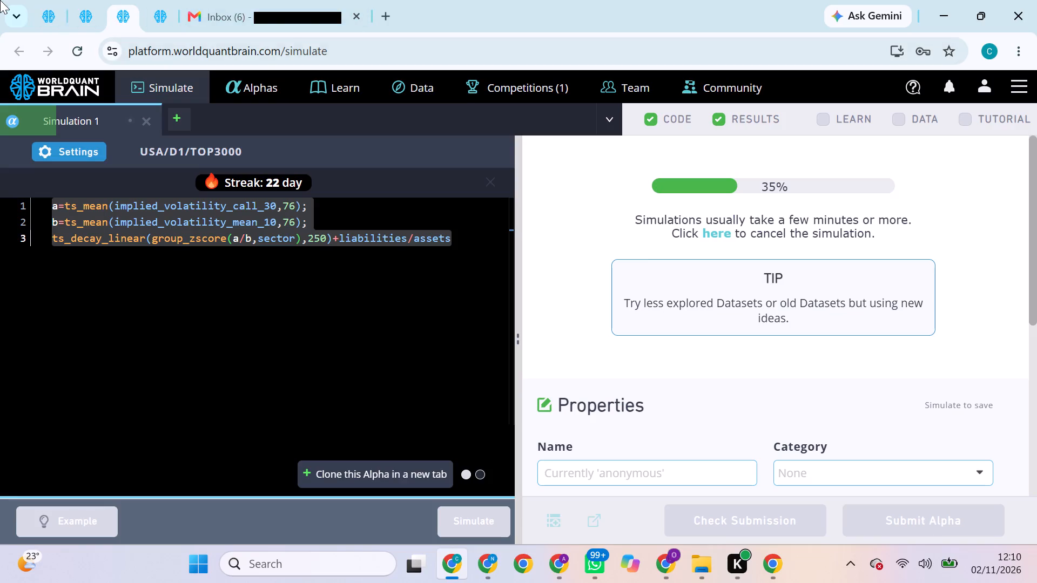
click(41, 17)
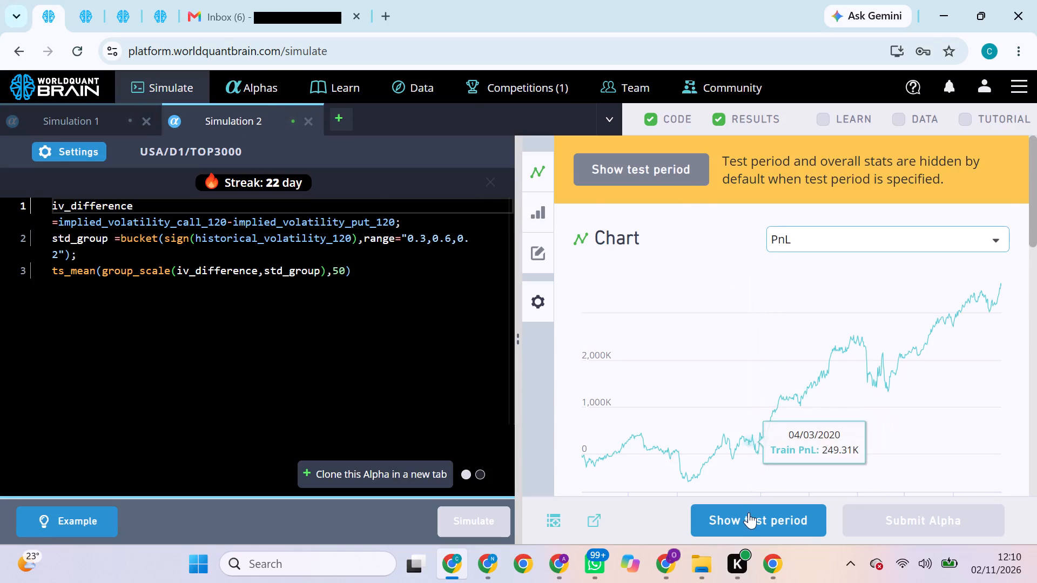
click(601, 175)
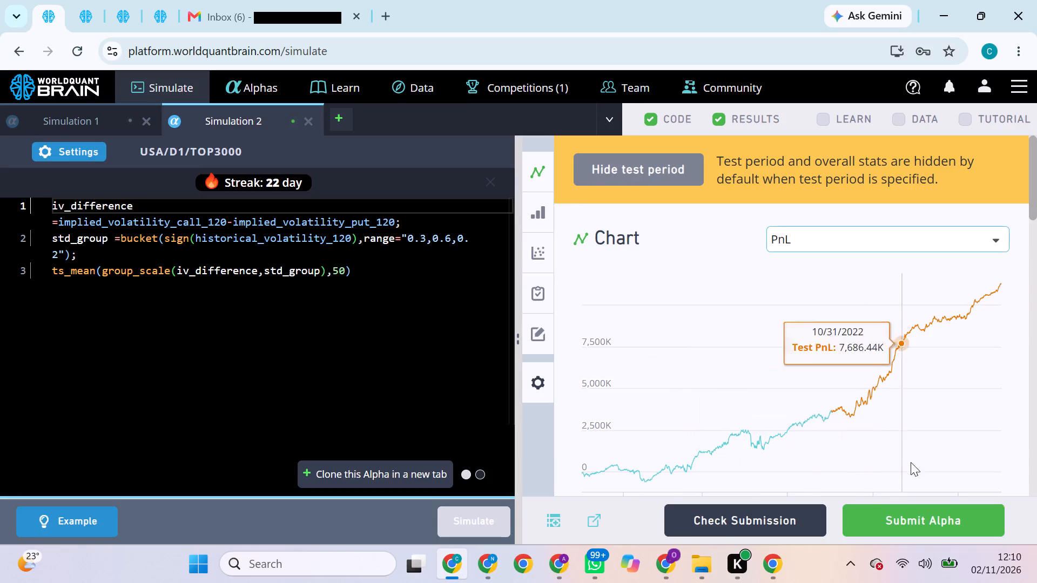
click(852, 514)
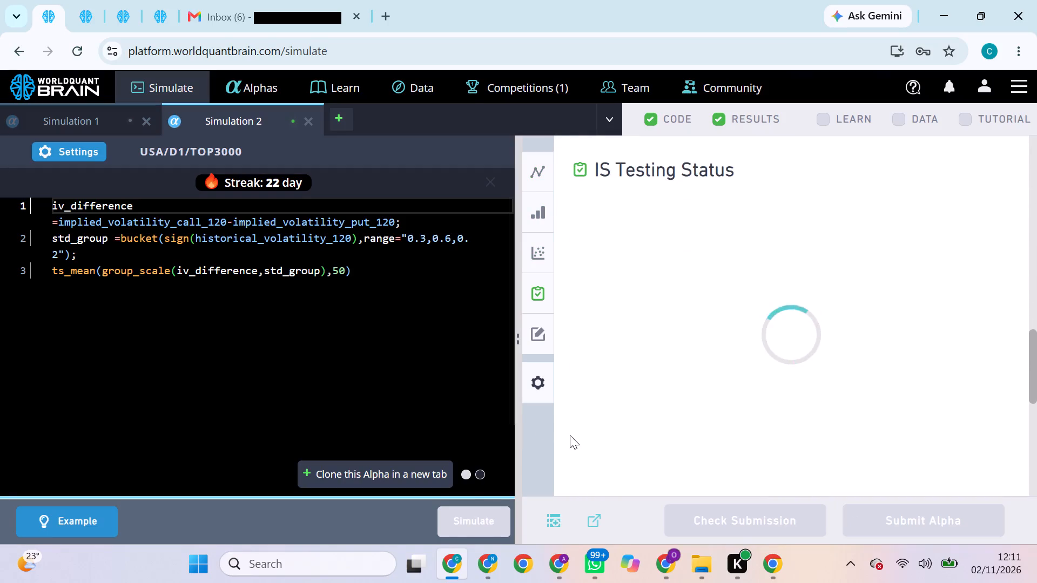
Set the iv_difference alpha's neutralization to Subindustry in Simulation 2, apply the settings, and rerun the simulation.
click(84, 13)
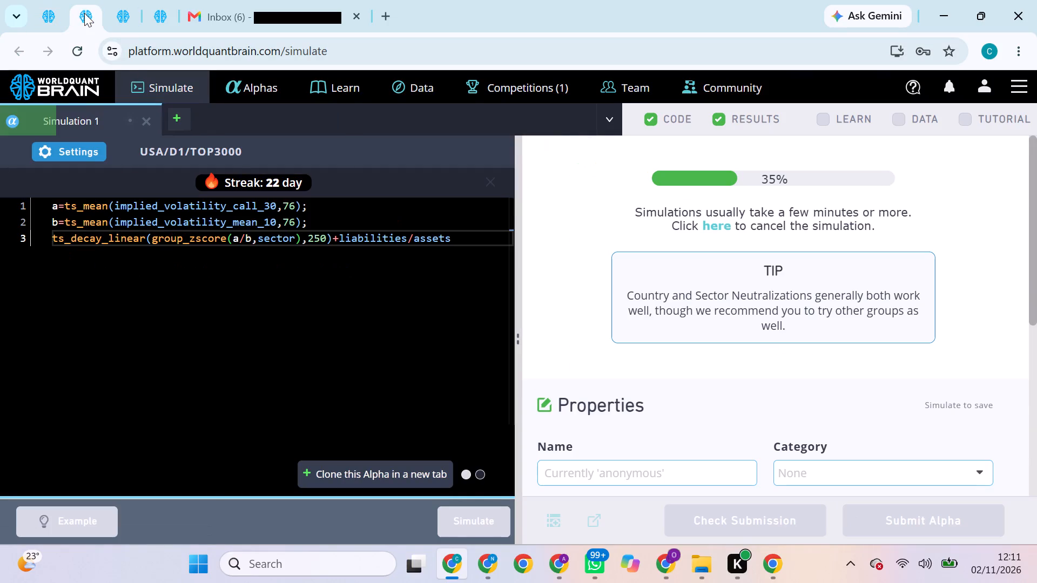
click(51, 12)
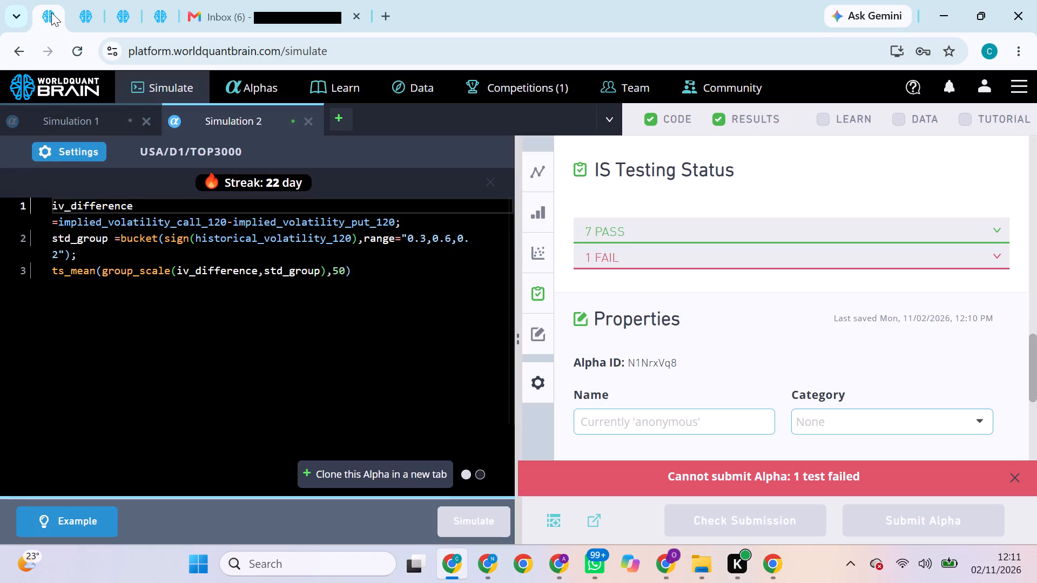
click(80, 148)
click(171, 410)
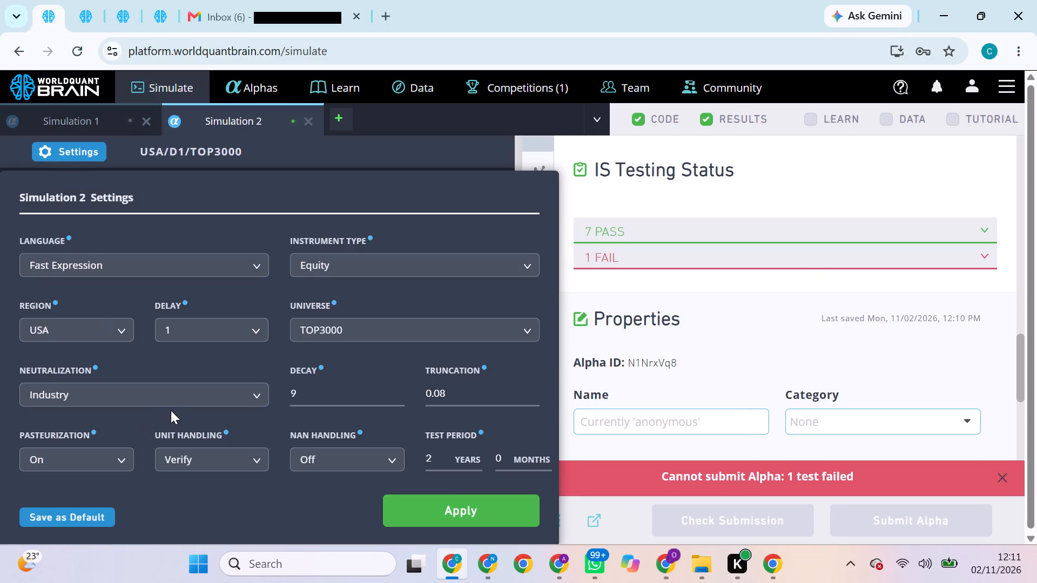
drag(180, 404, 202, 408)
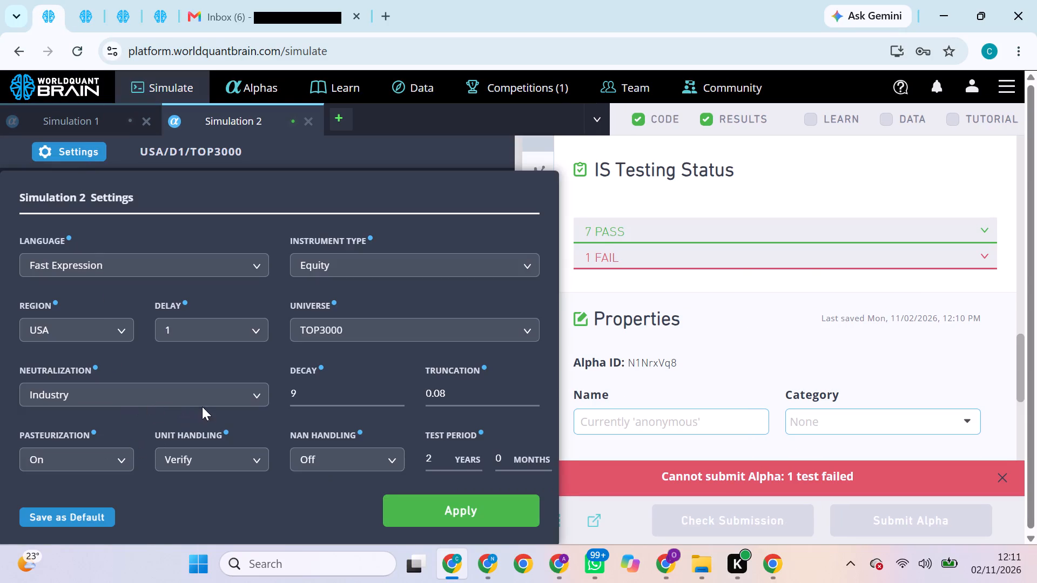
double_click(202, 406)
click(130, 516)
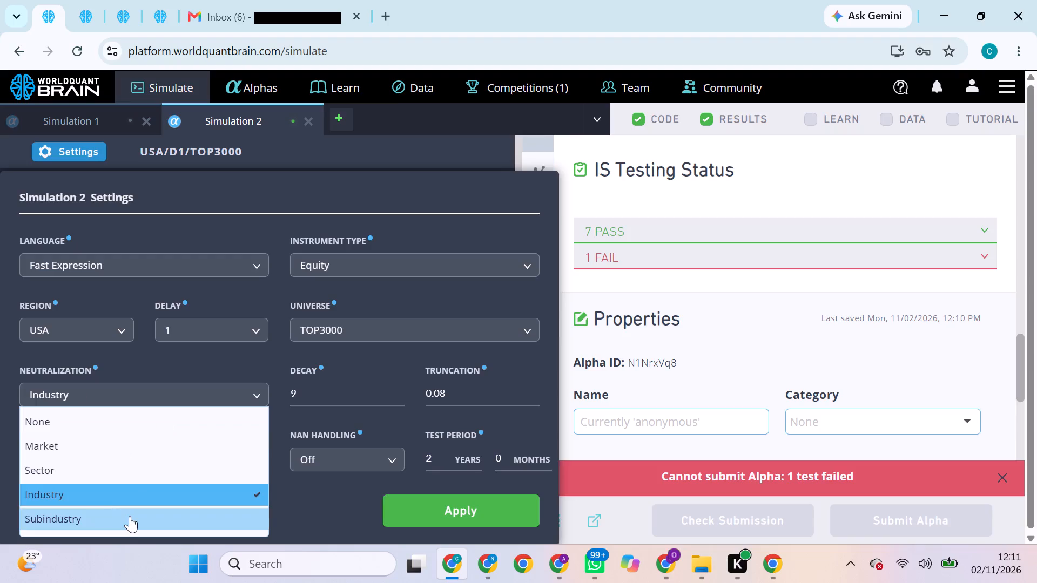
click(447, 506)
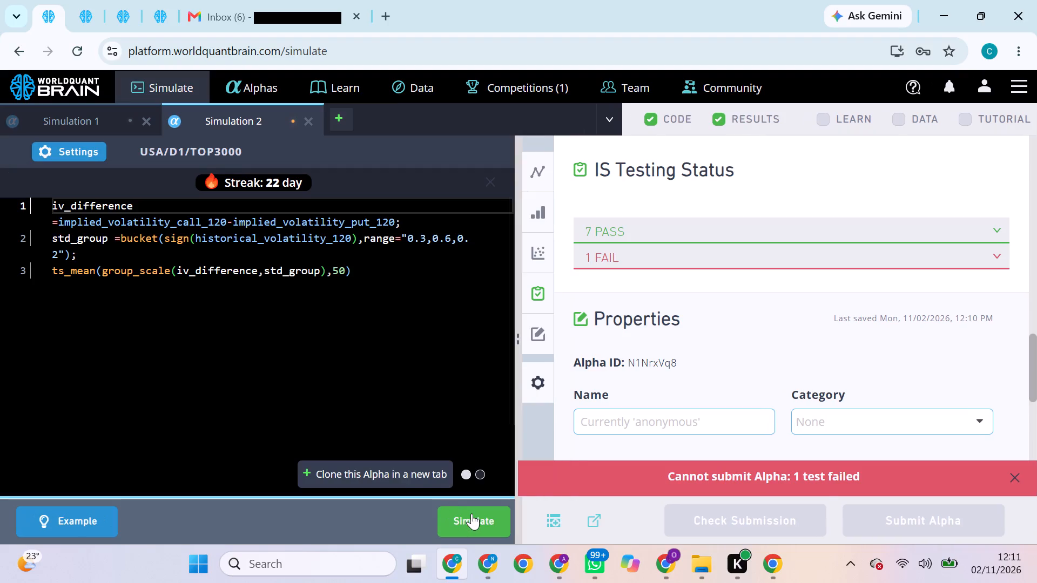
click(472, 513)
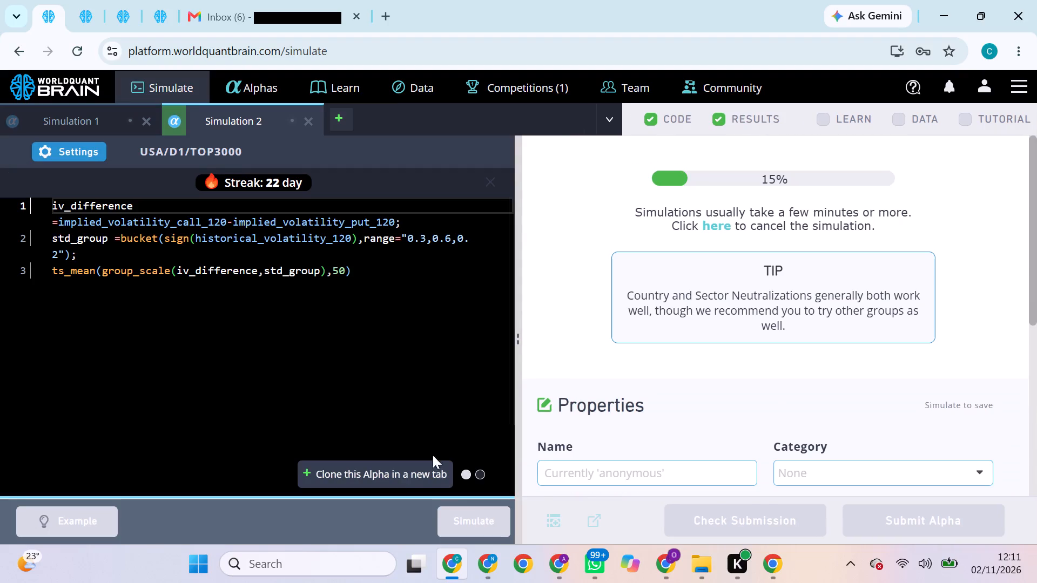
In the second browser tab, show the implied-volatility ratio alpha's test period and try to submit the alpha.
click(89, 23)
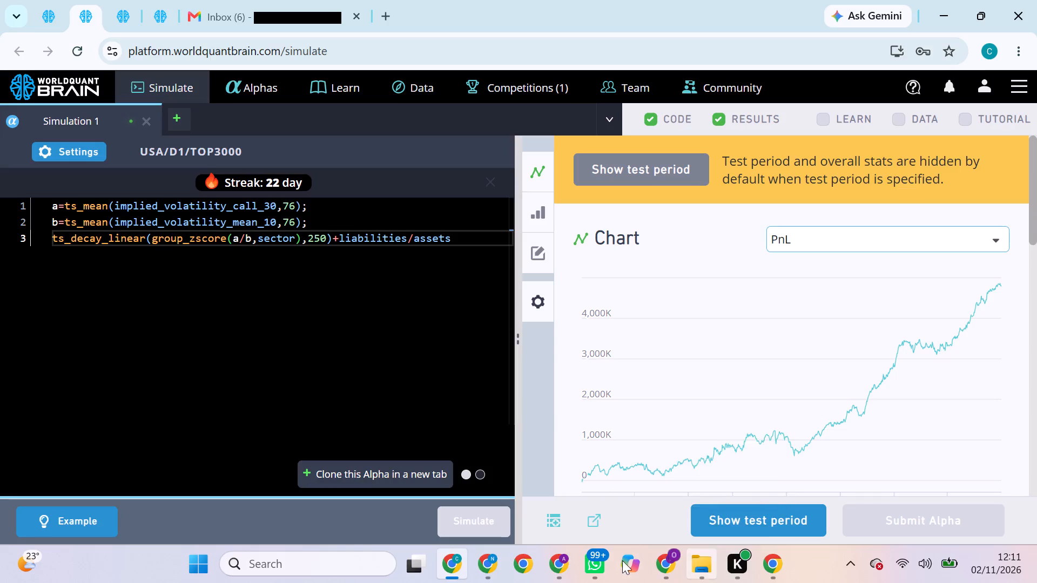
click(643, 173)
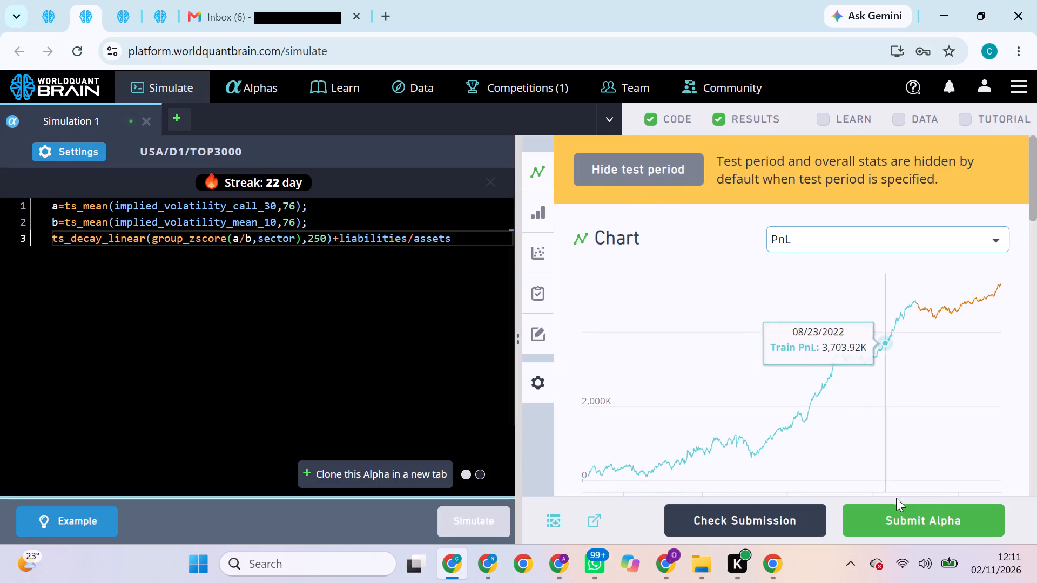
click(895, 515)
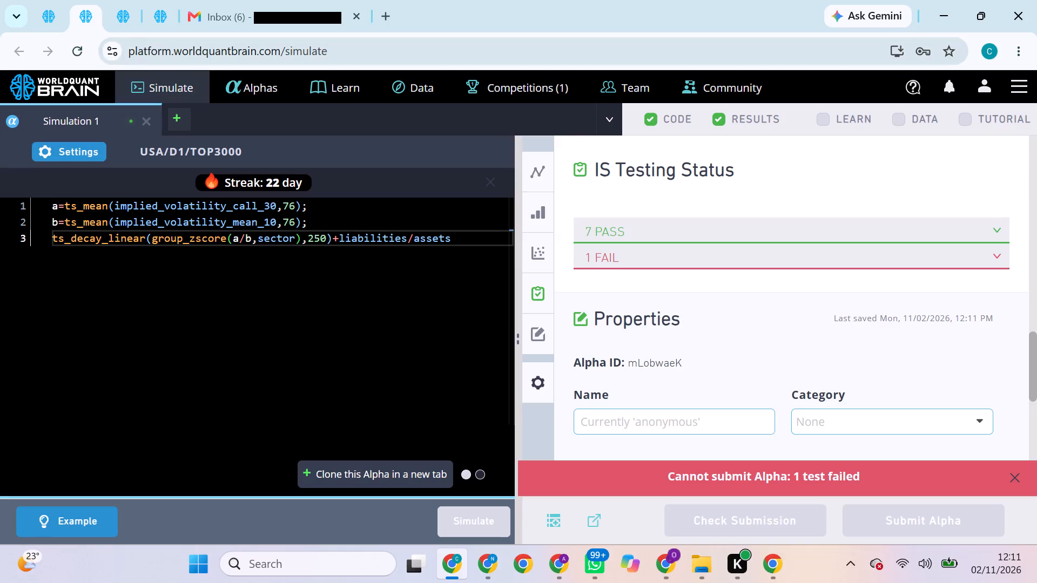
Set the second tab's alpha neutralization to Industry, apply the settings, and rerun the simulation.
click(84, 148)
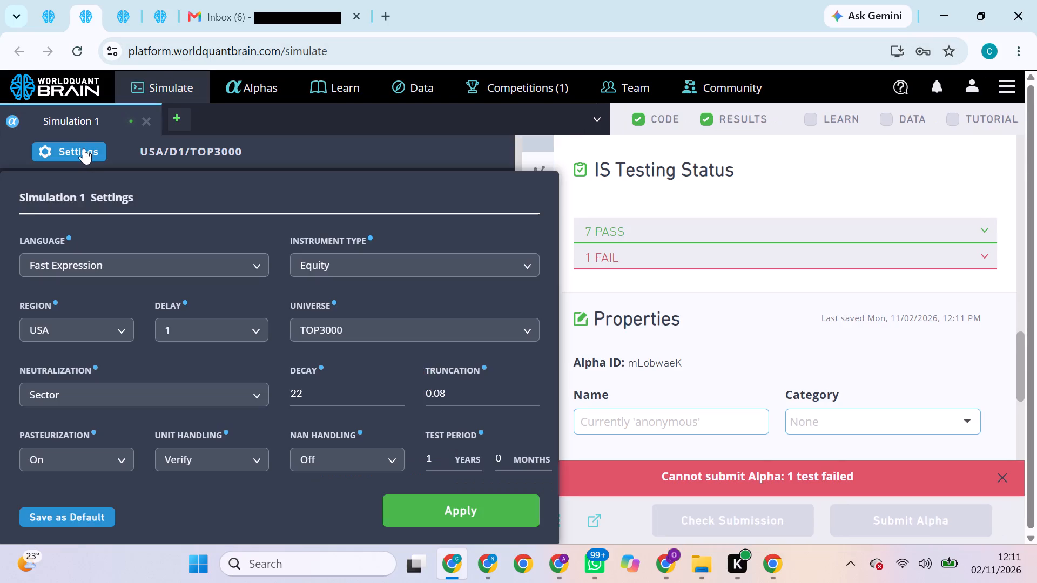
click(213, 395)
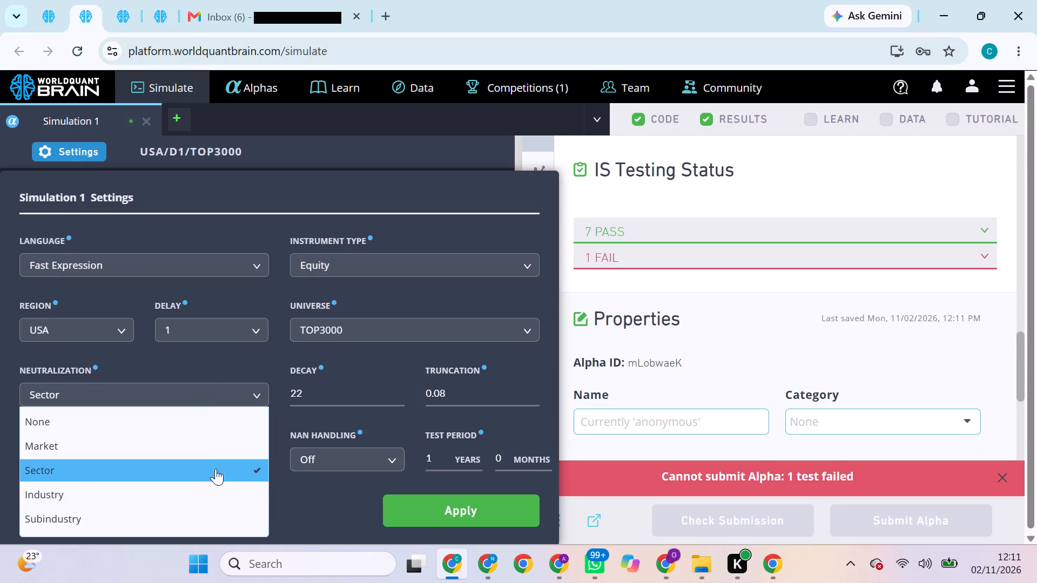
click(207, 486)
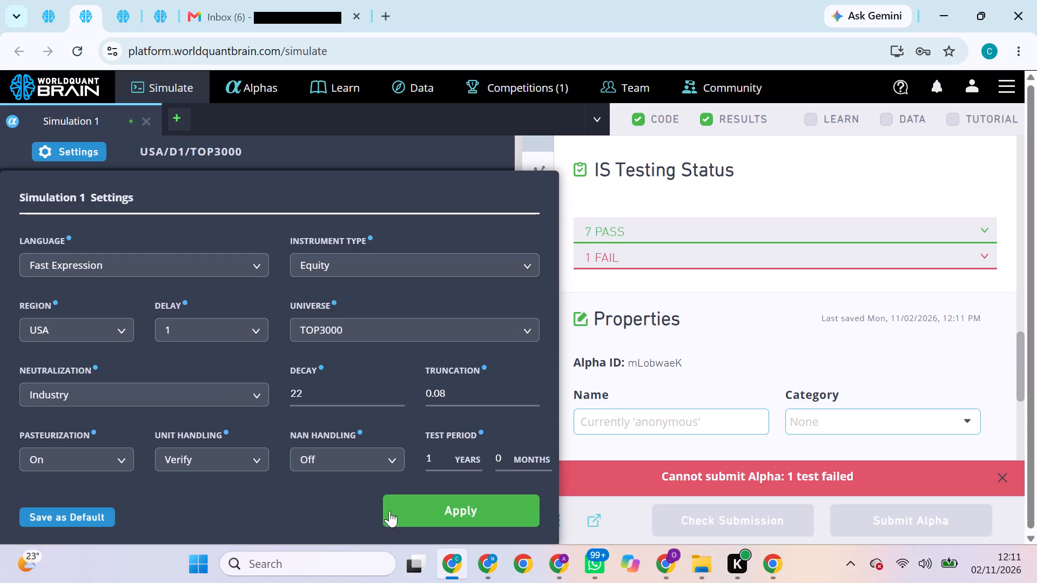
click(434, 524)
click(466, 523)
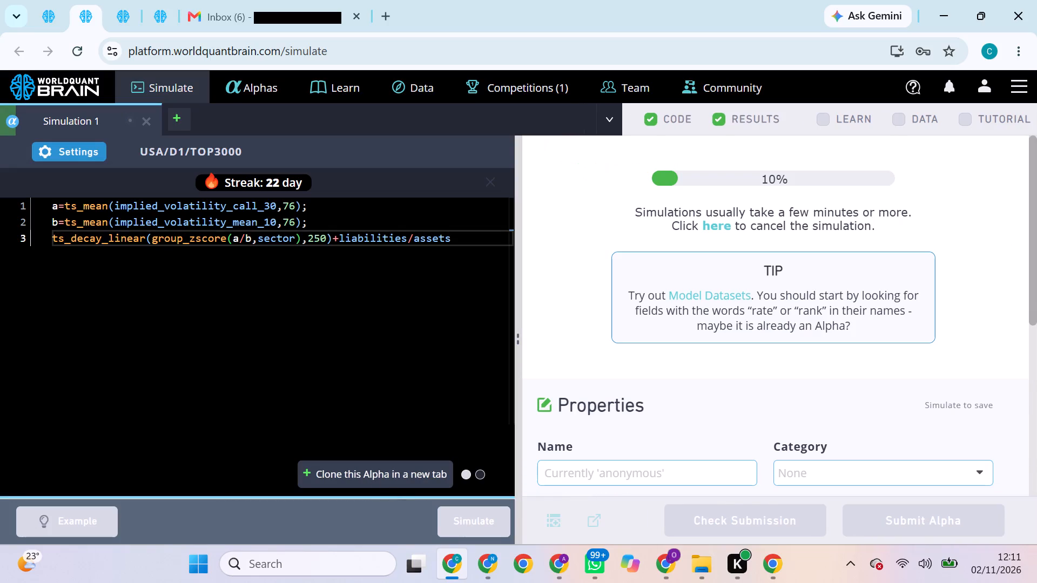
Go to the finished simulation in the third browser tab, show its test period, and try to submit the alpha.
click(55, 10)
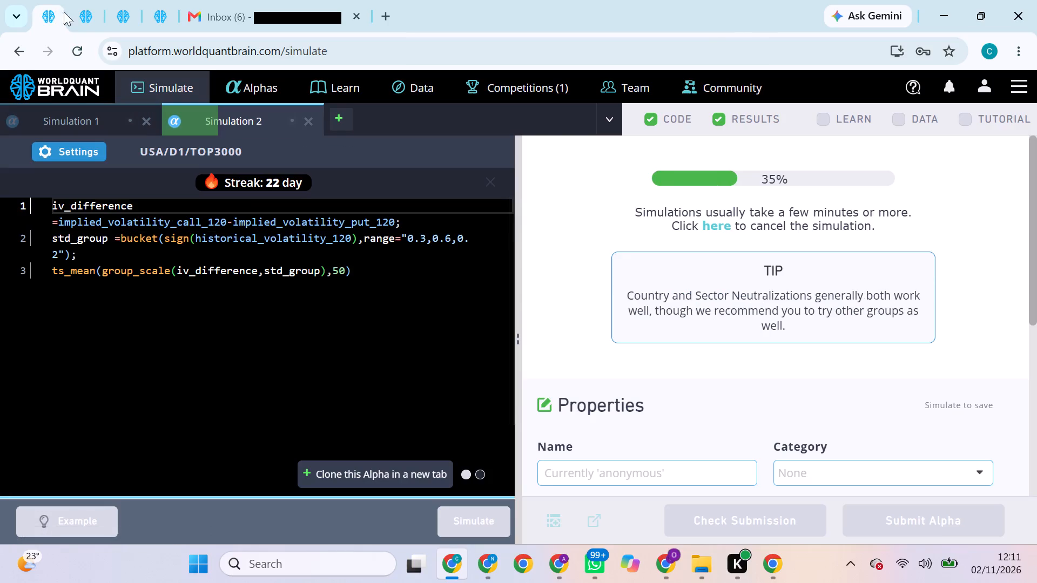
click(80, 18)
click(118, 21)
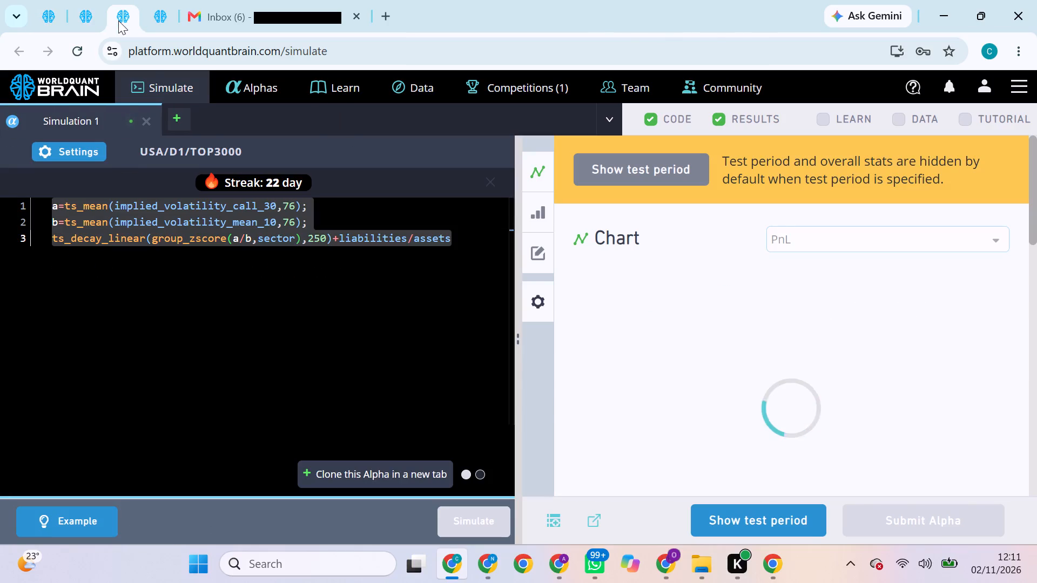
click(622, 169)
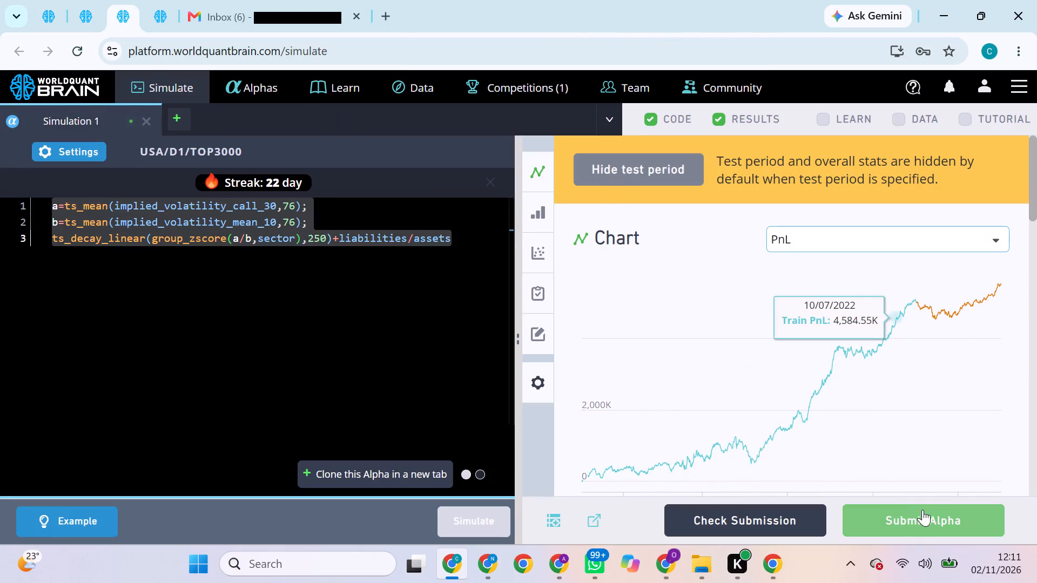
click(926, 517)
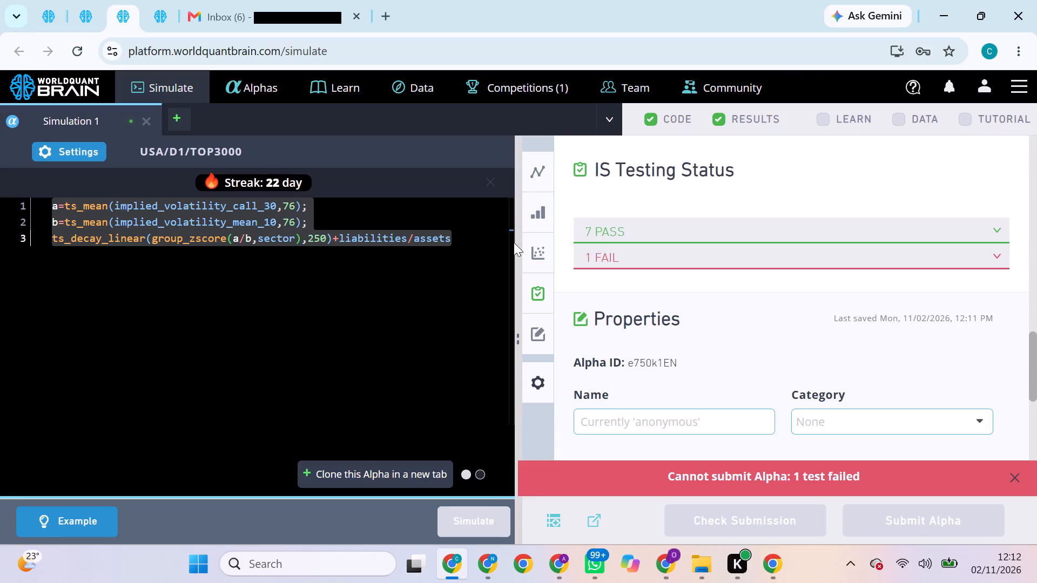
Set the third tab's alpha neutralization to Sector, apply the settings, and rerun the simulation.
click(88, 151)
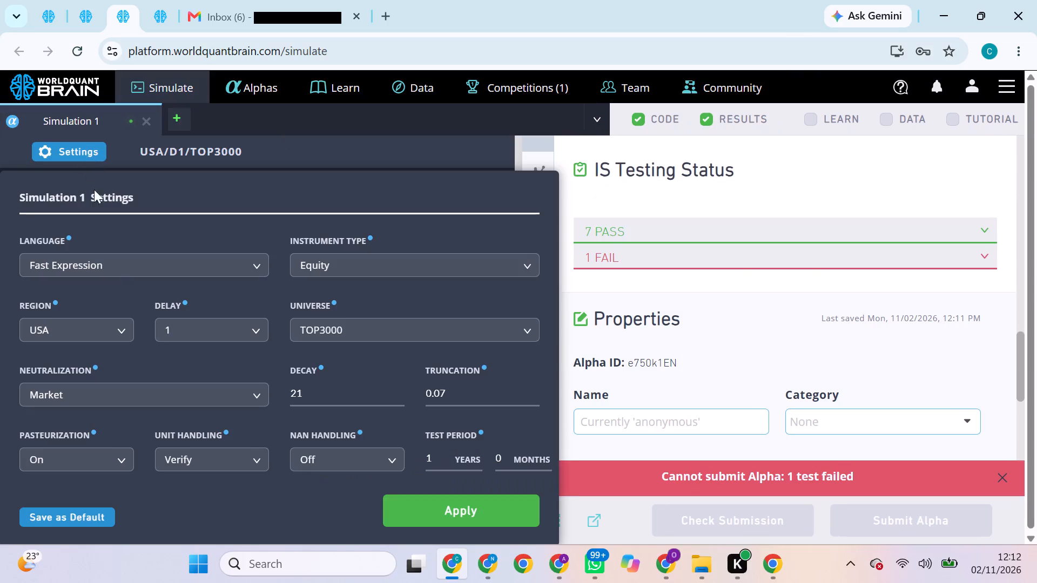
click(206, 396)
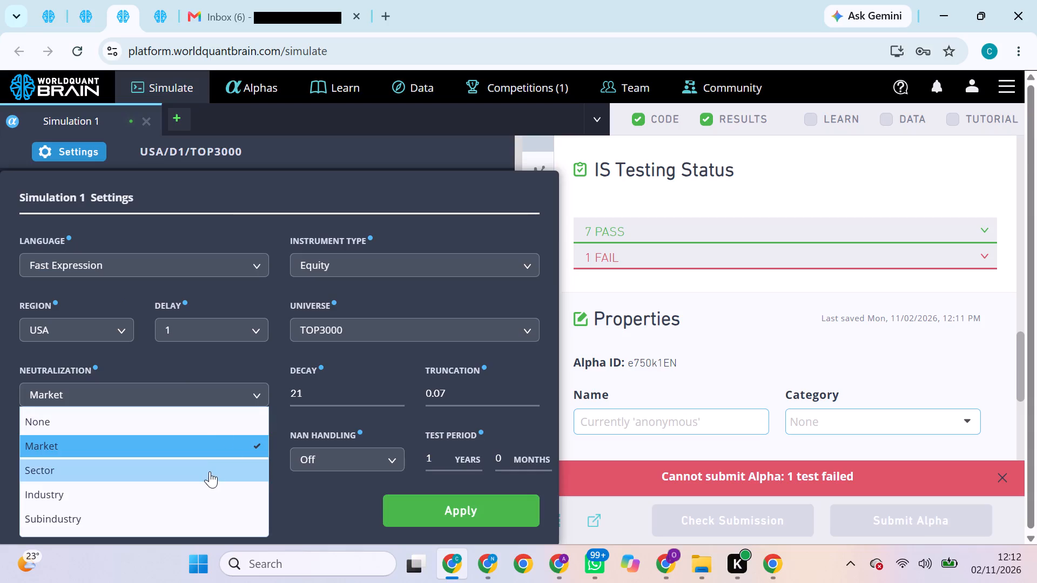
click(210, 471)
click(430, 505)
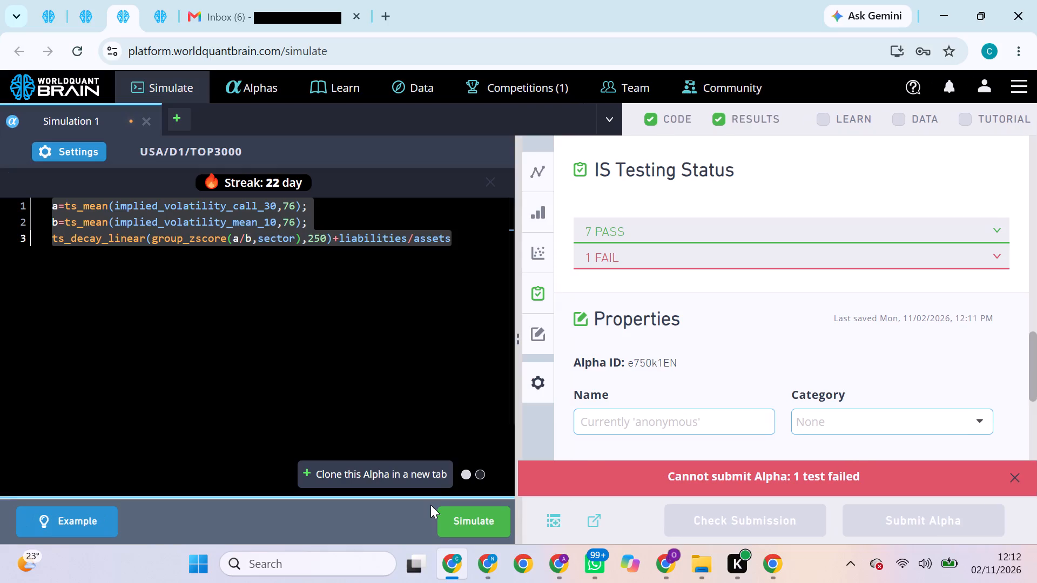
click(468, 516)
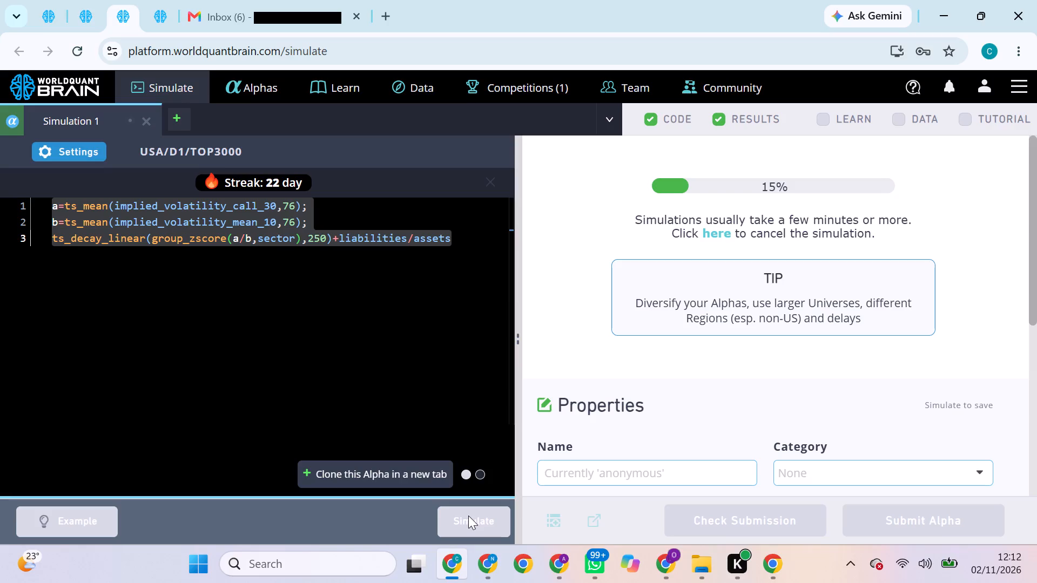
Check the running simulations, then in the fourth browser tab show the alpha's test period and try to submit it.
click(48, 19)
click(85, 21)
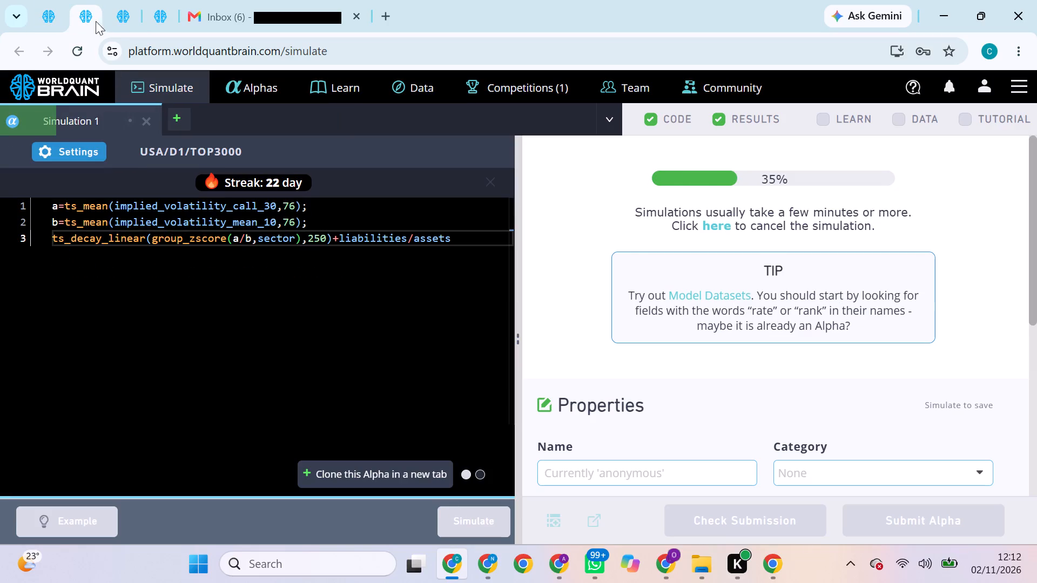
click(117, 21)
click(156, 16)
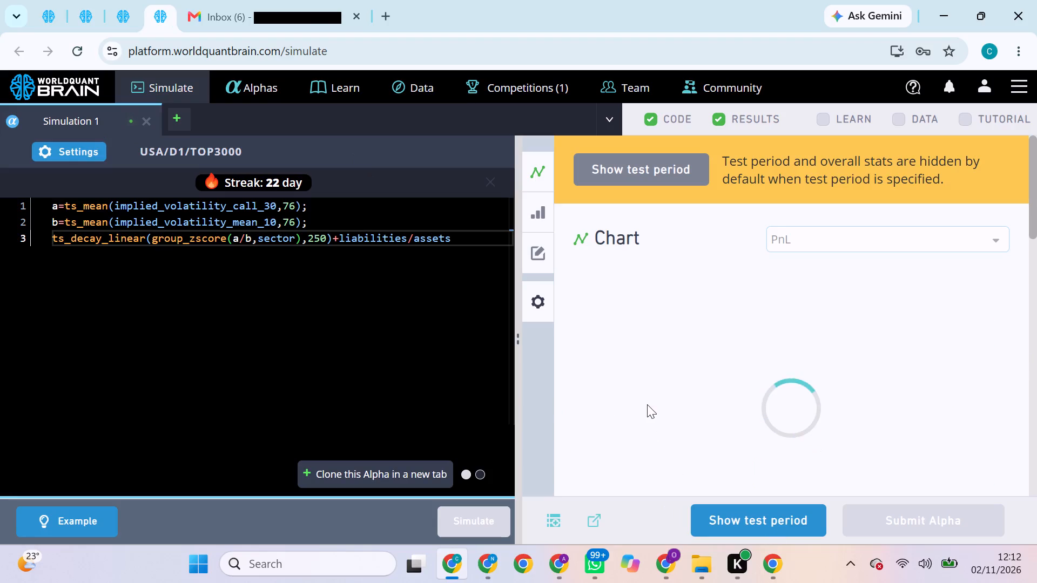
click(636, 162)
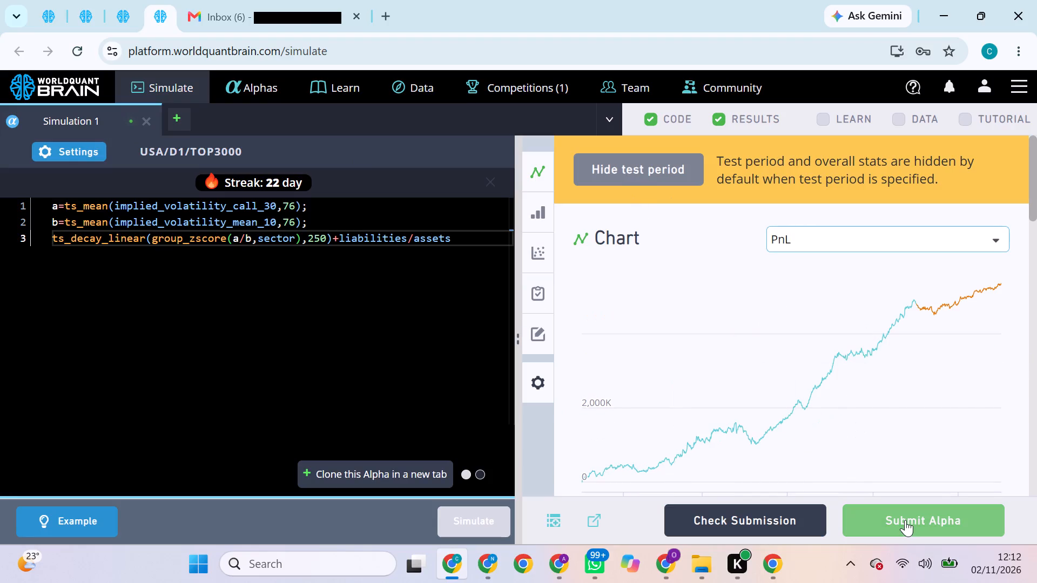
click(905, 520)
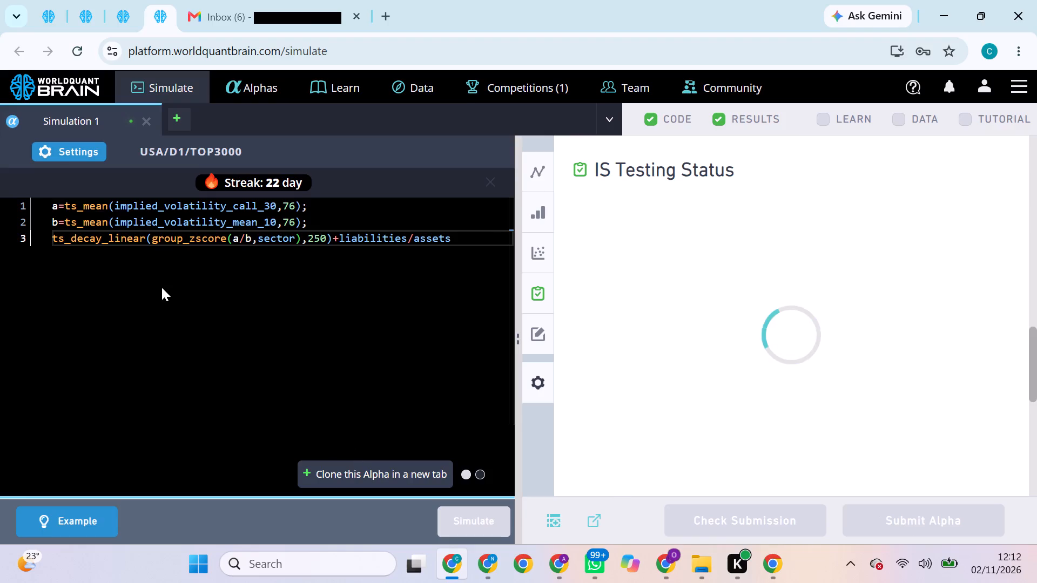
Set the fourth tab's alpha to Market neutralization, decay 7 and truncation 0.01, apply the settings, and rerun the simulation.
click(78, 155)
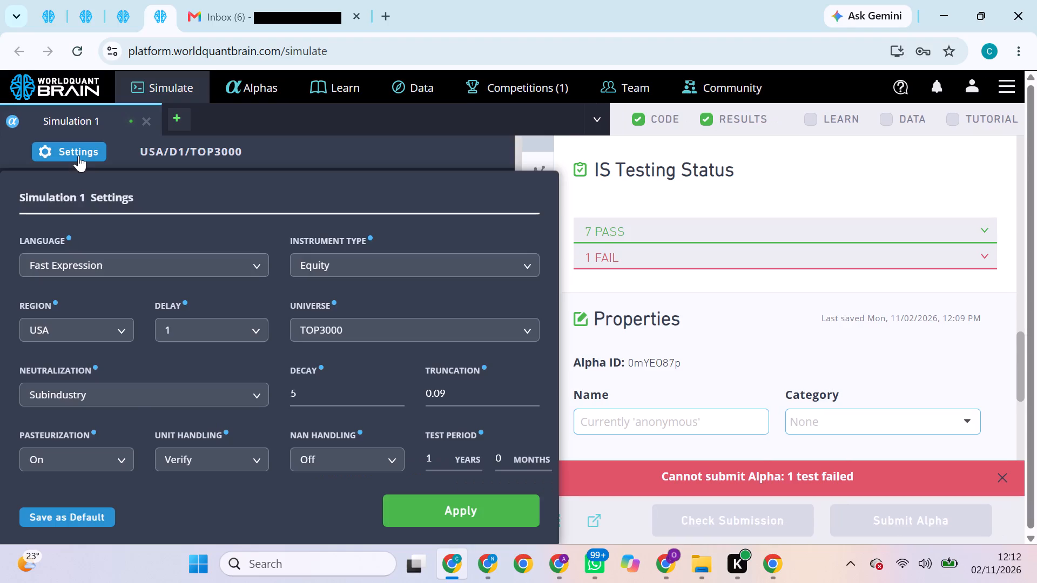
click(189, 392)
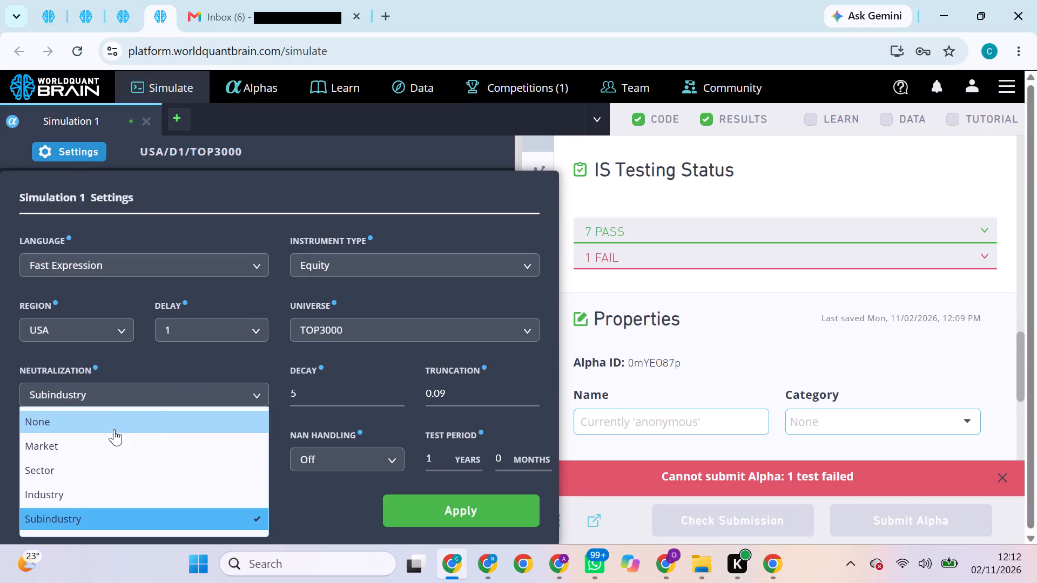
click(119, 442)
click(310, 391)
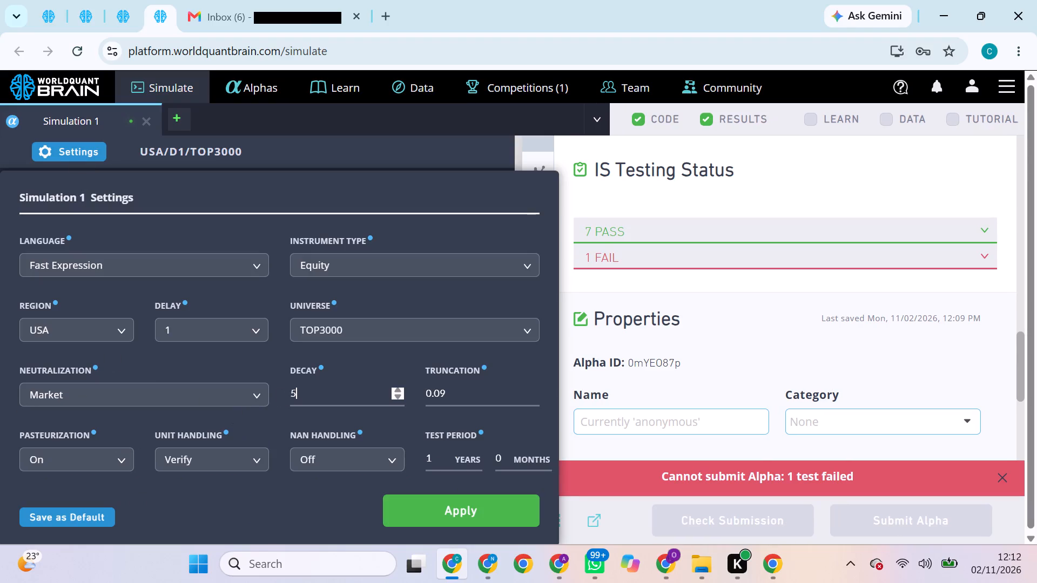
key(BackSpace)
key(7)
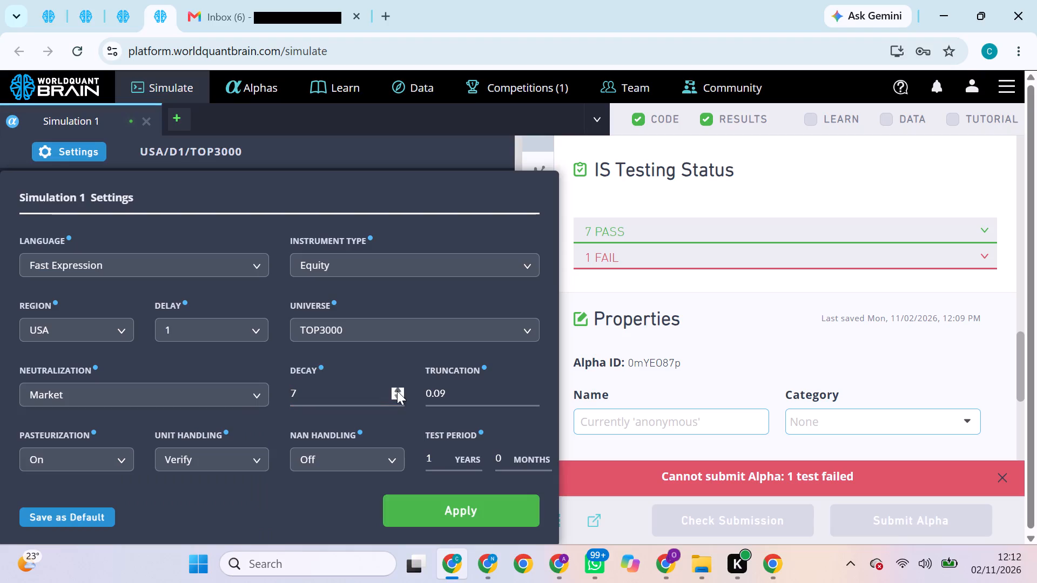
click(447, 390)
key(BackSpace)
key(1)
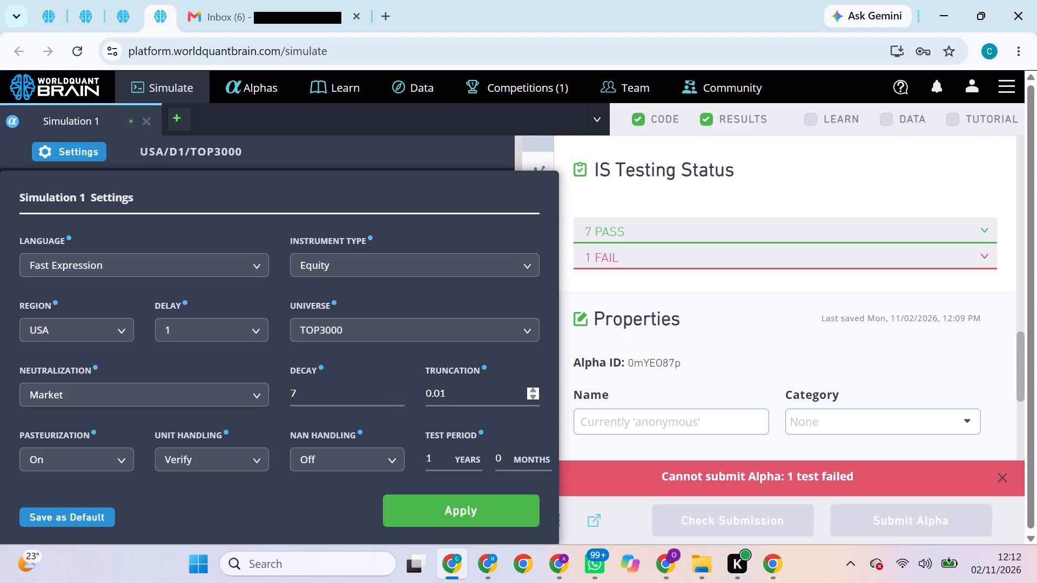
click(462, 509)
click(479, 519)
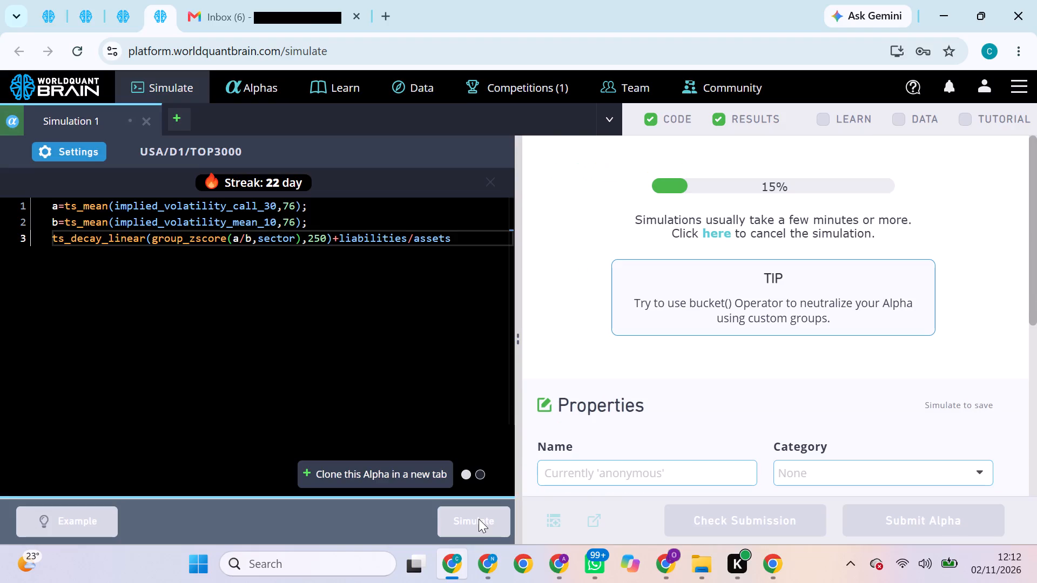
Return to the iv_difference alpha in the first browser tab, show its test period, and examine the chart and IS Summary.
click(49, 6)
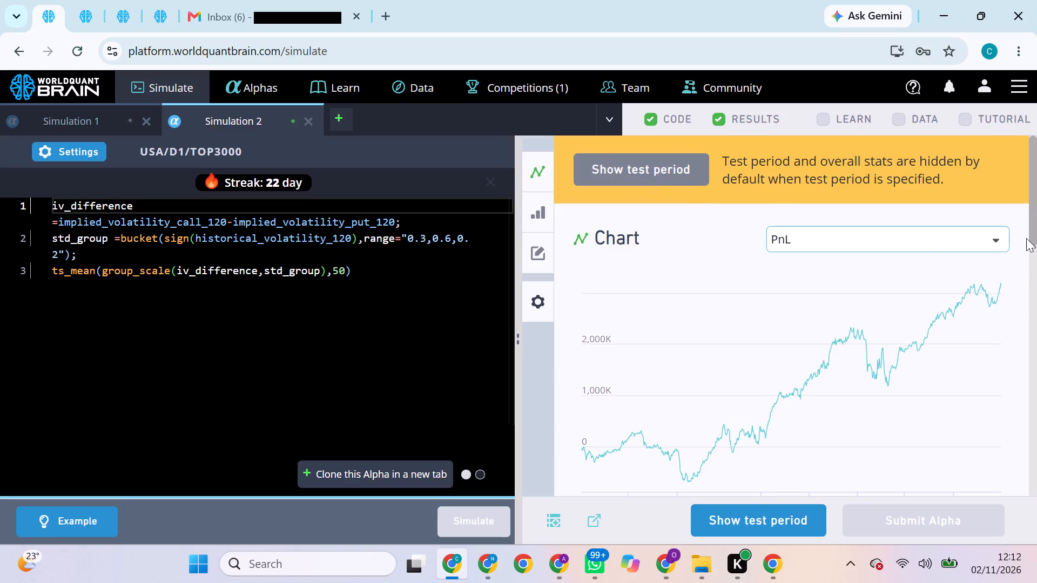
scroll(1026, 238, up, 2)
scroll(1026, 238, down, 8)
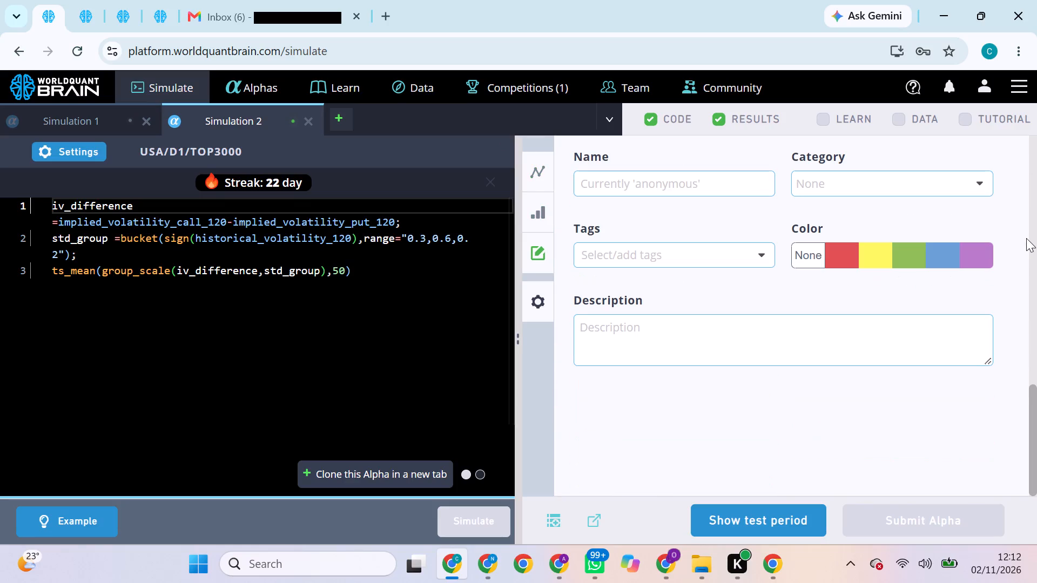
scroll(1026, 238, up, 11)
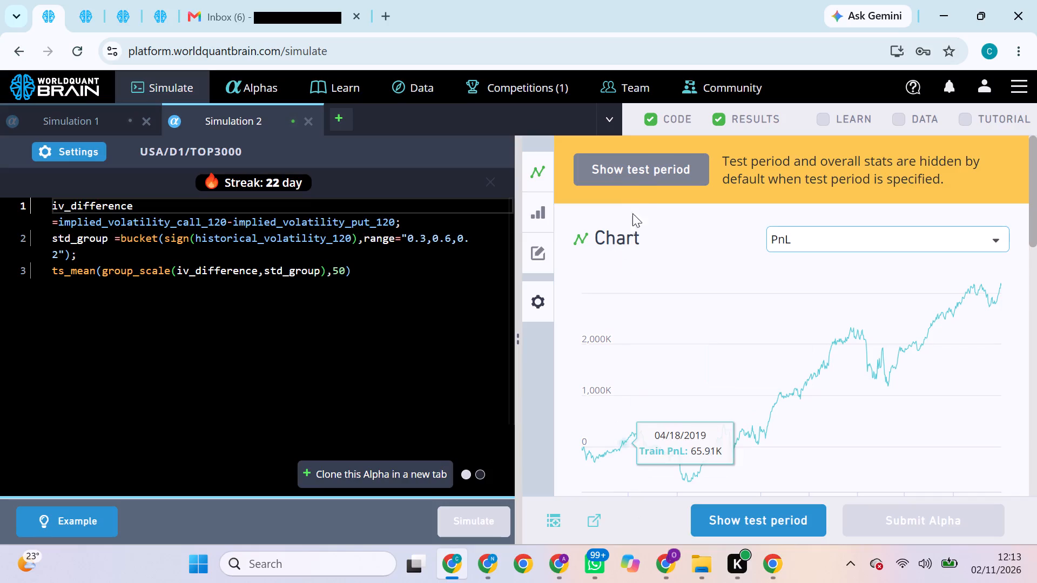
click(642, 161)
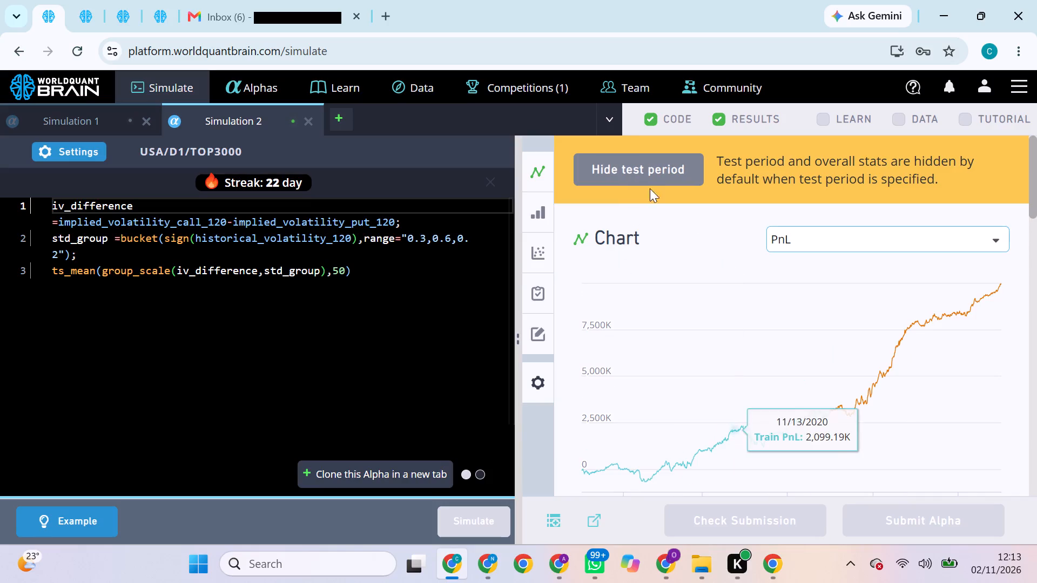
scroll(781, 309, down, 3)
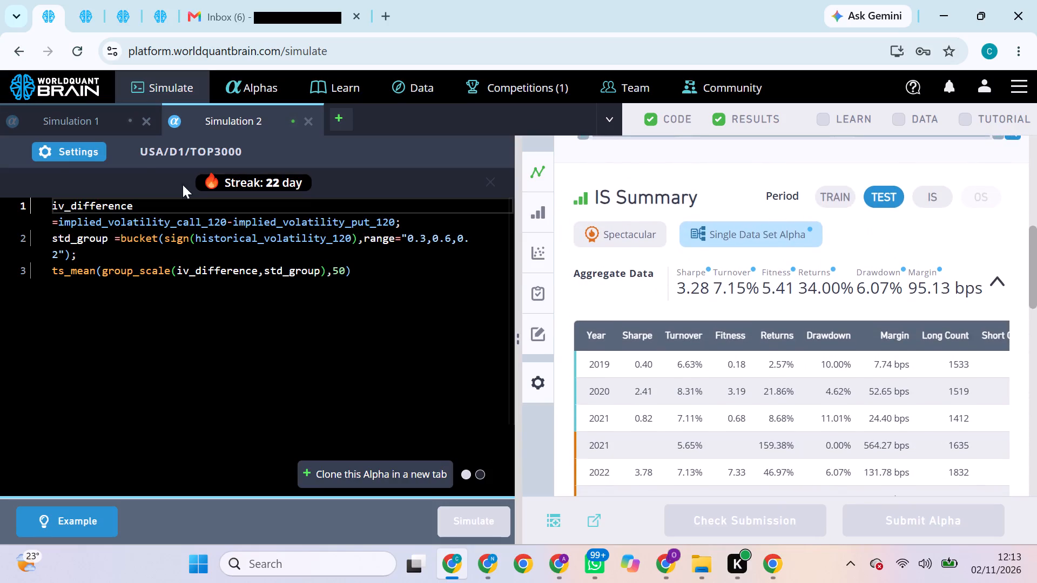
Set the iv_difference alpha to Market neutralization, decay 12 and truncation 0.07, apply the settings, and rerun the simulation.
click(71, 144)
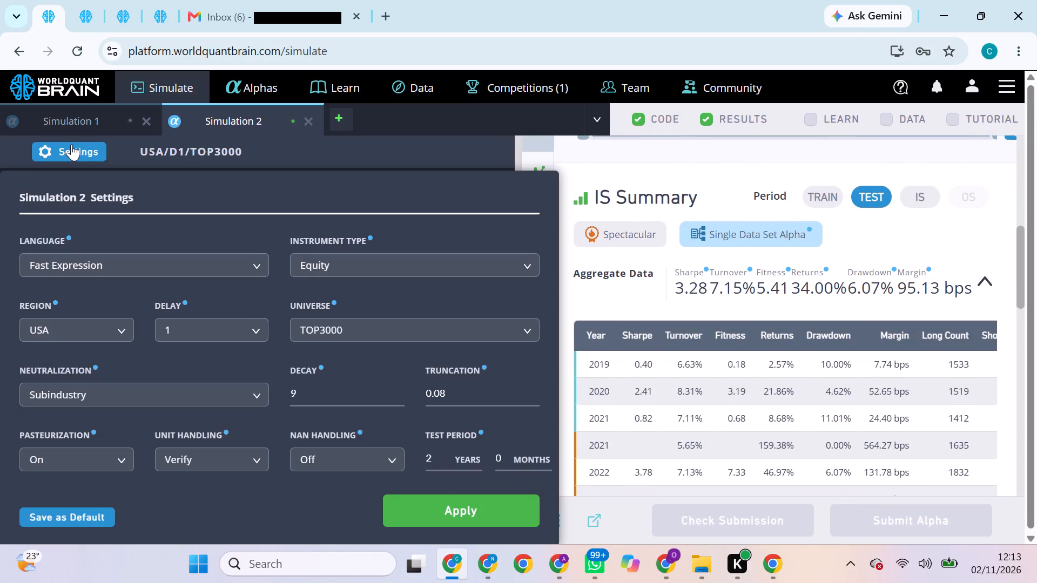
click(168, 395)
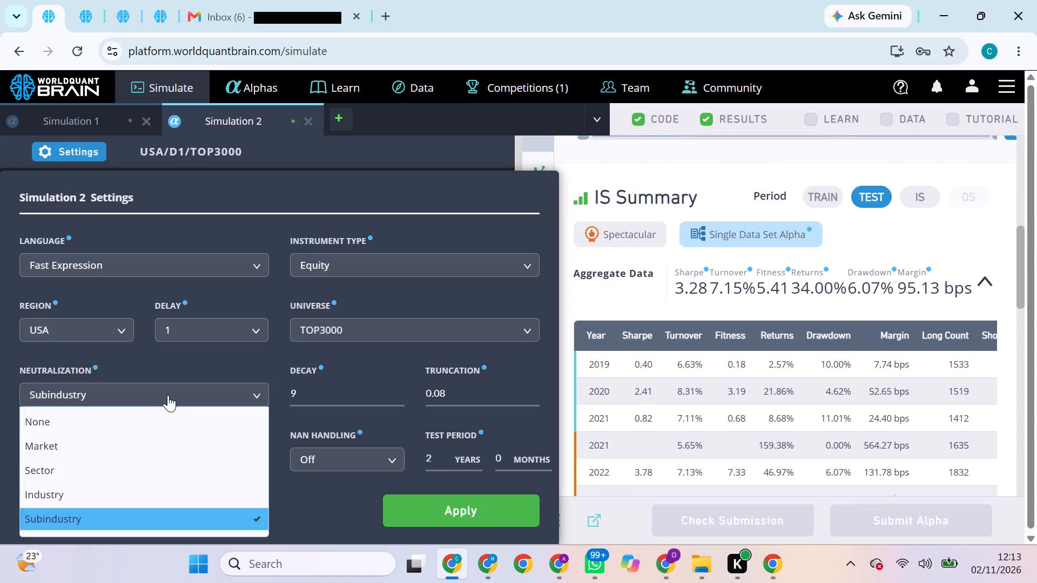
click(112, 446)
click(319, 389)
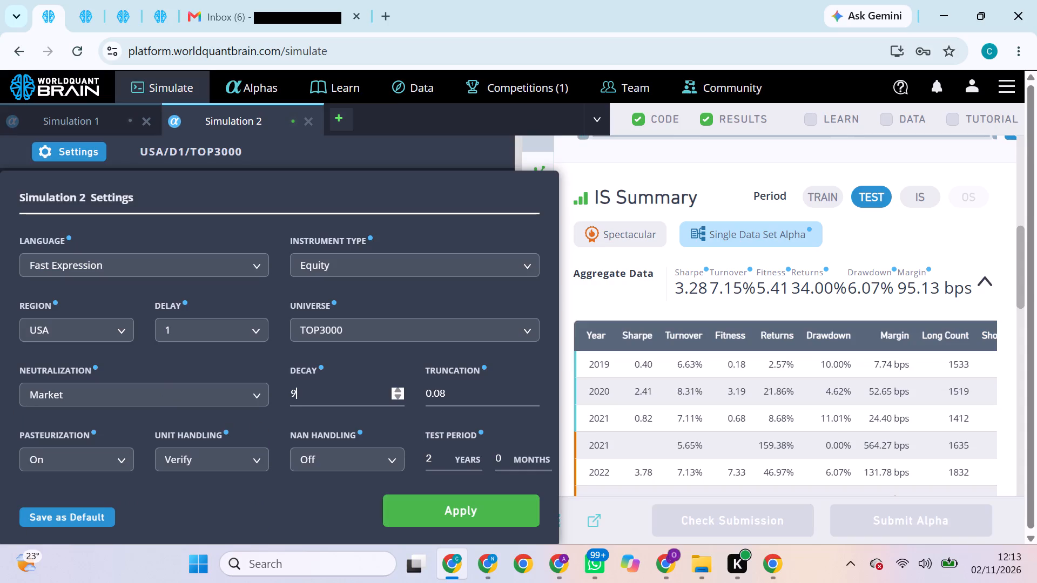
key(BackSpace)
text(12)
click(451, 394)
key(BackSpace)
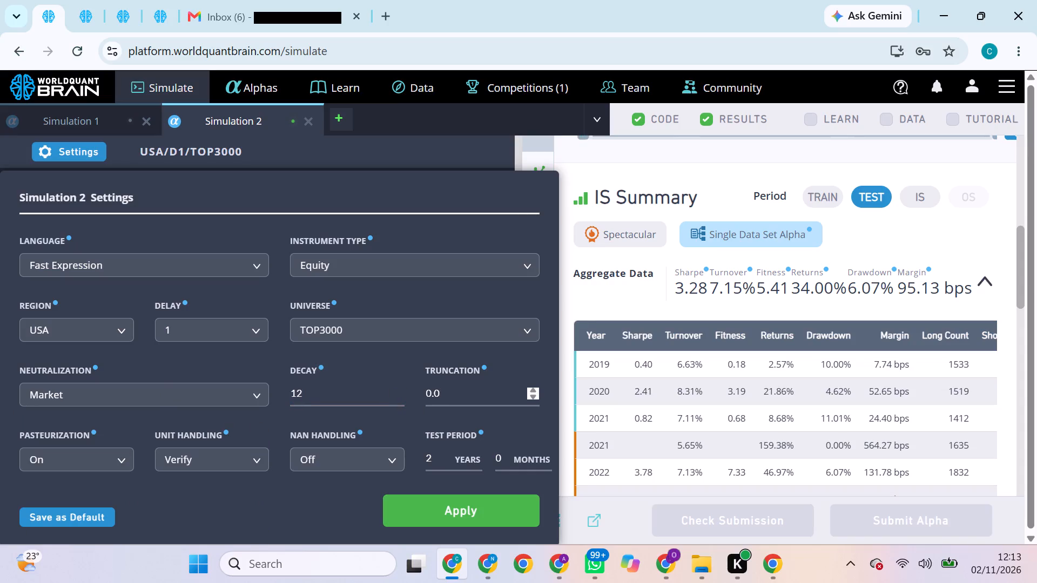
key(7)
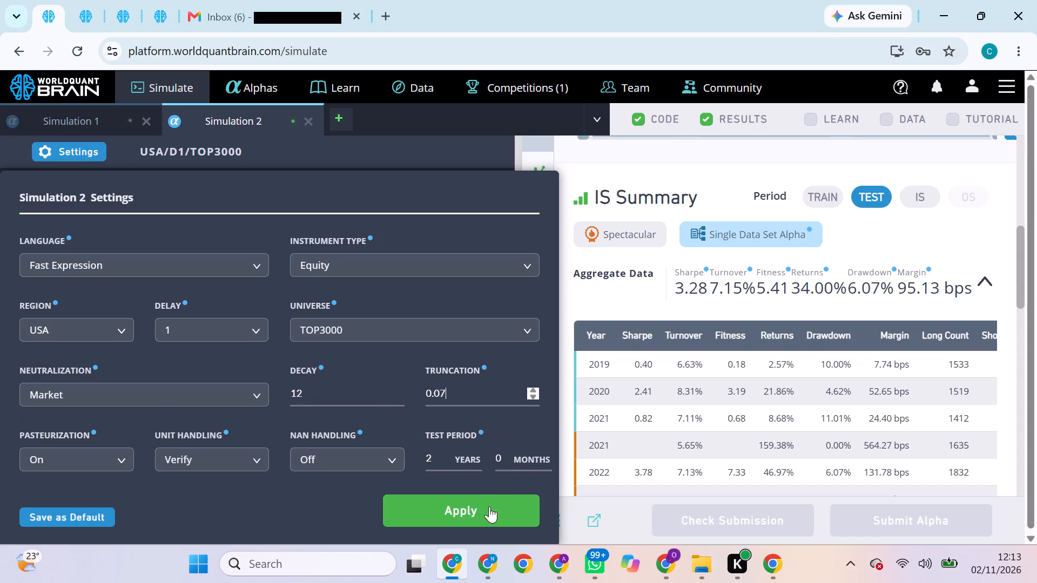
click(489, 508)
click(488, 529)
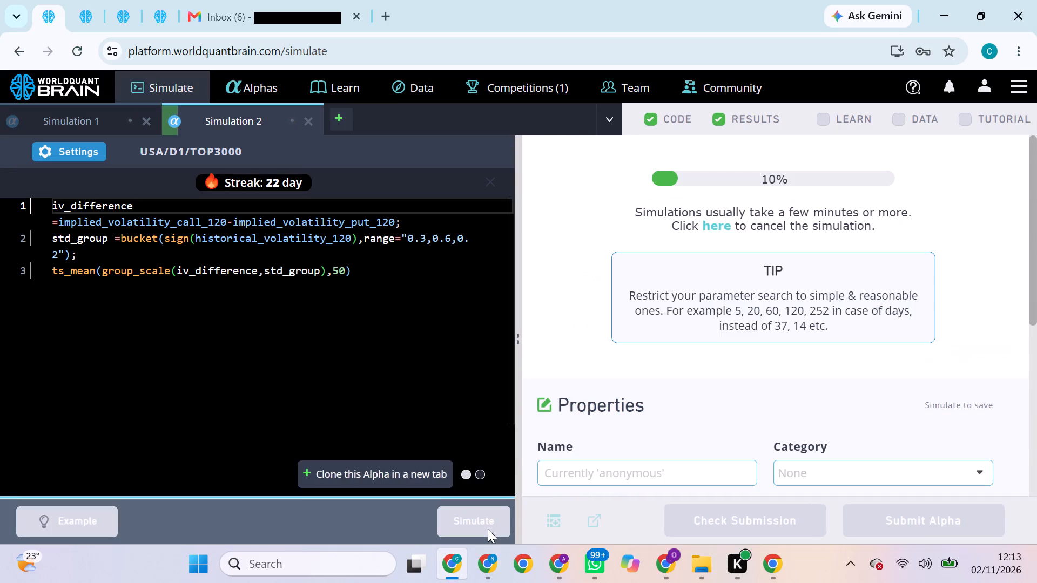
In the second browser tab, review the alpha's chart and IS Summary, show its test period, and try to submit it.
click(82, 26)
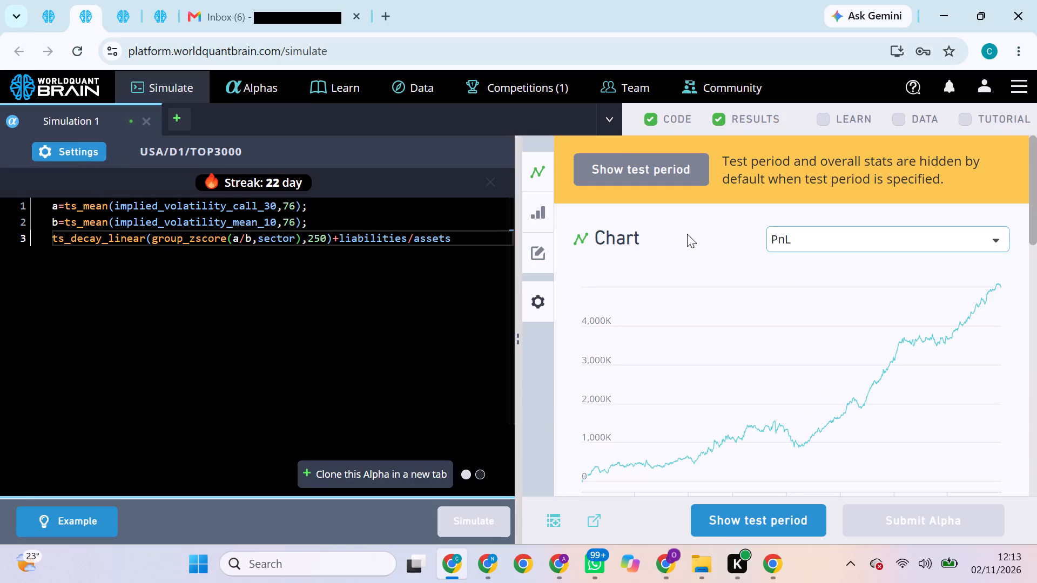
scroll(779, 269, down, 5)
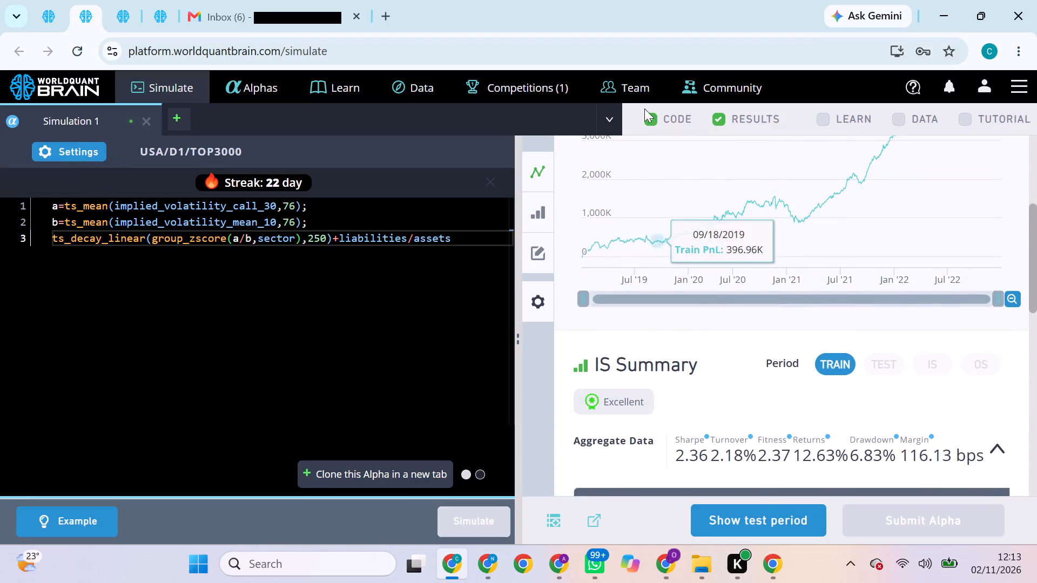
click(753, 520)
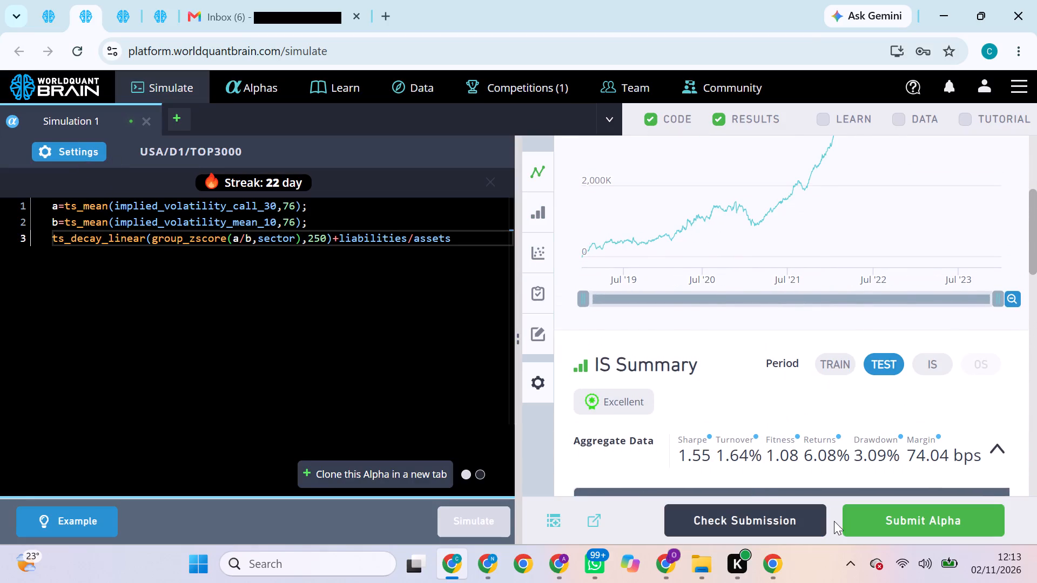
click(872, 517)
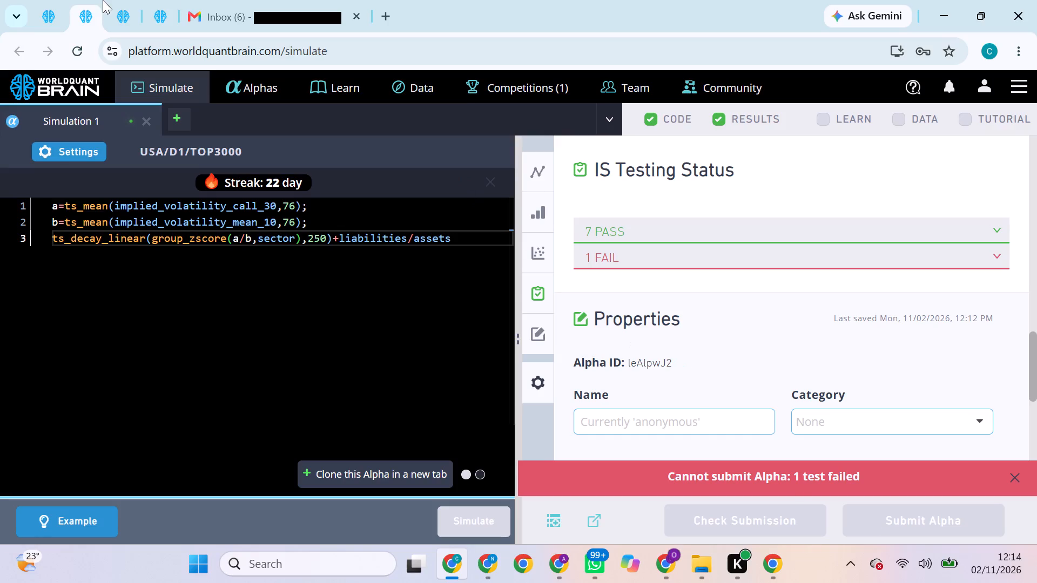
Check the first tab's running simulation, then open the simulation settings of the second browser tab's alpha.
click(37, 8)
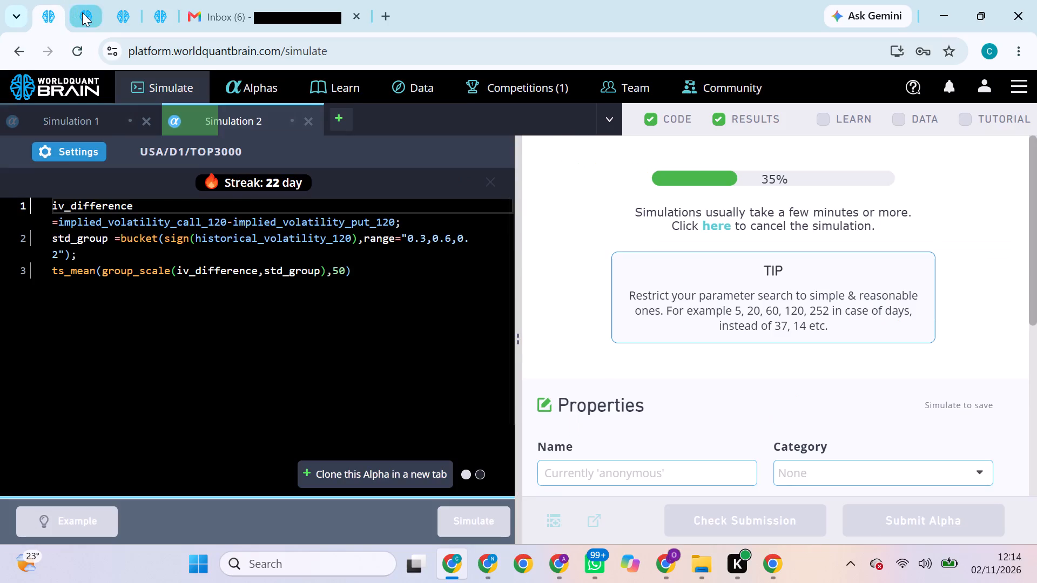
click(82, 12)
click(95, 145)
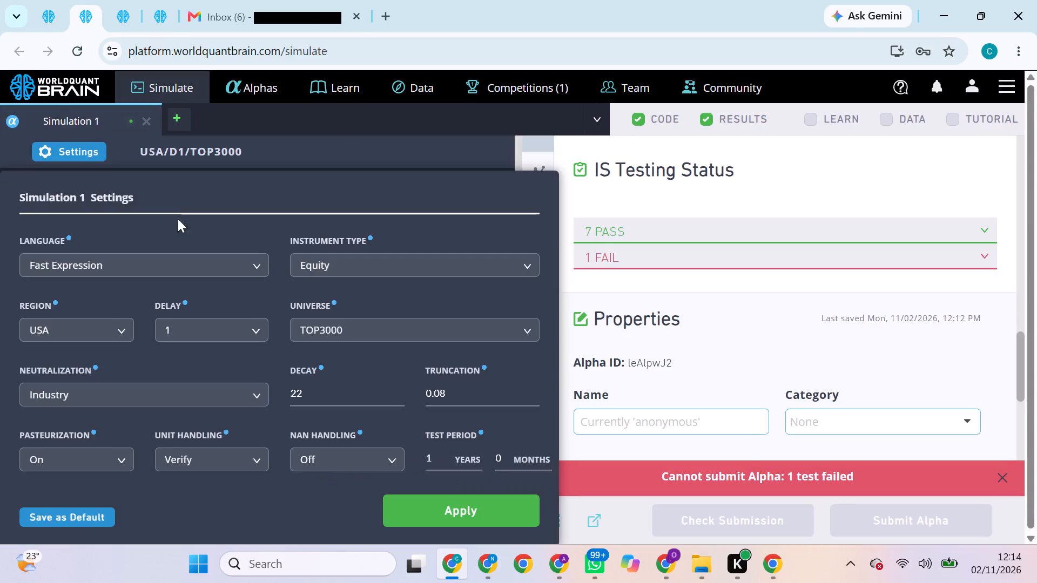
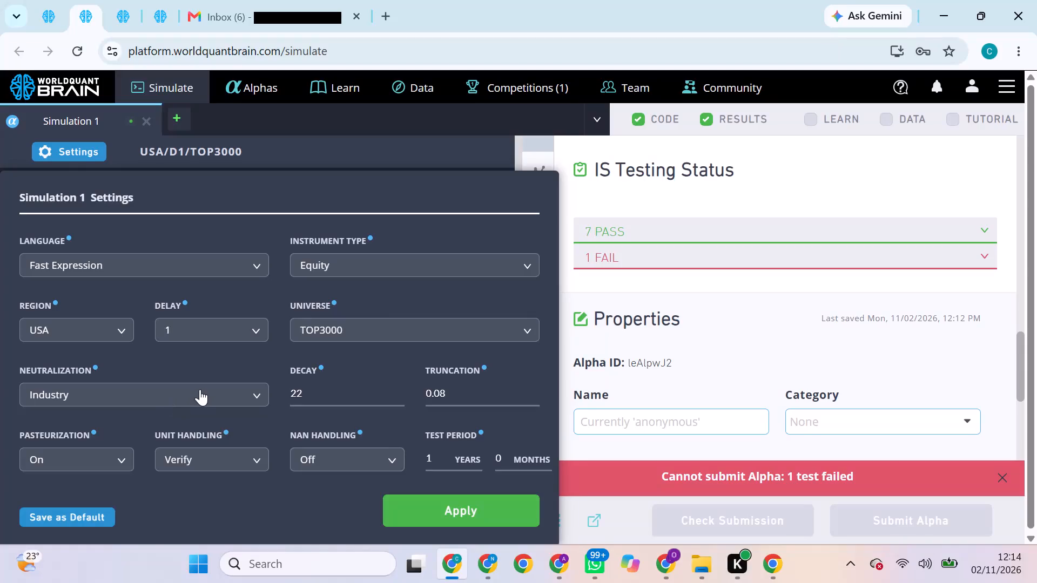
Set the second browser tab's alpha to Subindustry neutralization, apply the settings, and rerun the simulation.
click(204, 390)
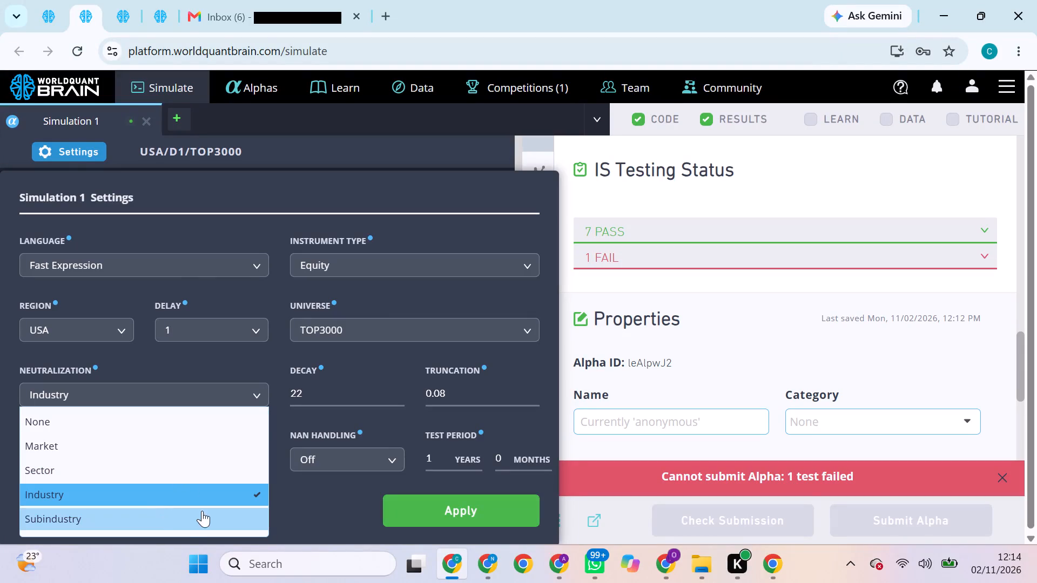
click(186, 520)
click(442, 502)
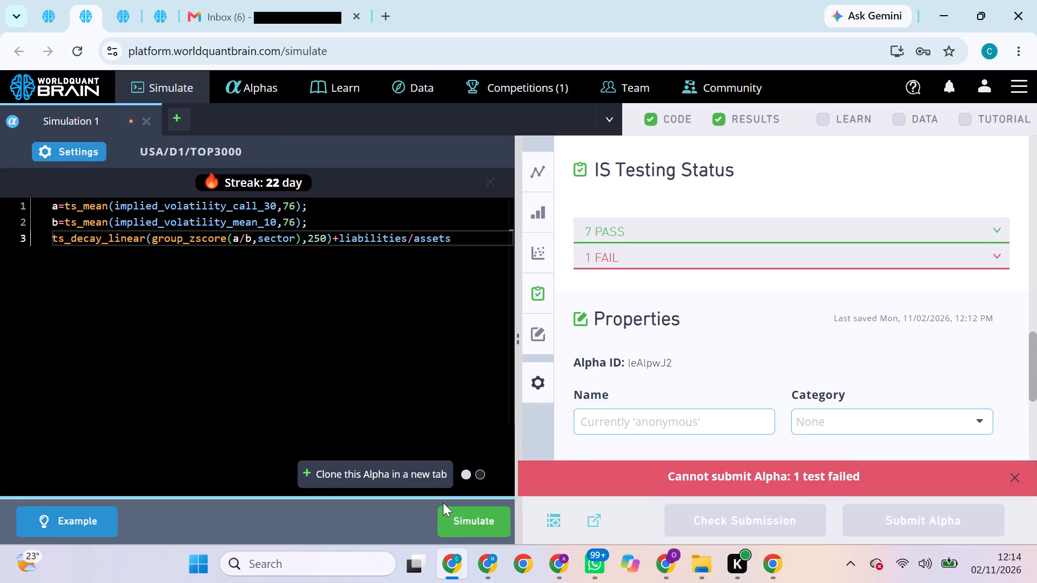
click(460, 517)
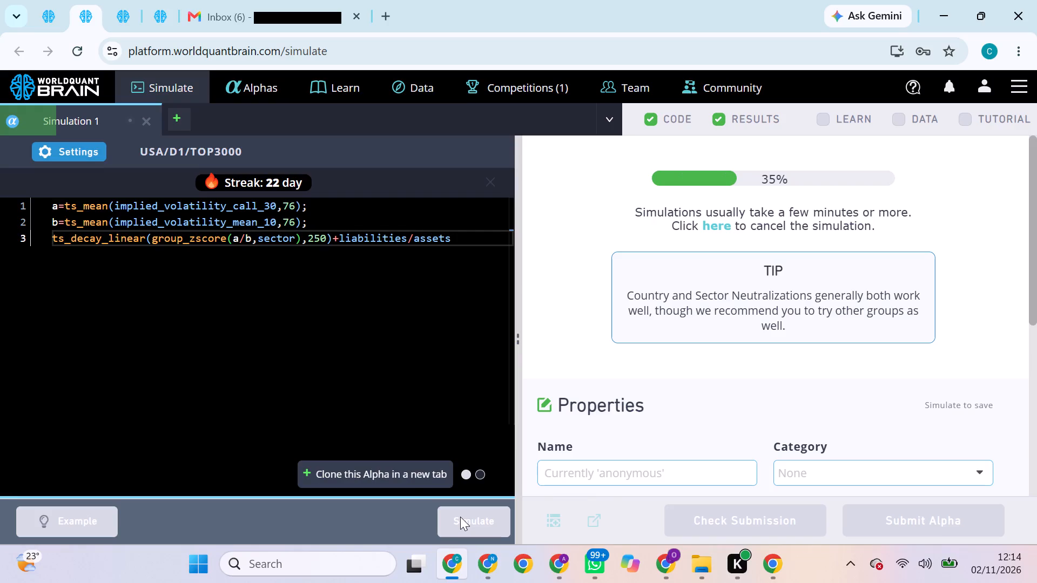
In the first browser tab, show the iv_difference alpha's test period and try to submit the alpha.
click(50, 16)
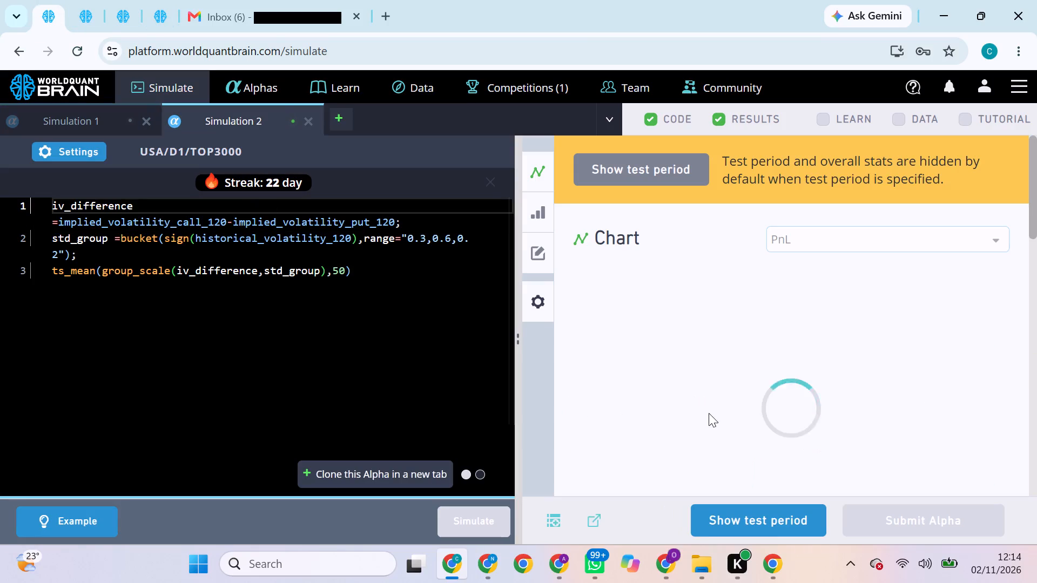
click(777, 528)
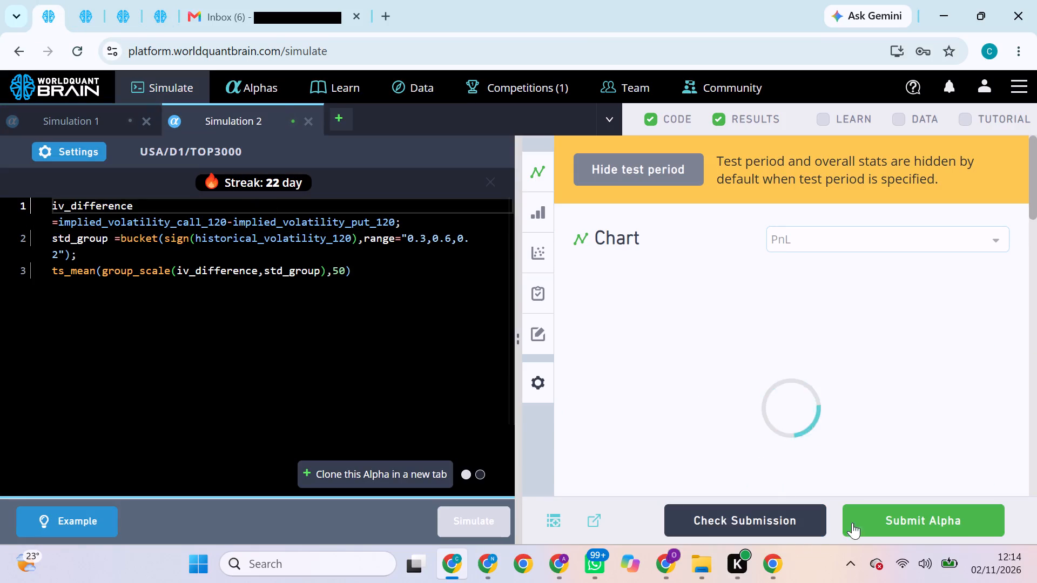
double_click(885, 527)
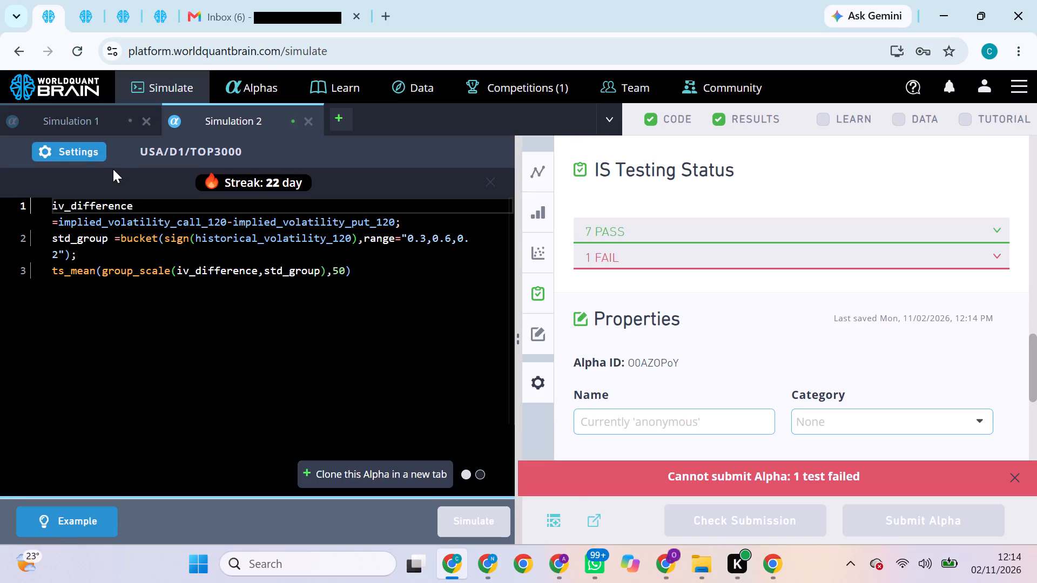
Set the iv_difference alpha to Sector neutralization, apply the settings, and rerun the simulation.
click(81, 147)
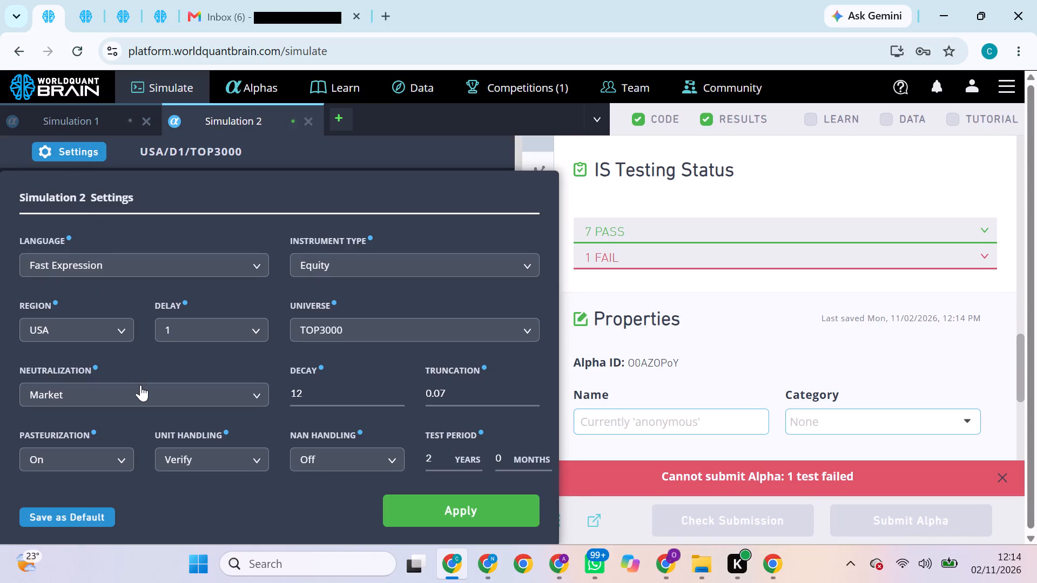
click(140, 385)
click(129, 464)
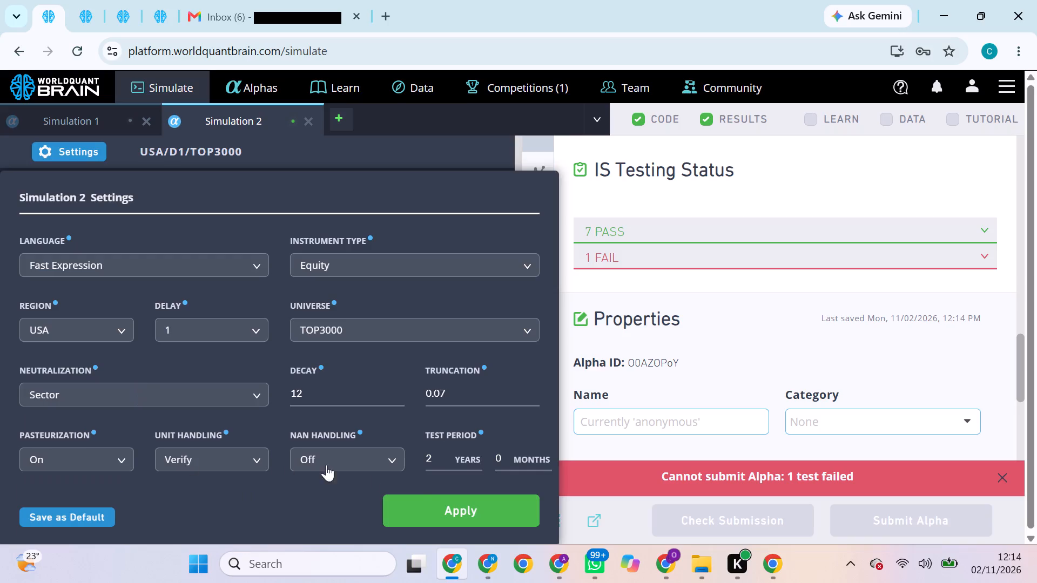
click(436, 499)
click(461, 513)
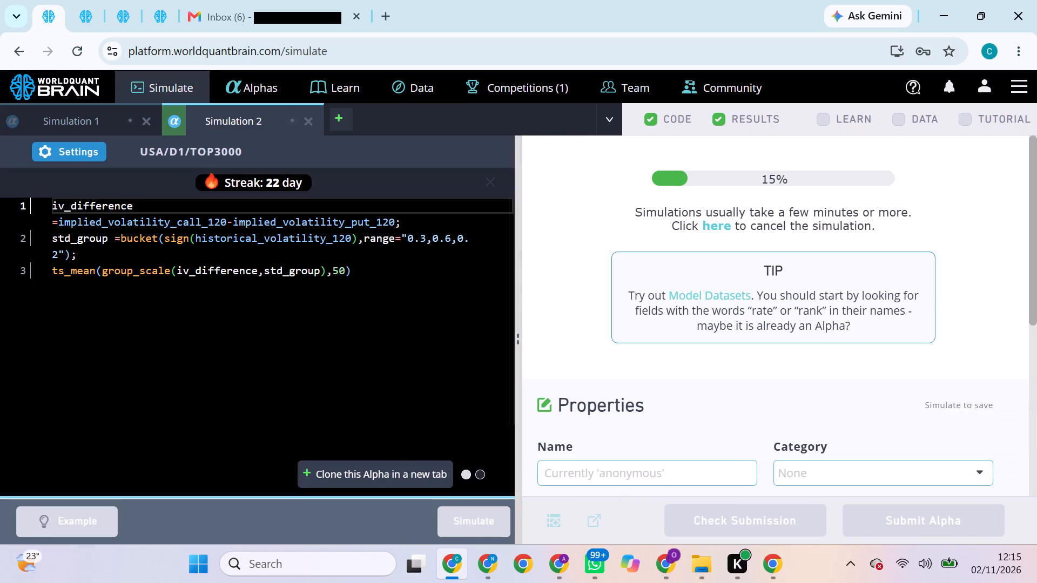
Check the simulations running in the first two browser tabs, then show the third tab alpha's test period and try to submit it.
click(88, 3)
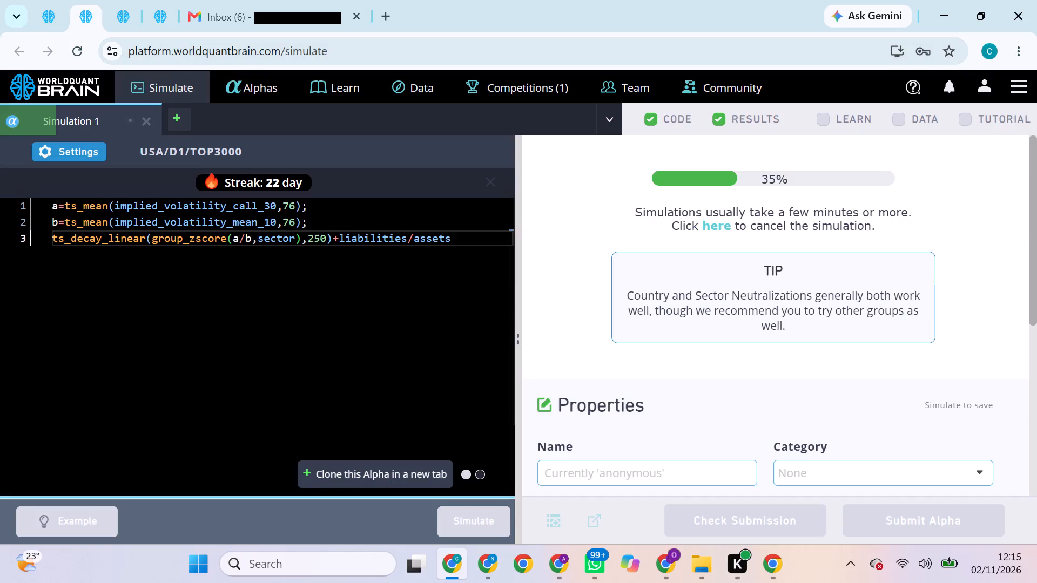
click(47, 22)
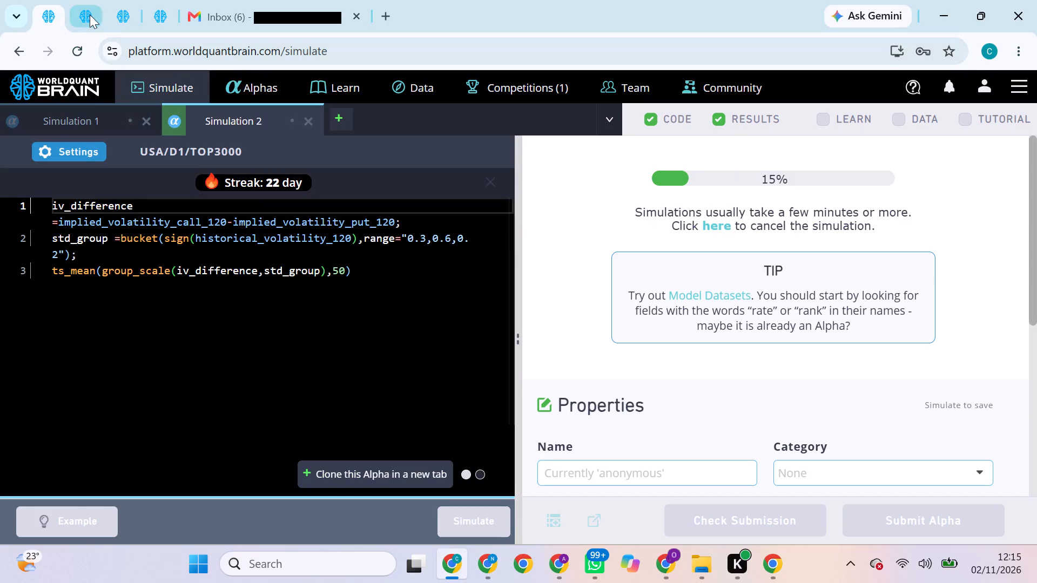
click(90, 15)
click(130, 16)
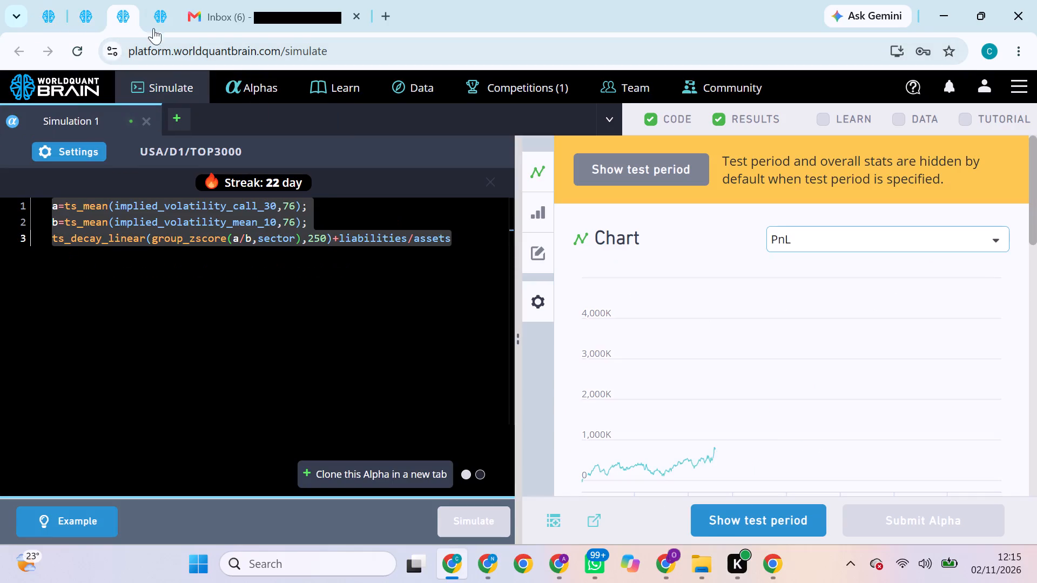
click(722, 512)
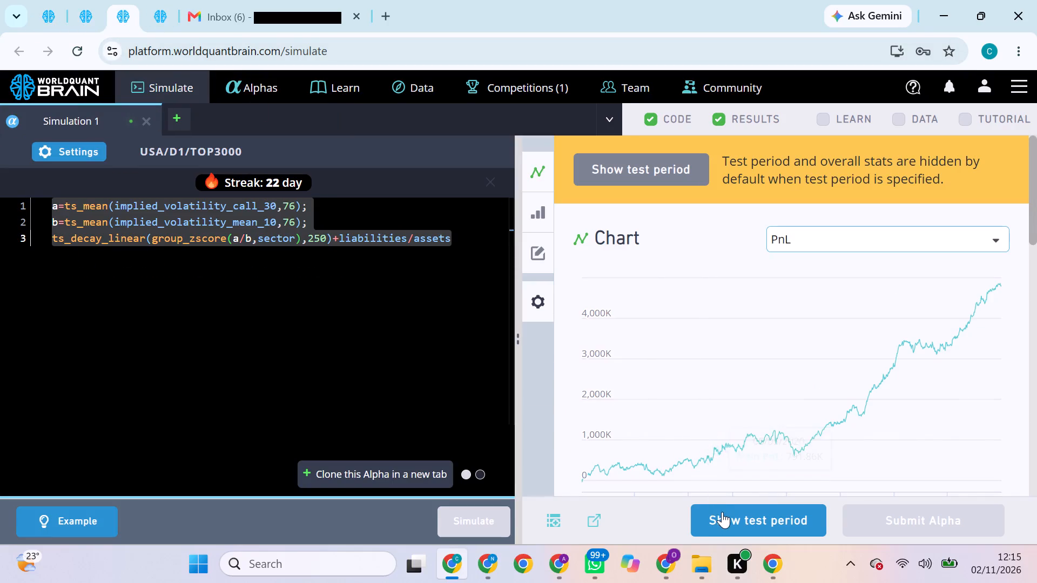
click(883, 515)
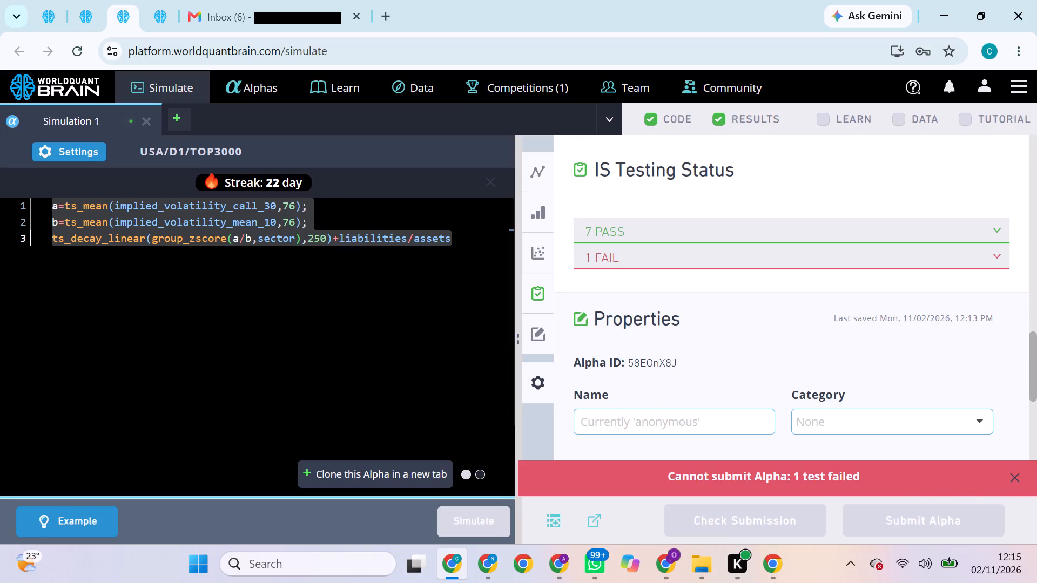
Set the third browser tab's alpha to Industry neutralization, apply the settings, and rerun the simulation.
click(76, 148)
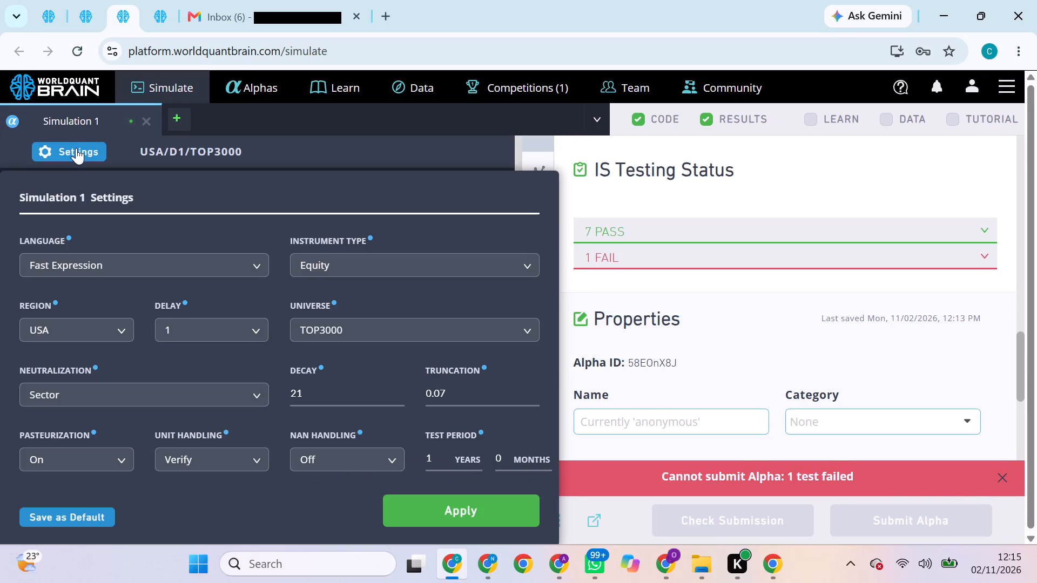
click(221, 398)
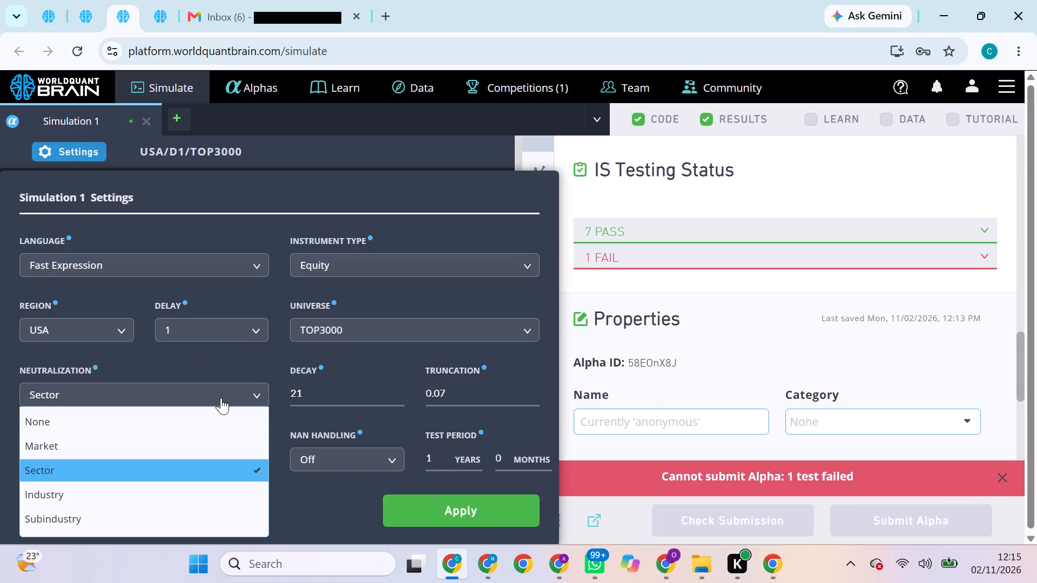
click(159, 498)
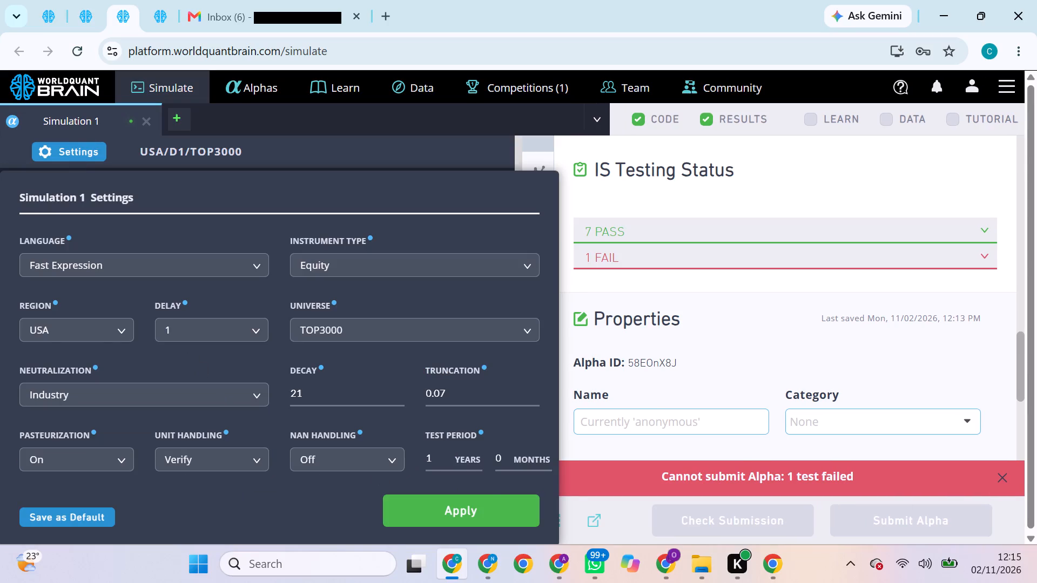
click(476, 503)
click(490, 522)
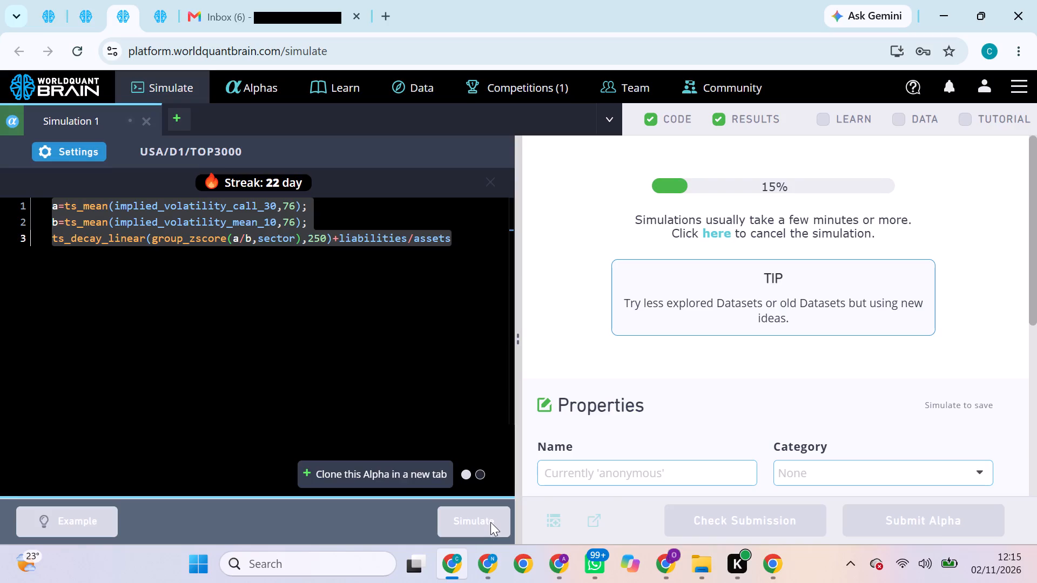
Check the first tab's running simulation, then show the test period of the second browser tab's alpha and try to submit it.
click(49, 7)
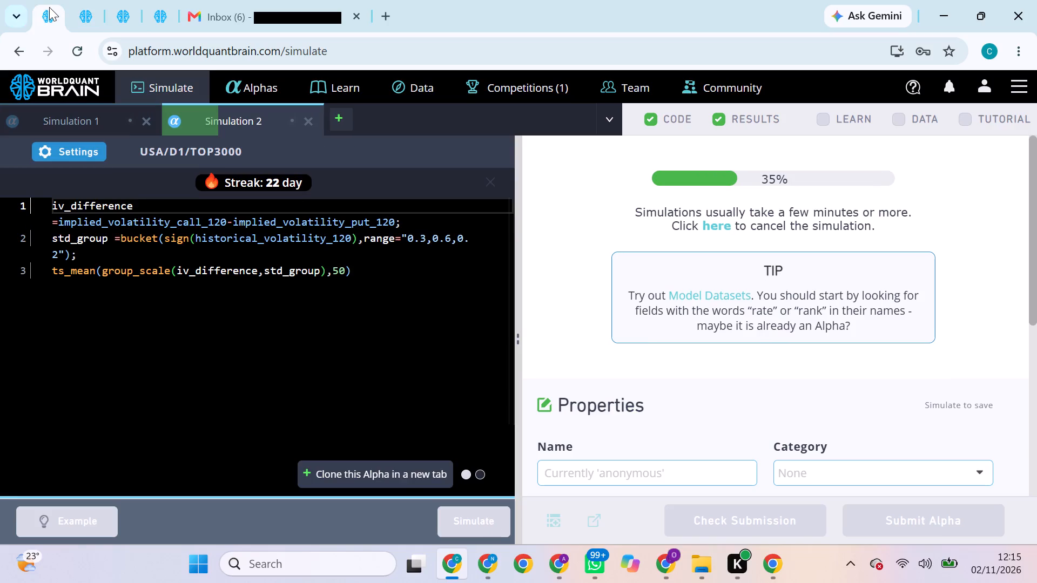
click(80, 16)
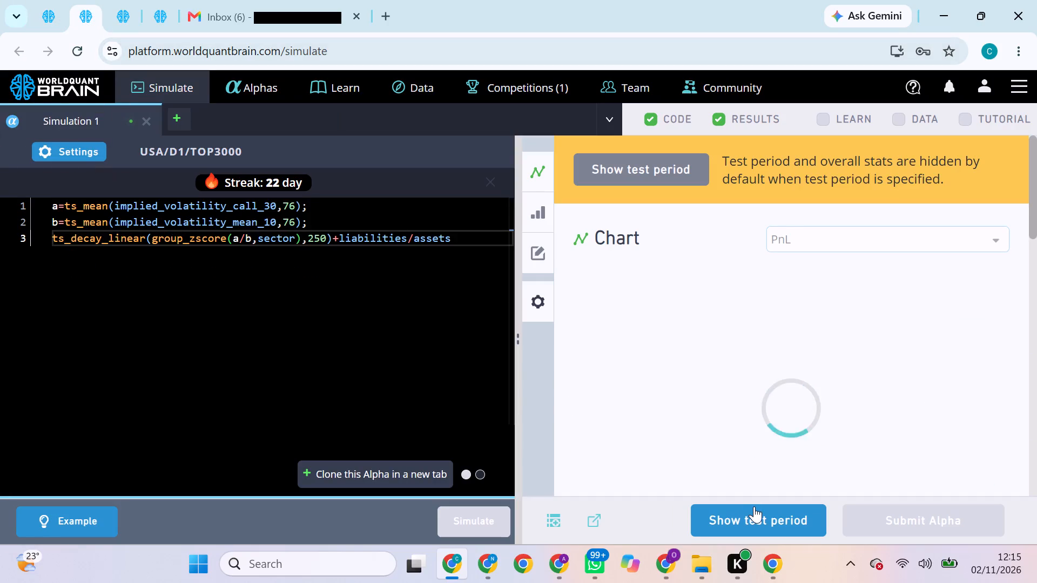
click(758, 518)
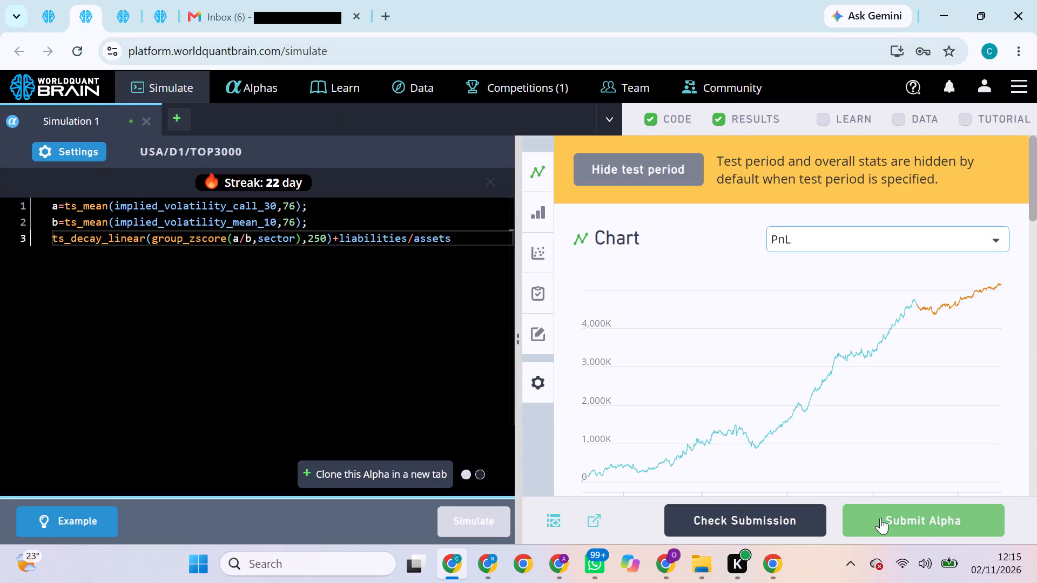
click(883, 518)
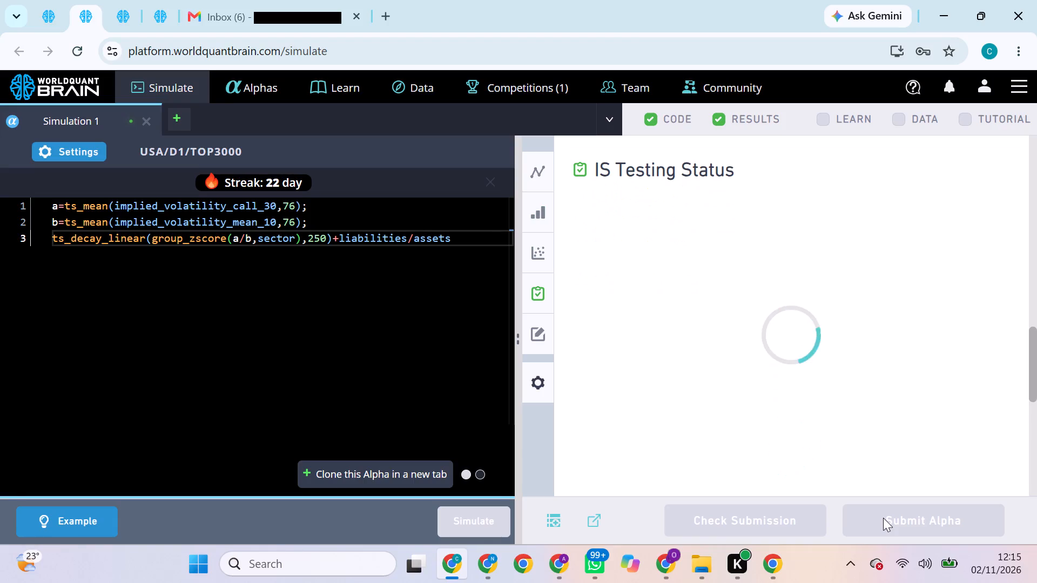
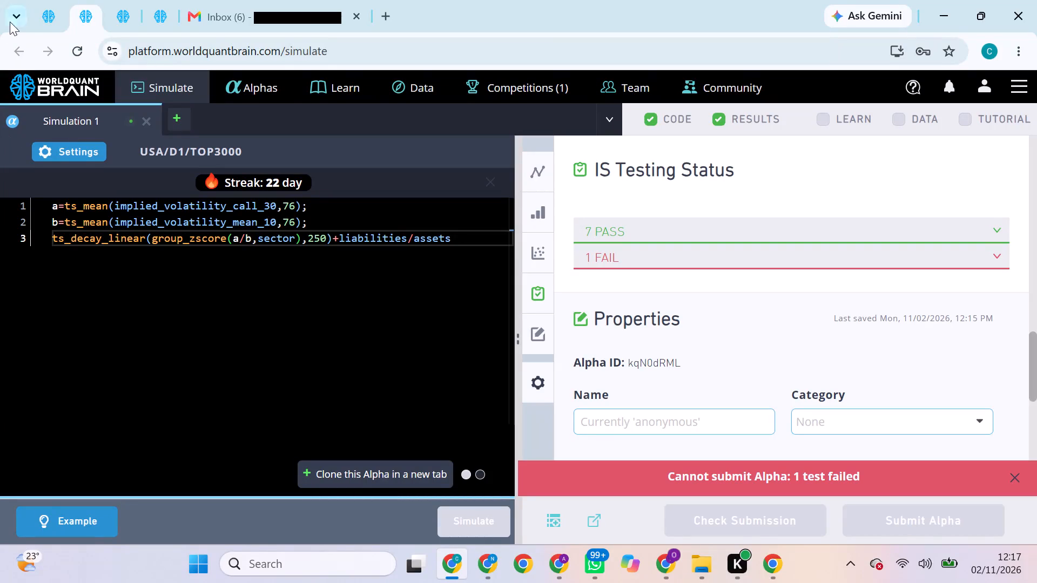
Show the test period of the first browser tab's iv_difference alpha and try to submit it.
double_click(36, 19)
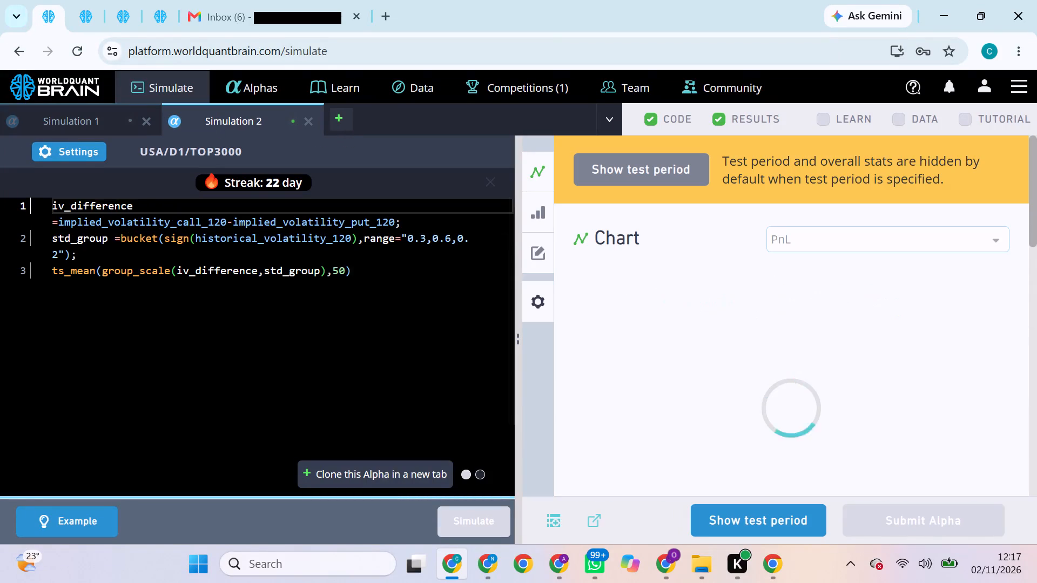
click(769, 532)
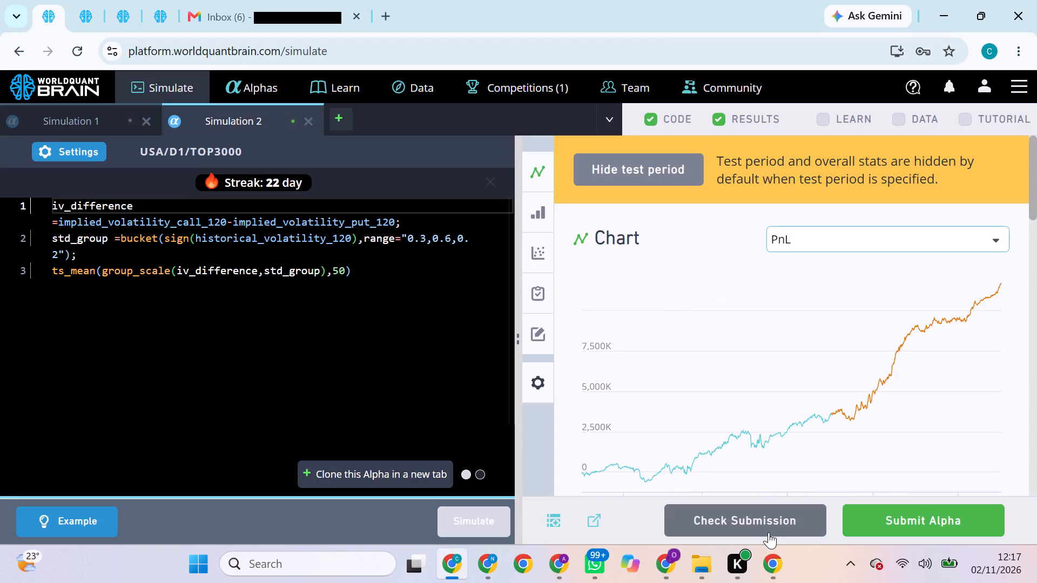
click(925, 520)
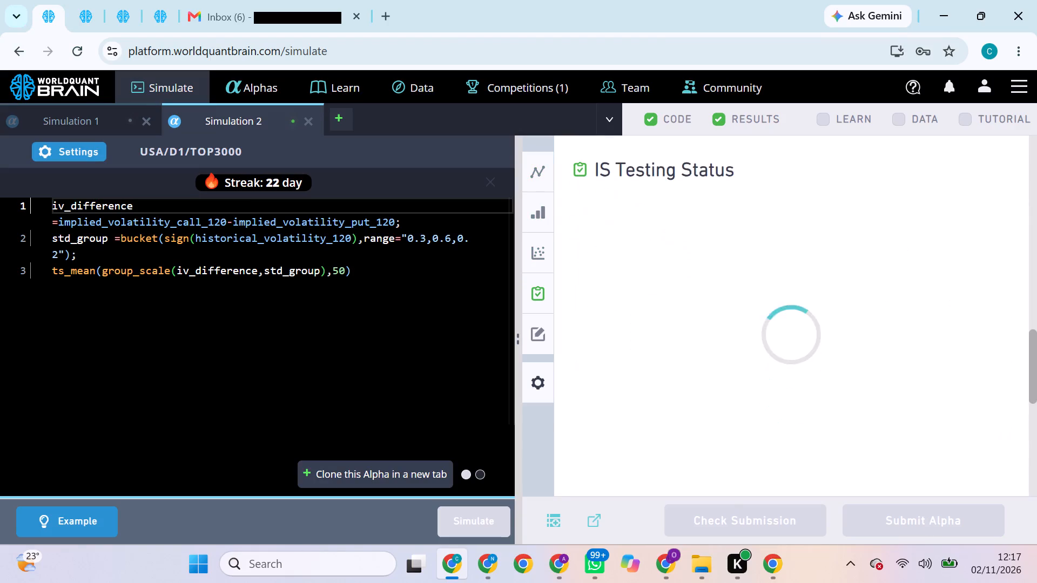
Set the second browser tab's alpha to Market neutralization, decay 25 and truncation 0.09, apply the settings, and rerun the simulation.
click(85, 15)
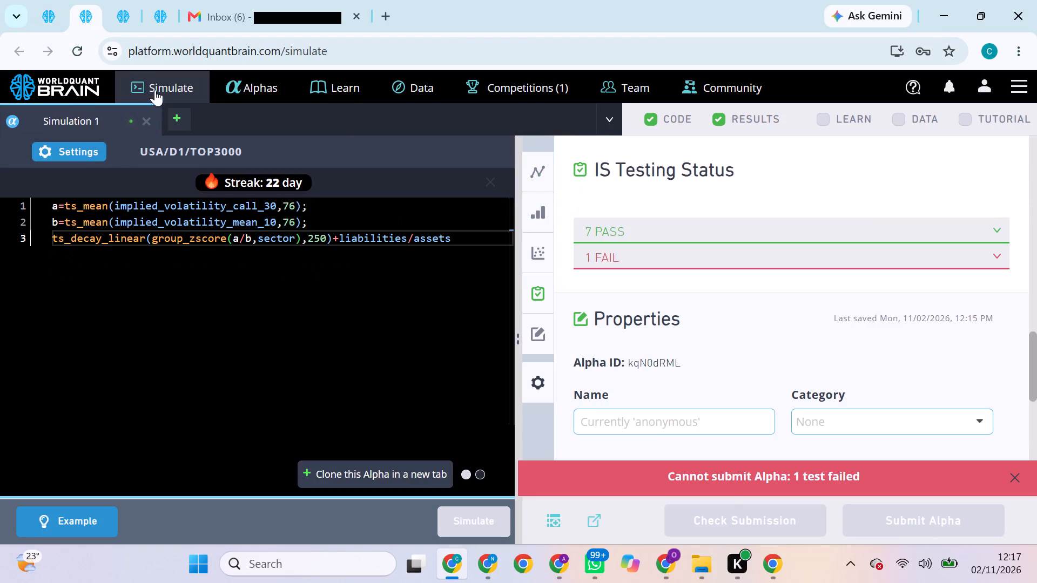
click(80, 151)
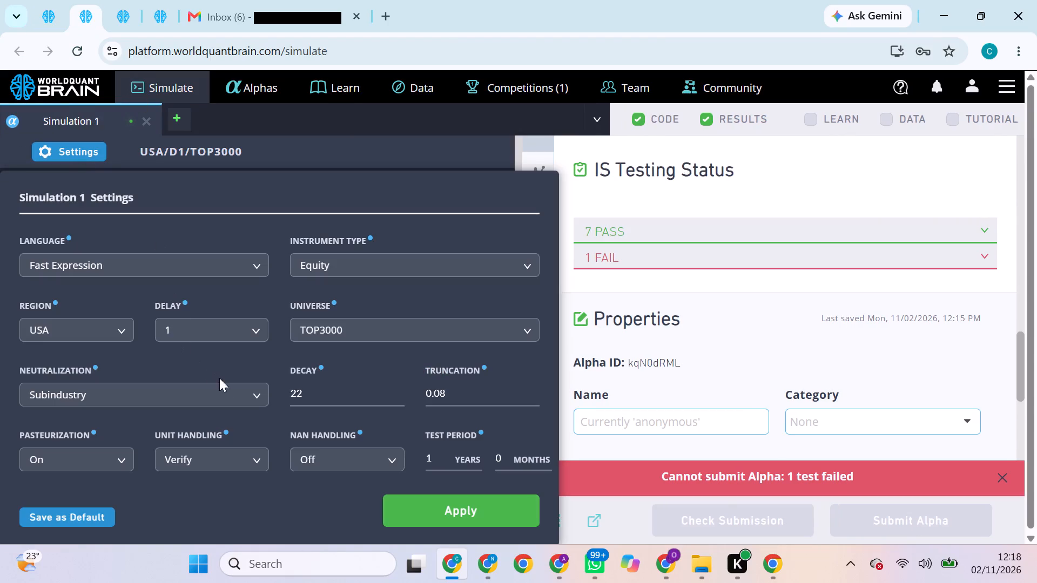
click(226, 384)
click(159, 438)
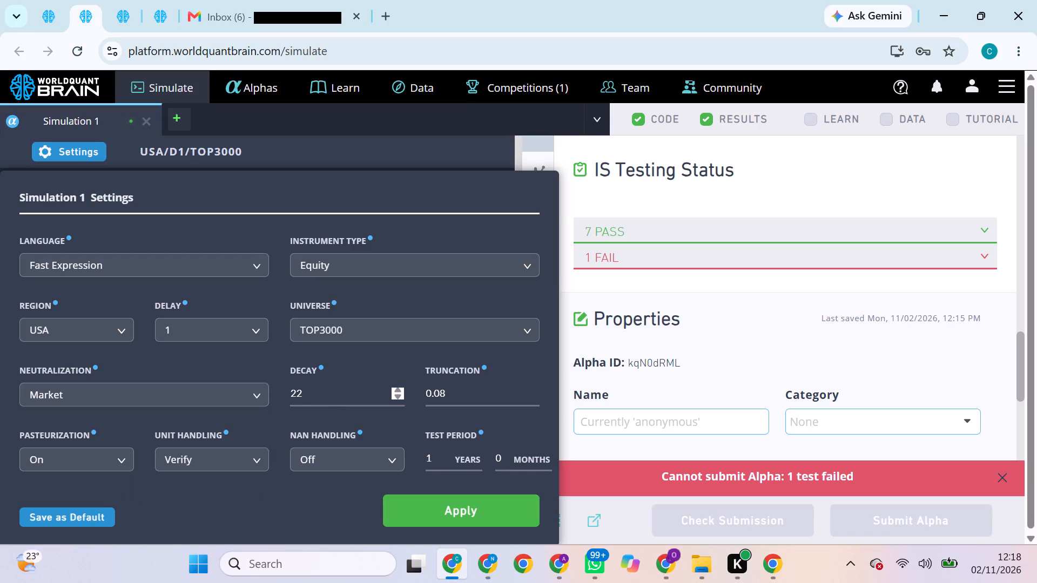
click(305, 384)
key(BackSpace)
key(5)
click(449, 395)
key(BackSpace)
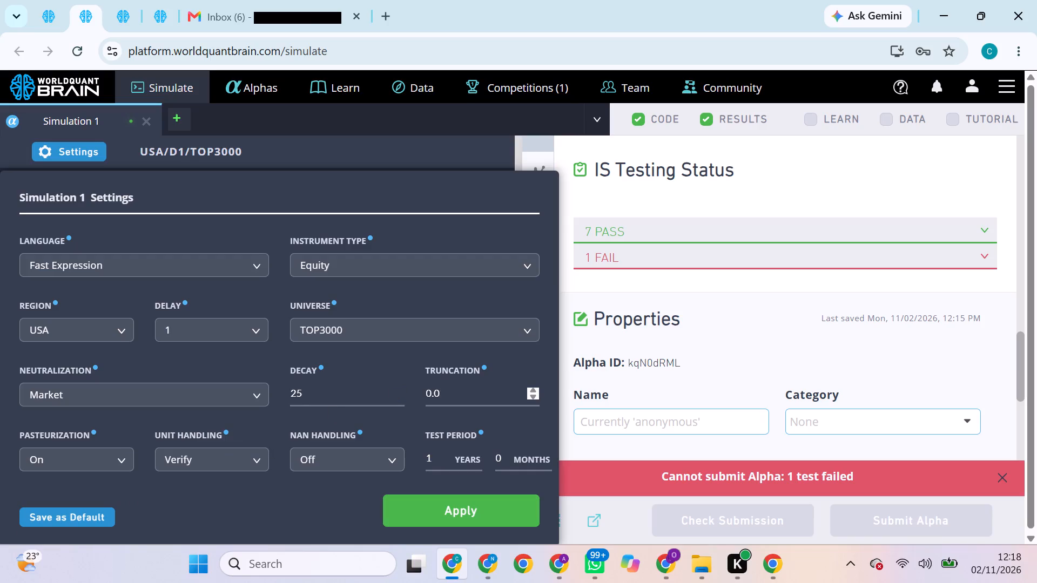
key(9)
click(459, 520)
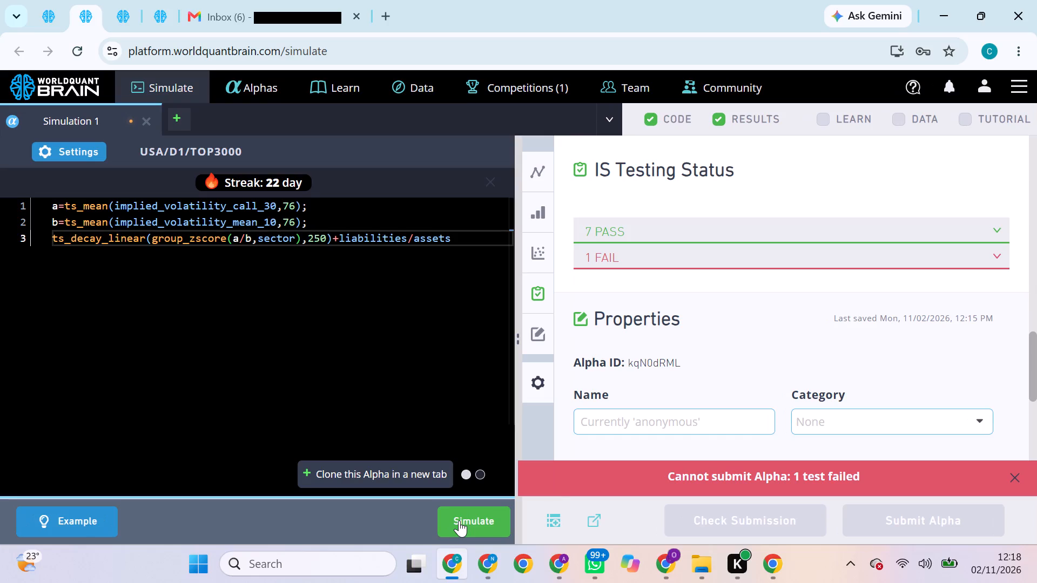
click(466, 520)
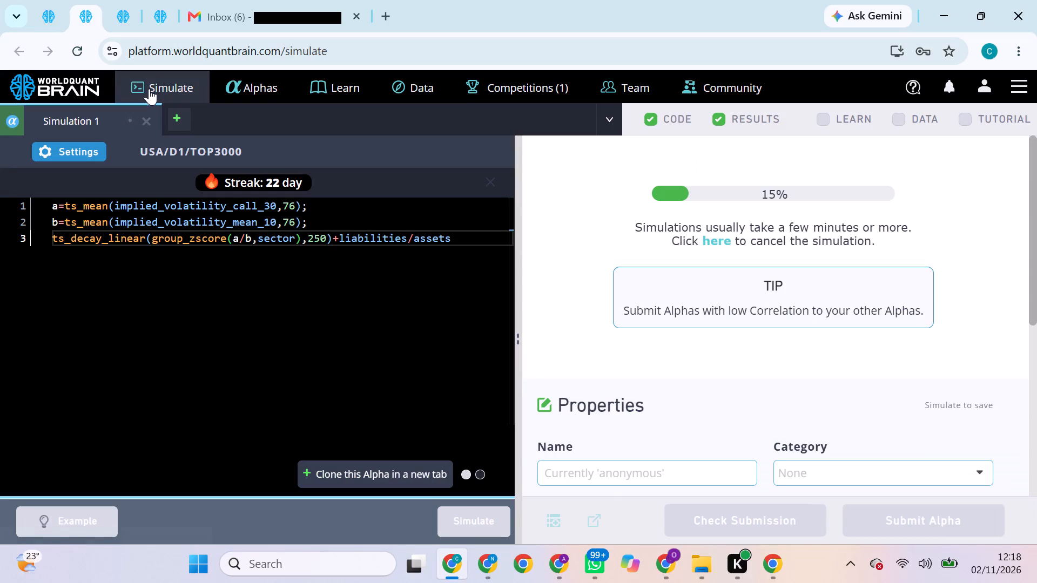
Set the first browser tab's iv_difference alpha to Industry neutralization, apply the settings, and rerun the simulation.
click(46, 5)
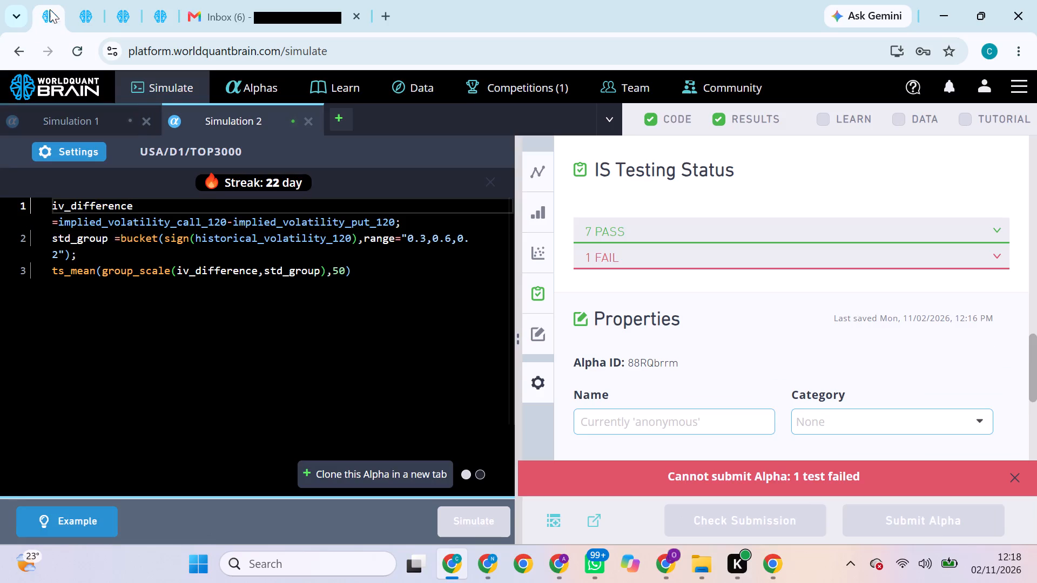
click(87, 154)
click(239, 392)
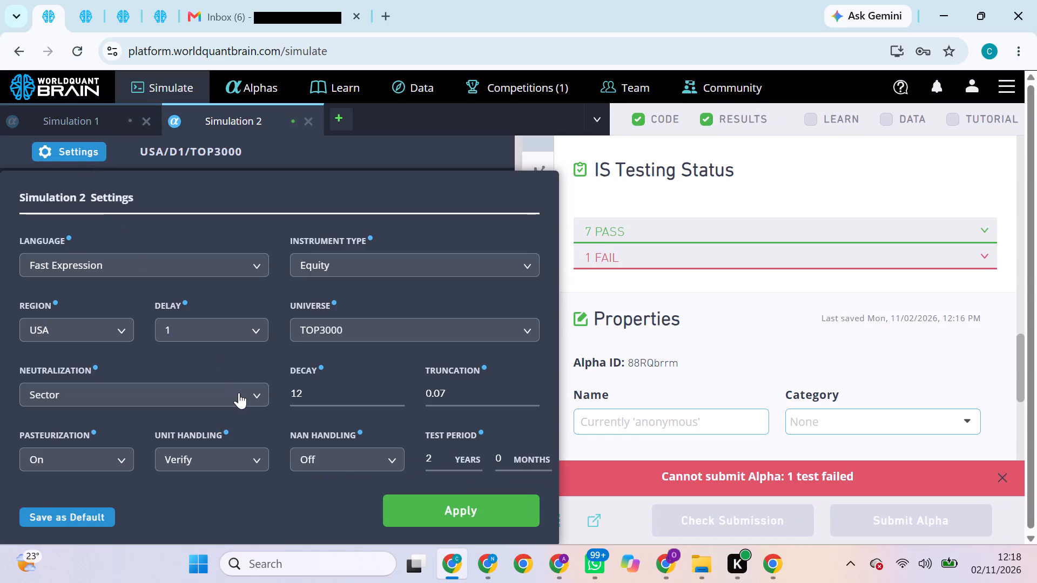
click(221, 490)
click(462, 509)
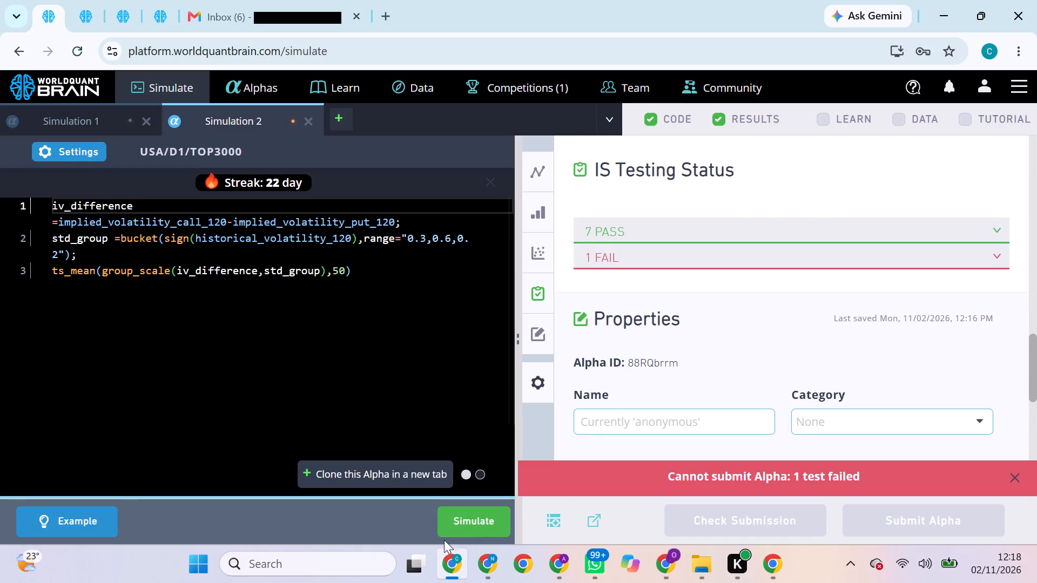
click(472, 526)
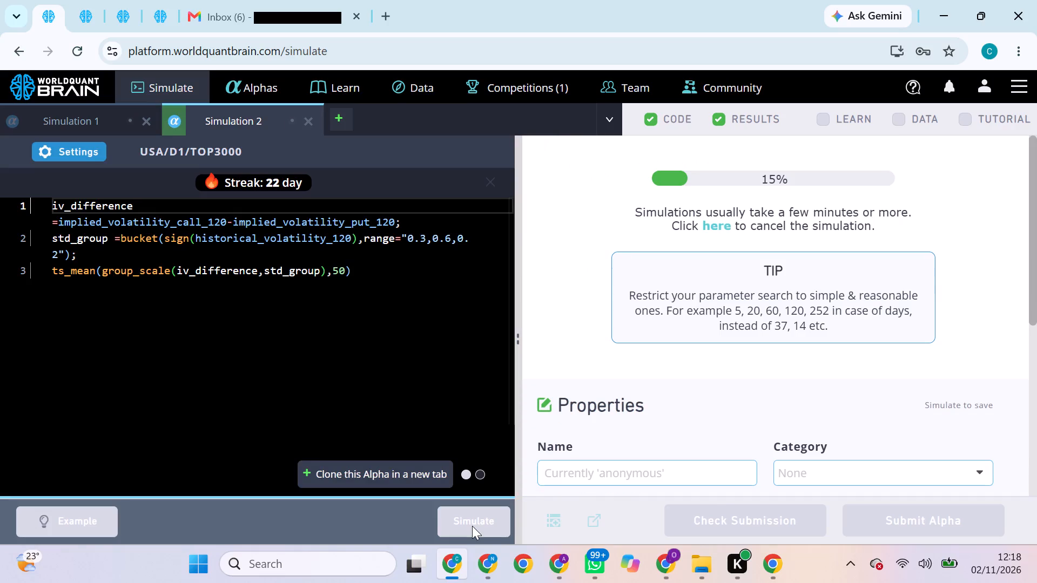
Check the second tab's running simulation, then show the test period of the third browser tab's alpha and try to submit it.
click(80, 11)
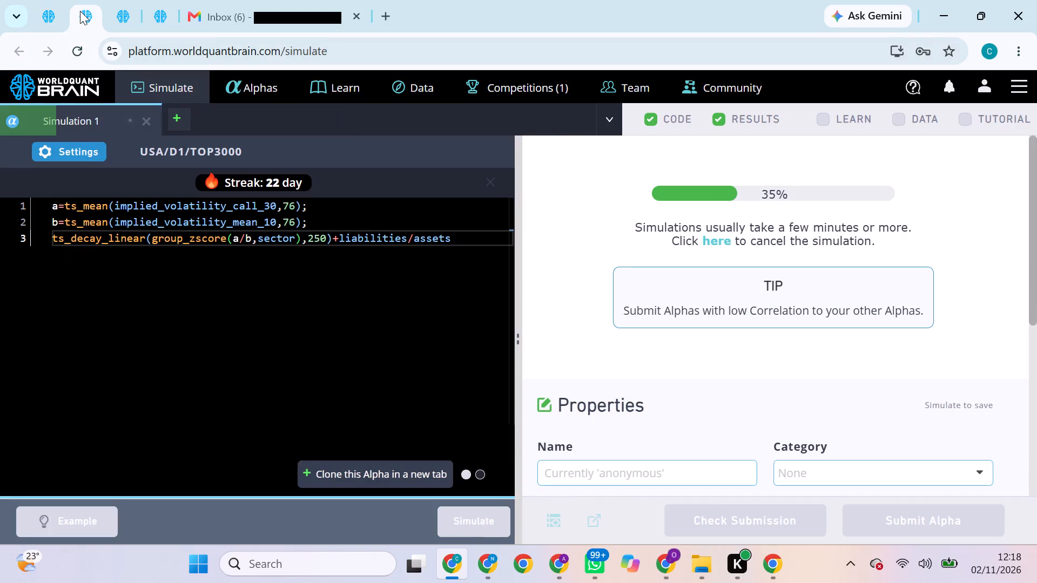
click(117, 9)
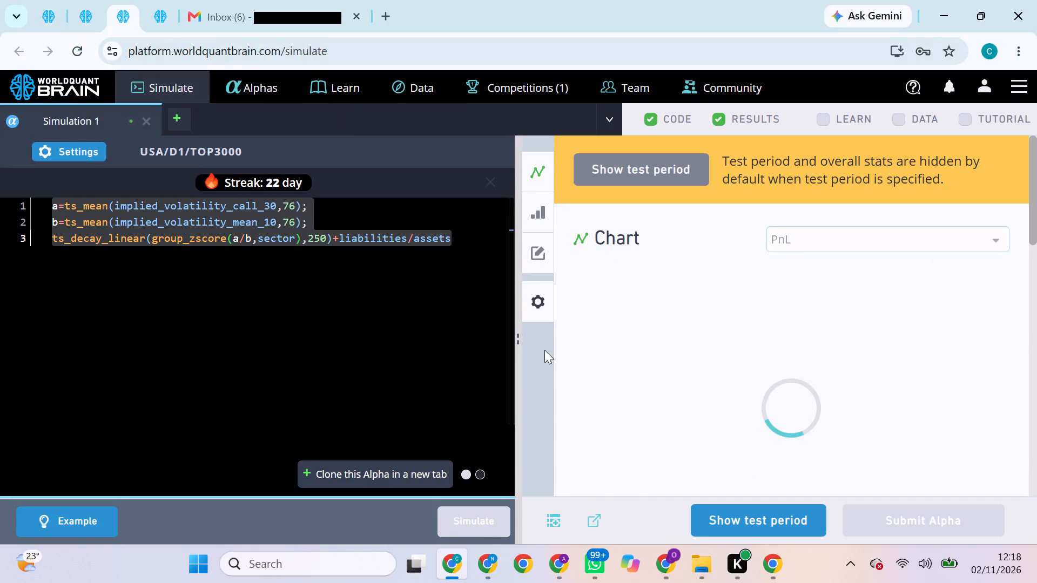
click(754, 522)
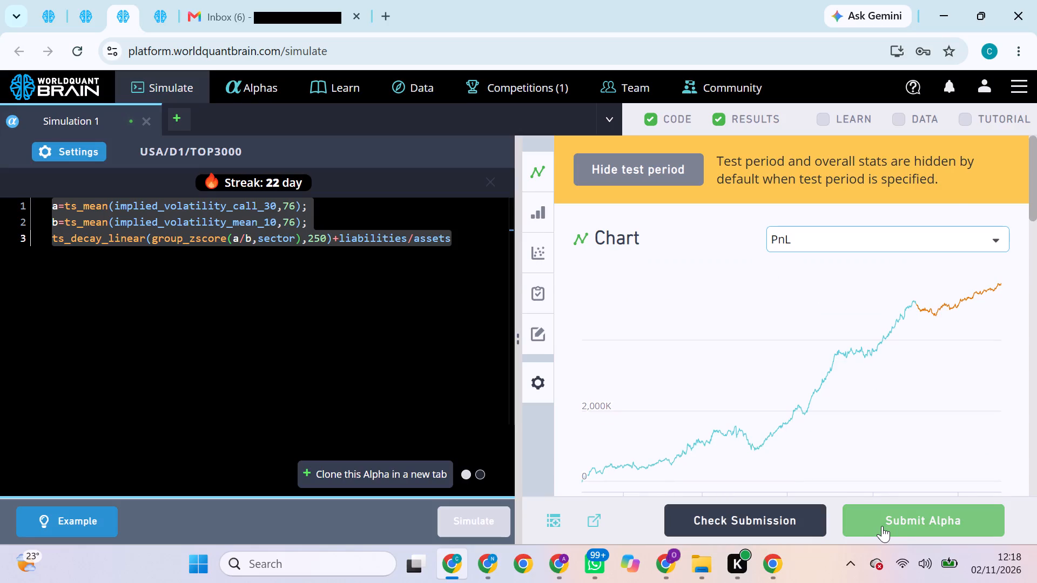
click(882, 526)
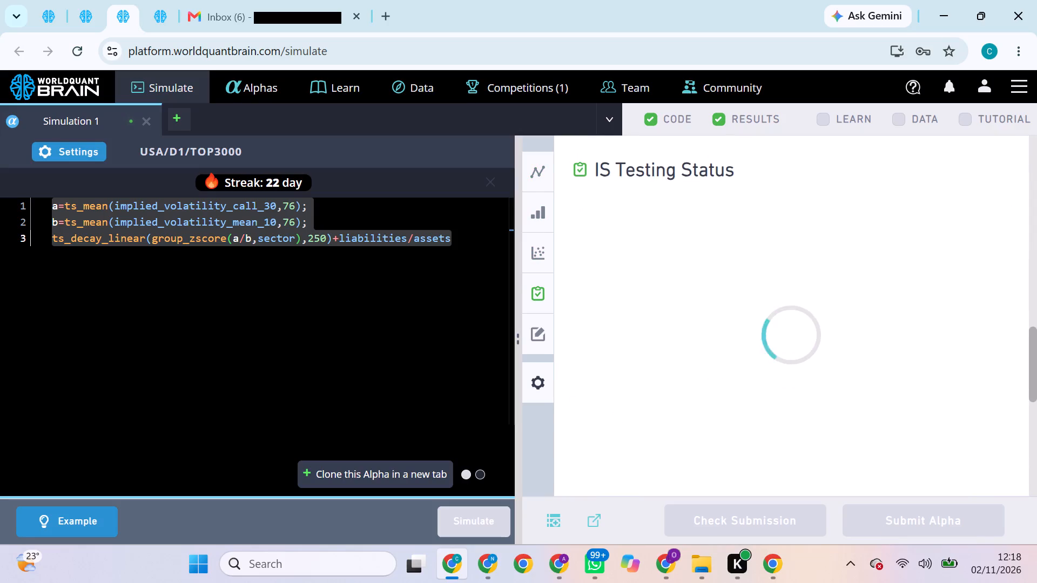
Show the test period of the fourth browser tab's alpha and try to submit it.
click(154, 9)
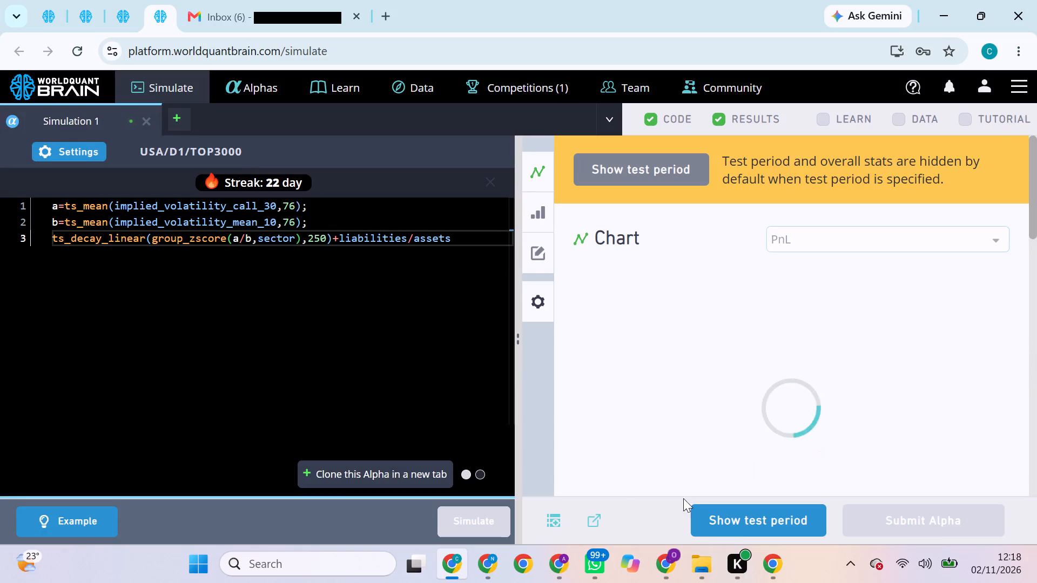
click(737, 524)
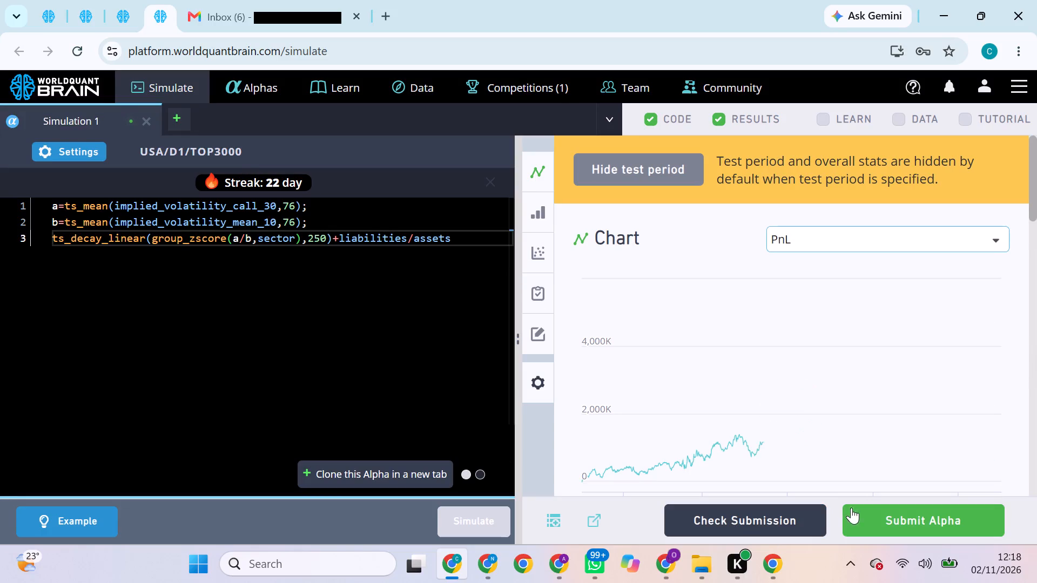
click(868, 510)
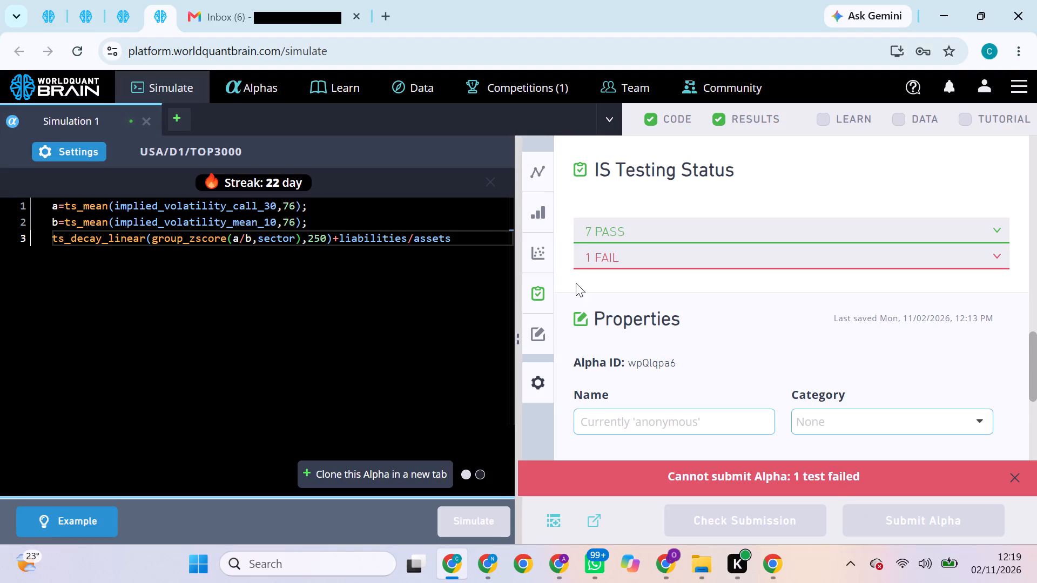
Set the fourth browser tab's alpha to Sector neutralization, apply the settings, and rerun the simulation.
click(70, 149)
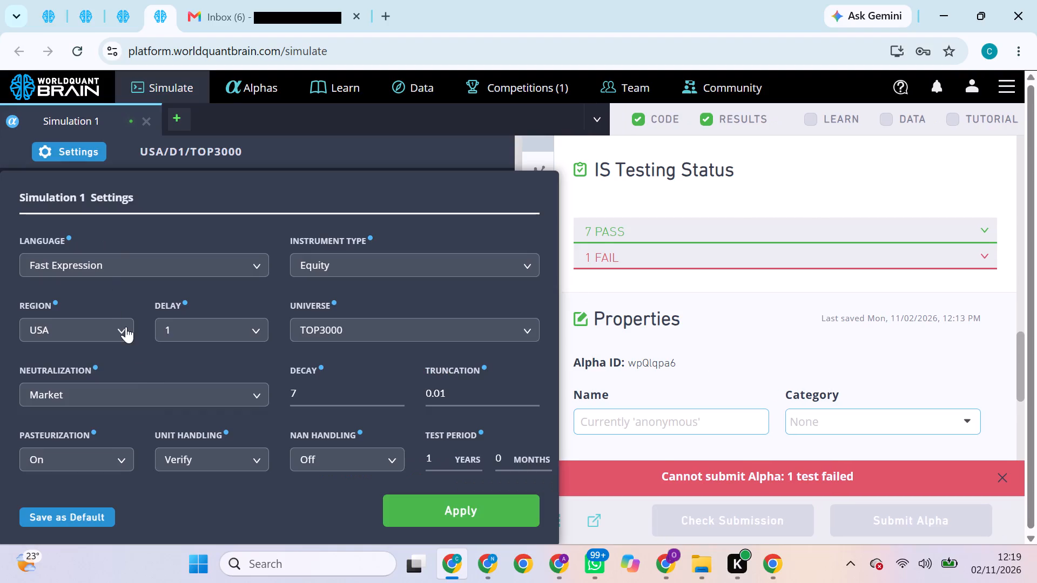
click(168, 394)
click(161, 465)
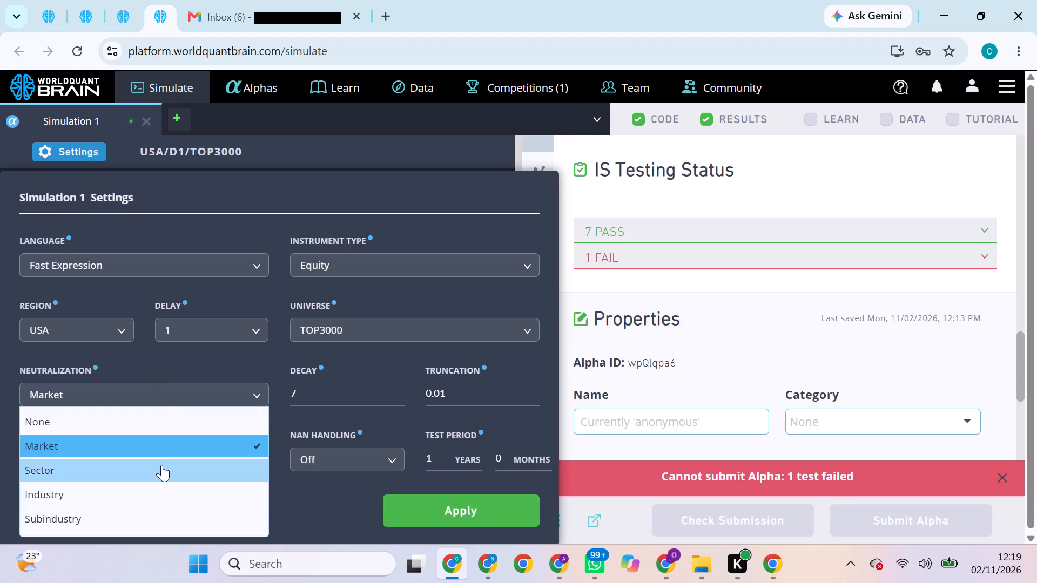
click(436, 513)
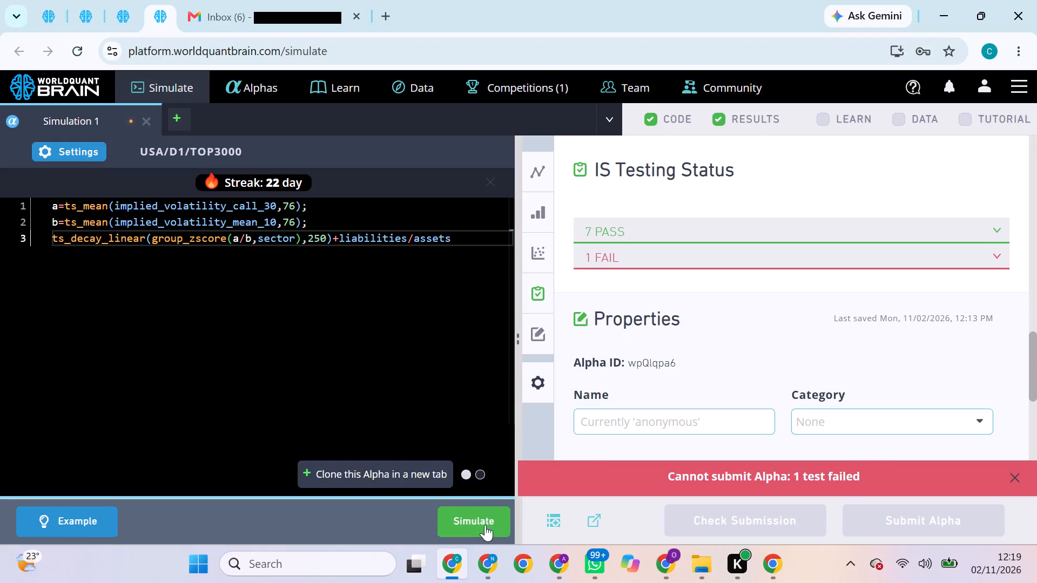
click(485, 525)
Check the first tab's running simulation, then show the test period of the second browser tab's alpha and try to submit it.
click(46, 15)
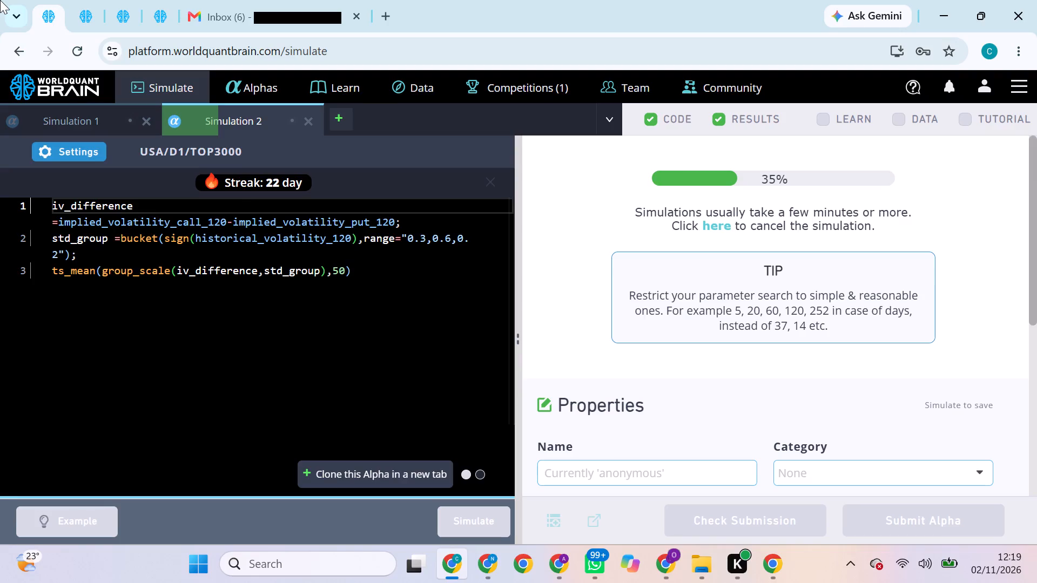
click(71, 18)
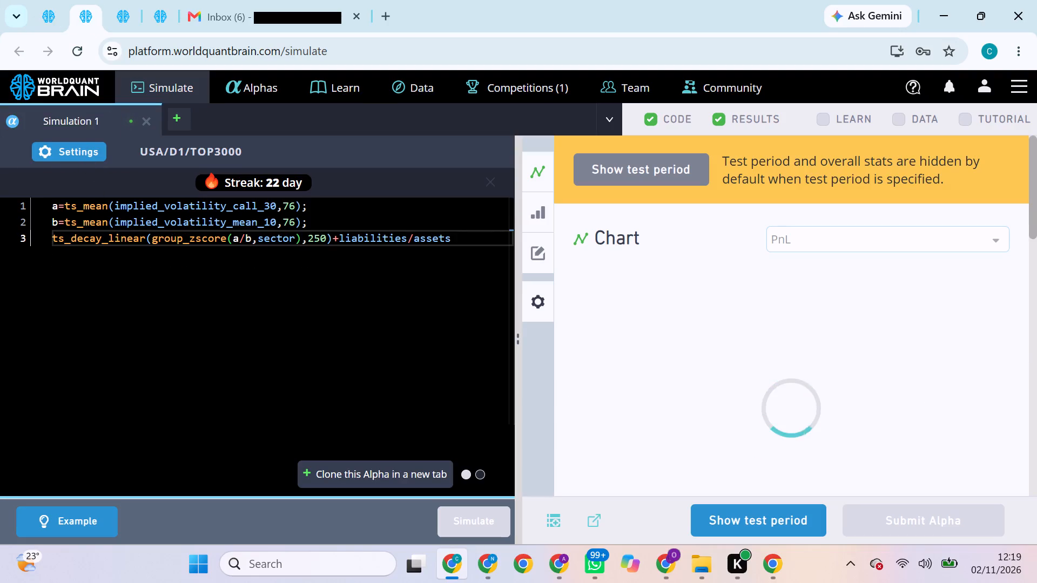
click(720, 517)
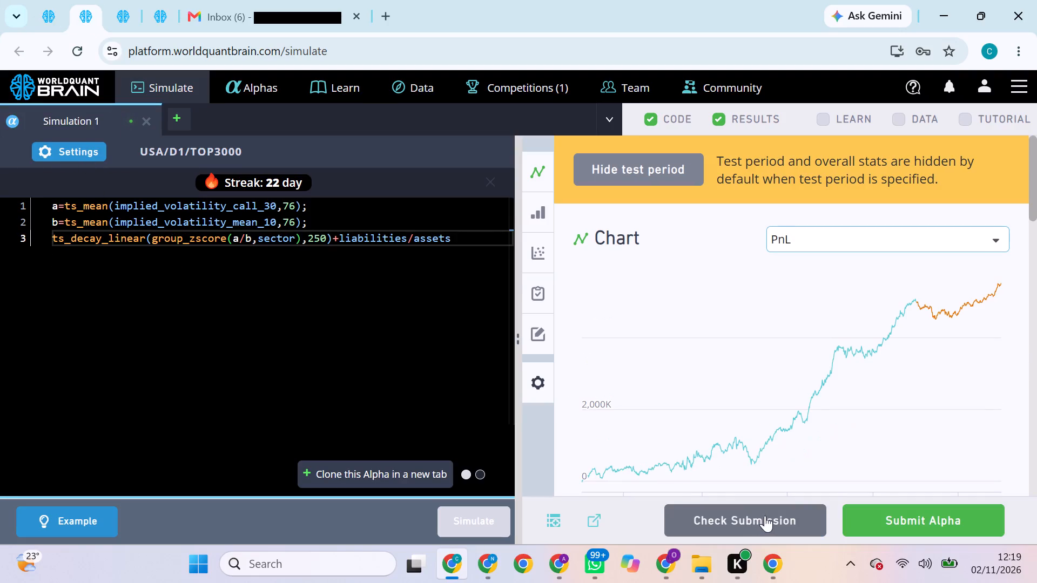
click(888, 532)
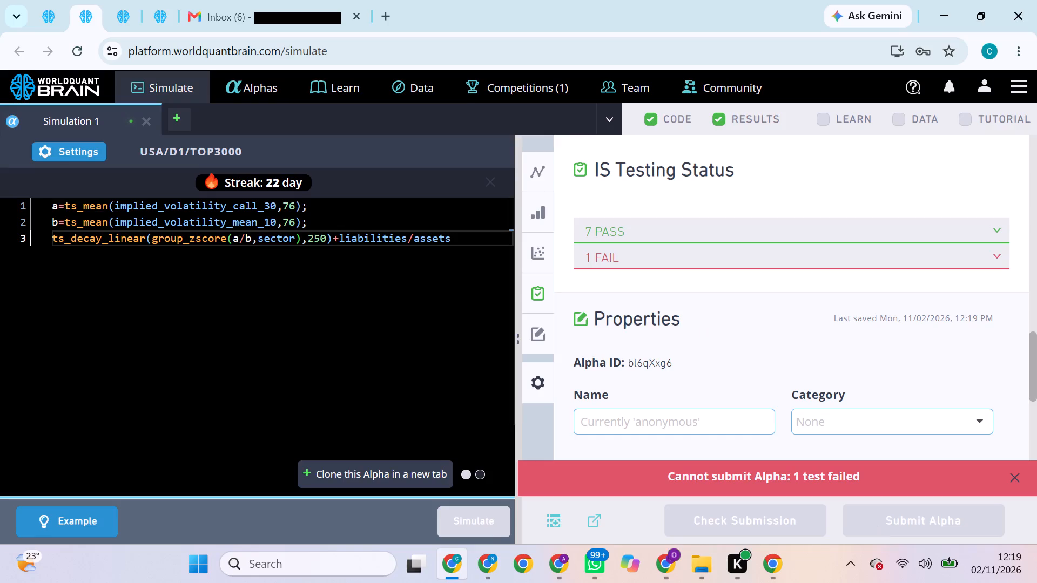
Set the second browser tab's alpha to Sector neutralization, apply the settings, and rerun the simulation.
click(75, 143)
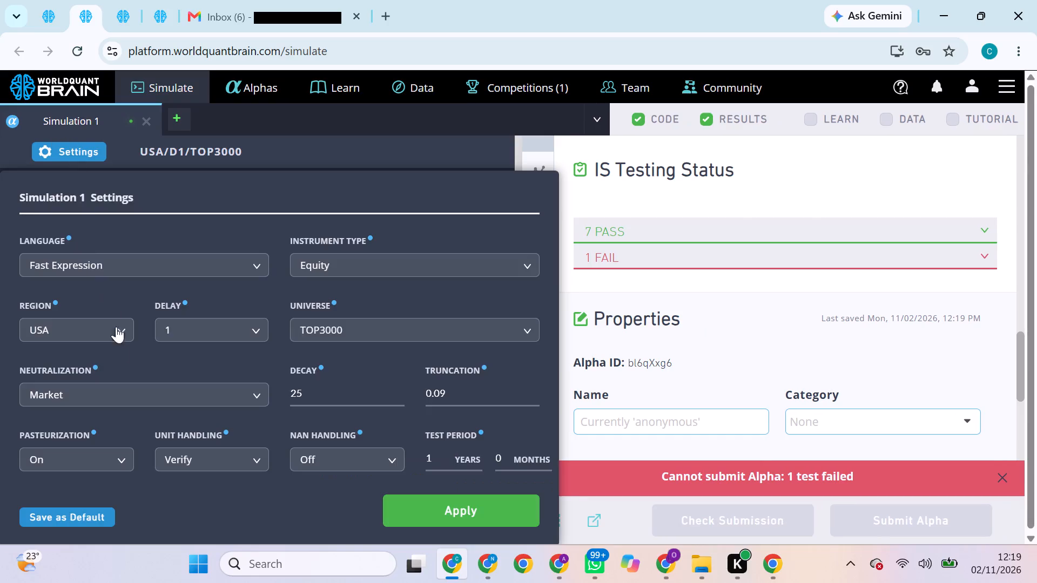
click(156, 386)
click(181, 468)
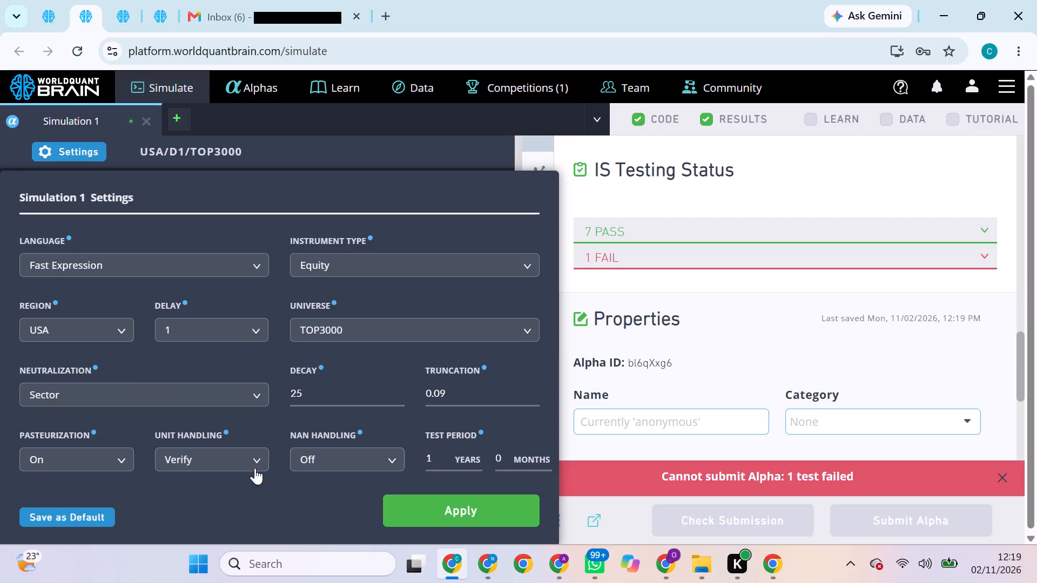
click(445, 510)
click(479, 520)
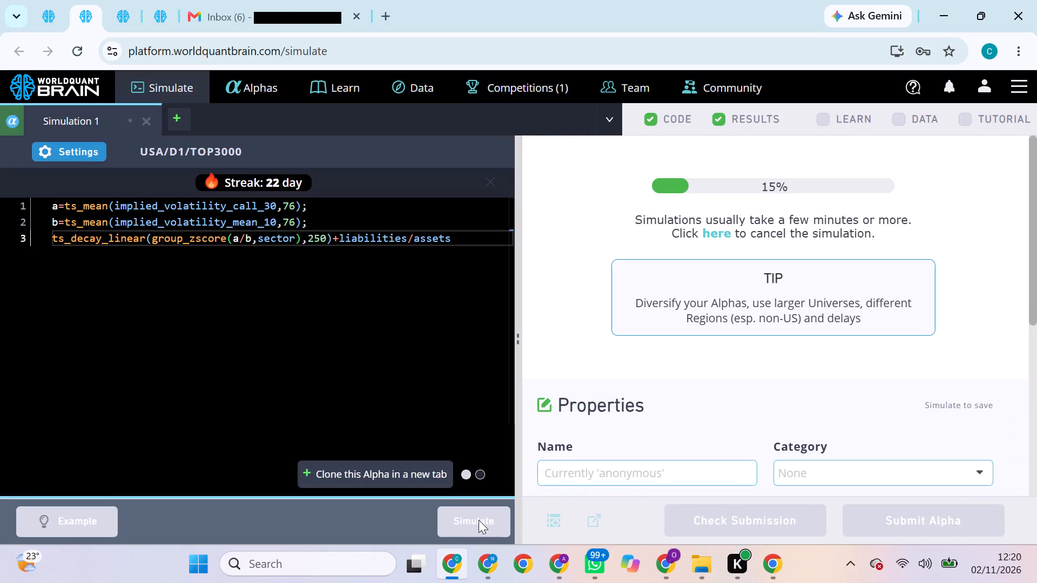
Show the test period of the first browser tab's iv_difference alpha and try to submit it.
click(59, 18)
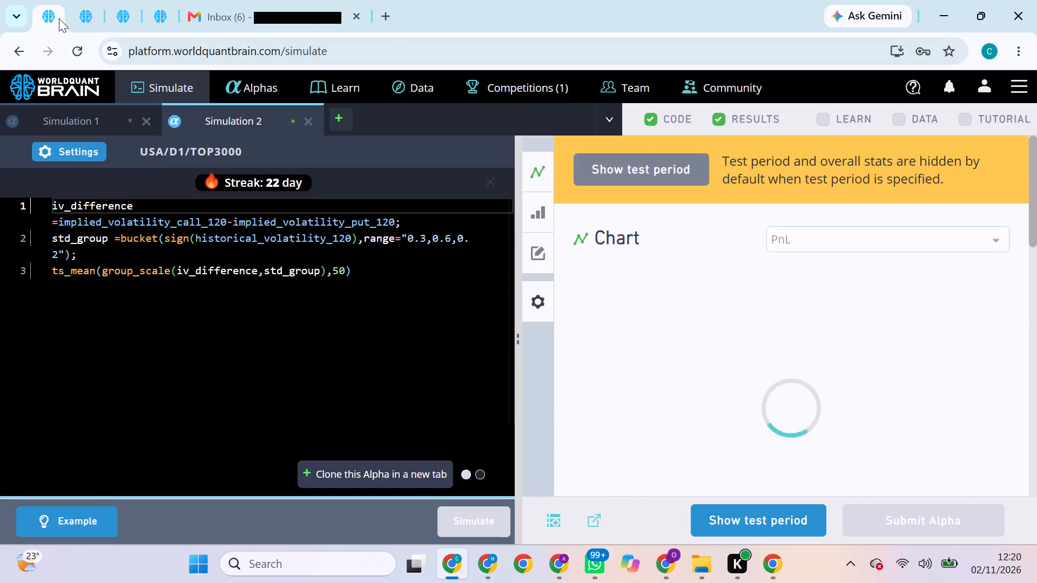
click(733, 512)
click(887, 513)
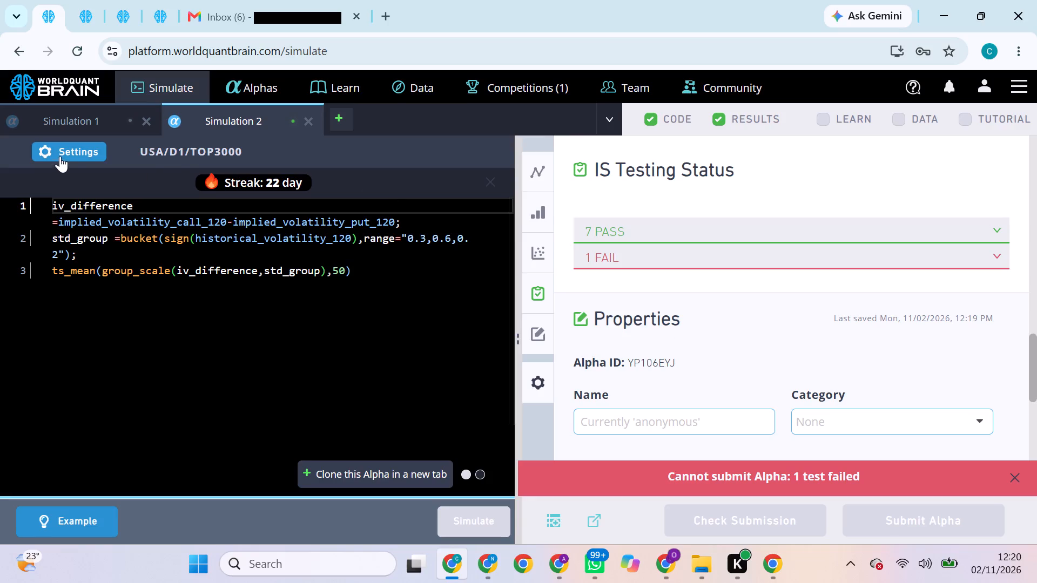
Set the iv_difference alpha to Subindustry neutralization, apply the settings, and rerun the simulation.
click(75, 143)
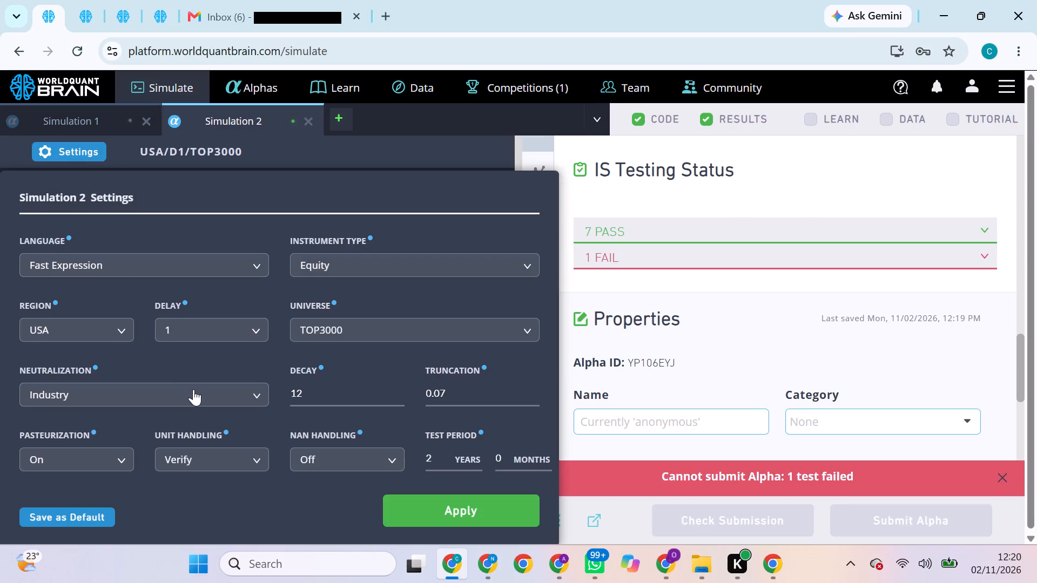
click(193, 389)
click(203, 520)
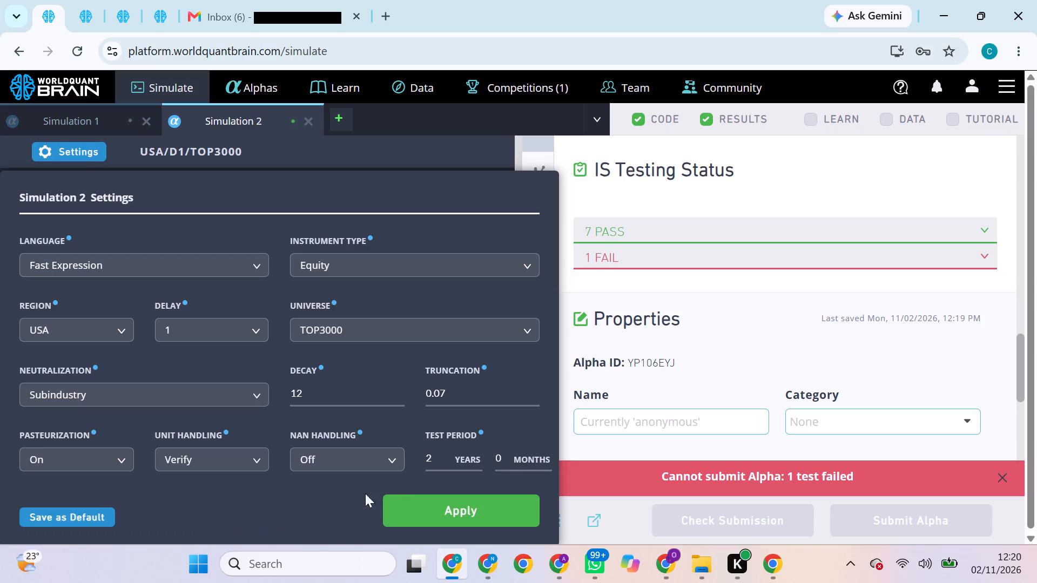
click(464, 515)
click(474, 518)
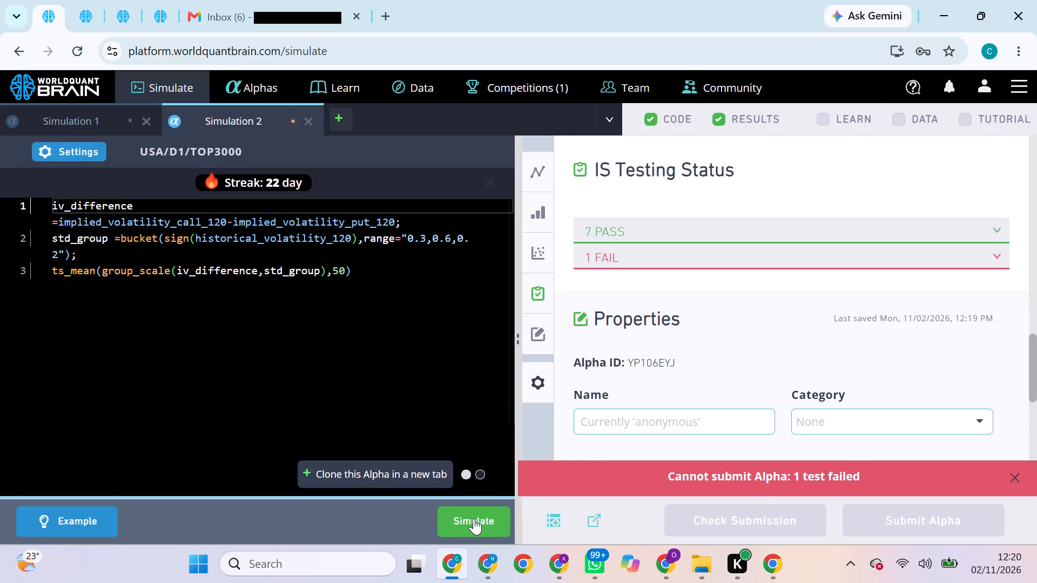
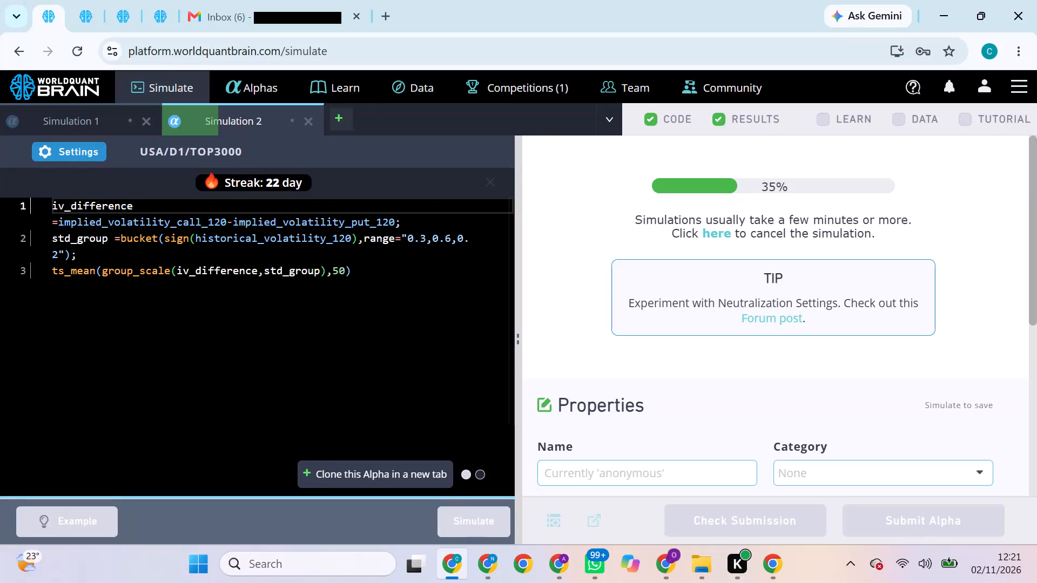
Show the test period of the second browser tab's ts_decay_linear alpha and try to submit it.
click(93, 38)
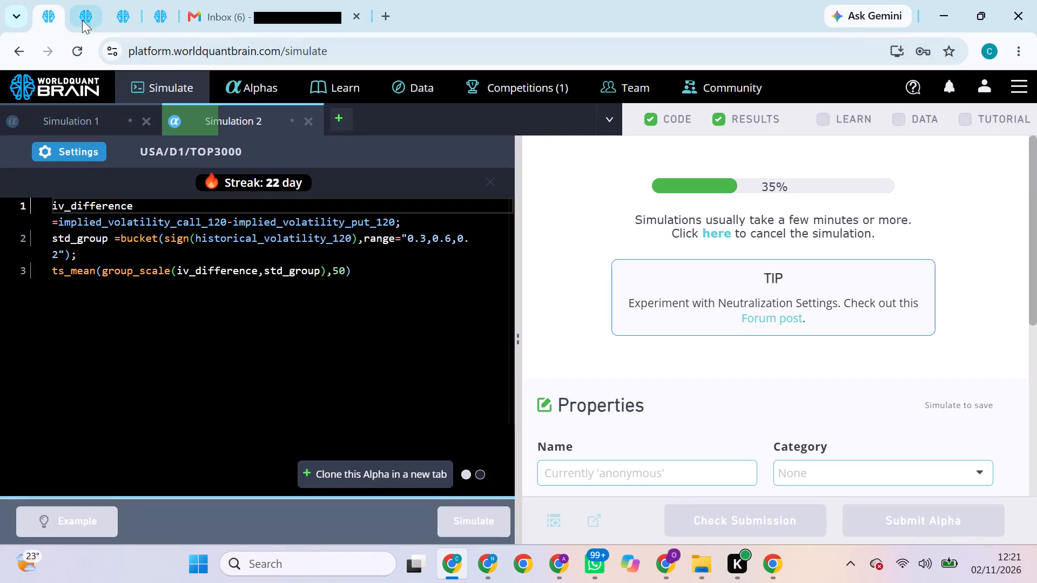
click(82, 13)
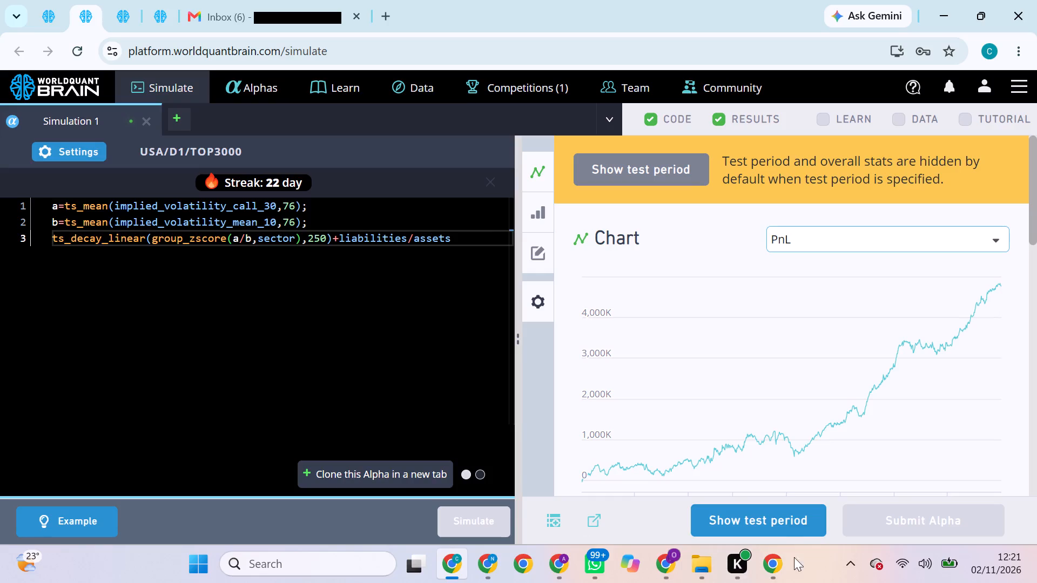
click(731, 511)
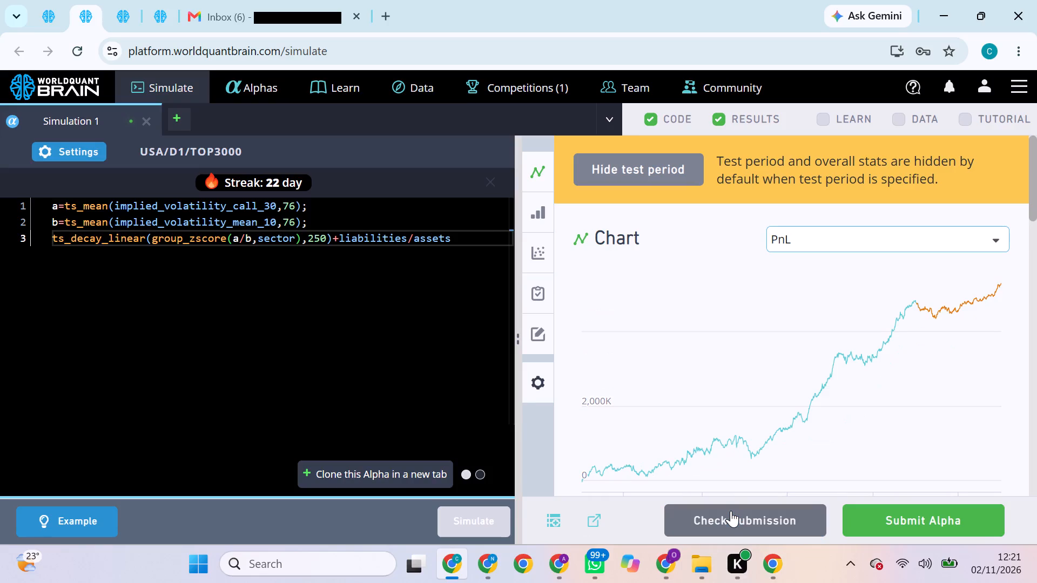
click(867, 522)
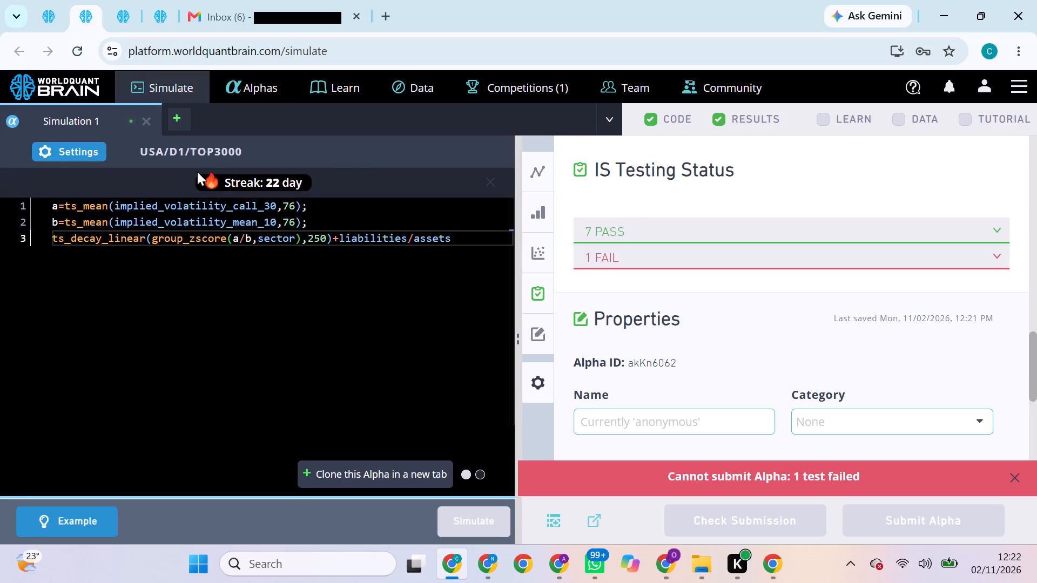
Set the second browser tab's alpha to Industry neutralization, apply the settings, and rerun the simulation.
click(79, 144)
click(131, 403)
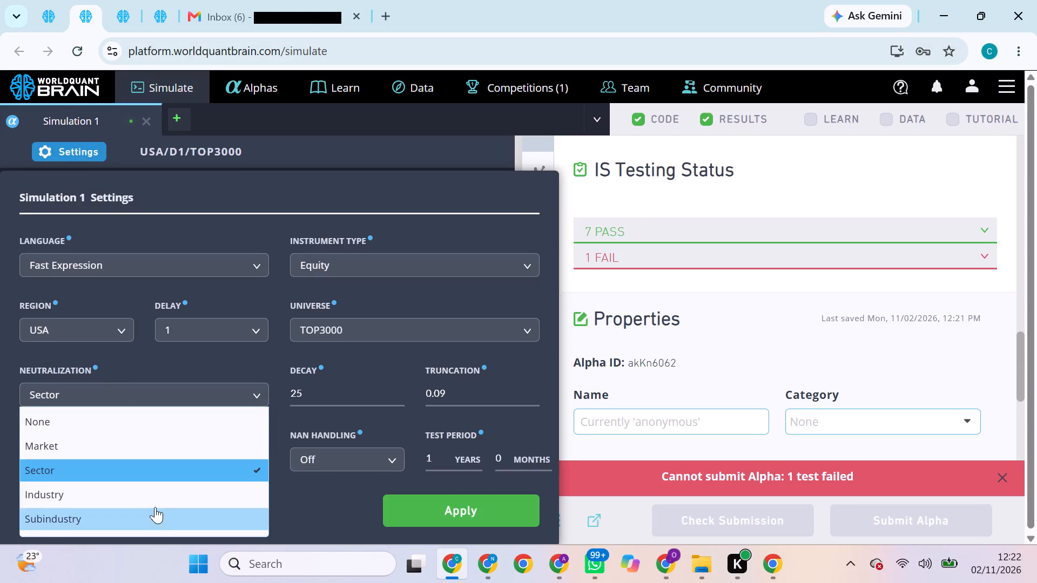
click(148, 484)
click(429, 496)
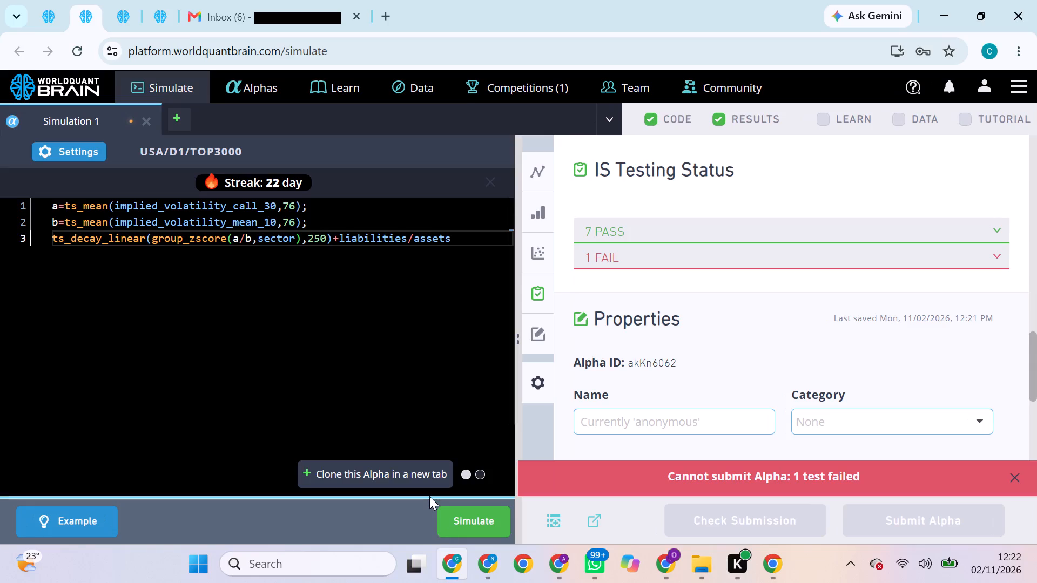
click(454, 518)
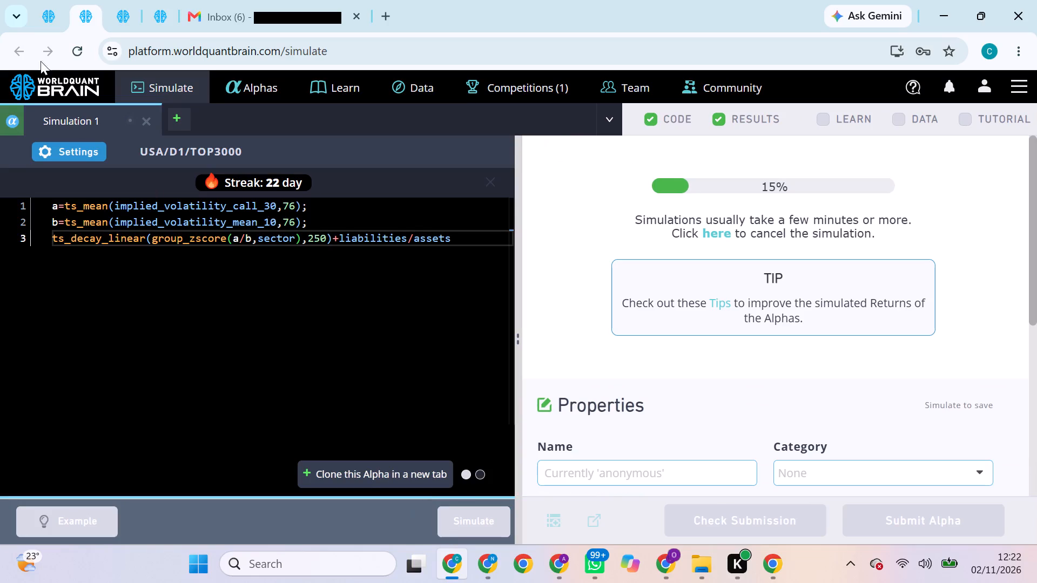
Show the test period of the first browser tab's iv_difference alpha.
click(35, 14)
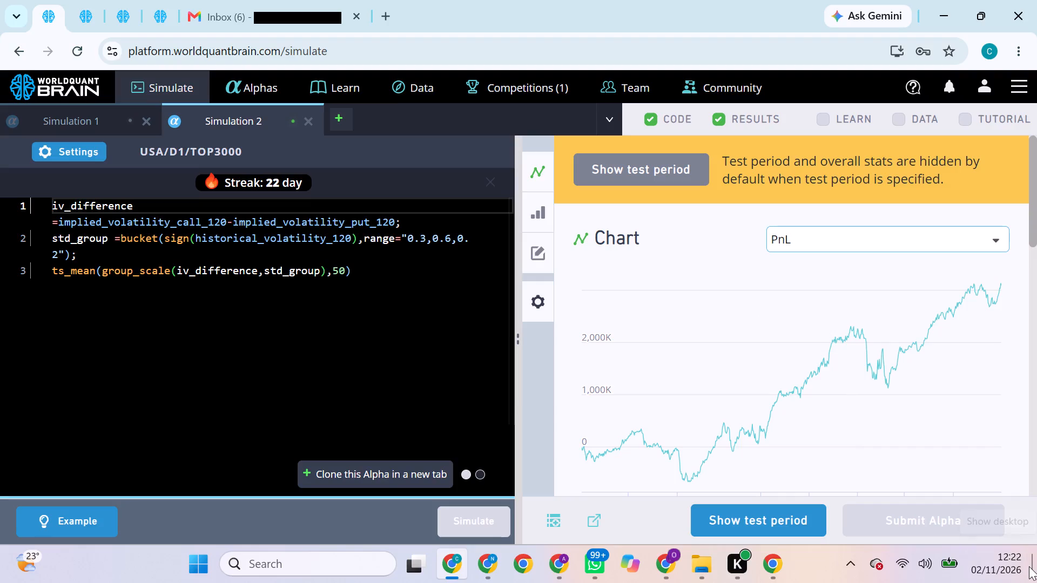
click(777, 523)
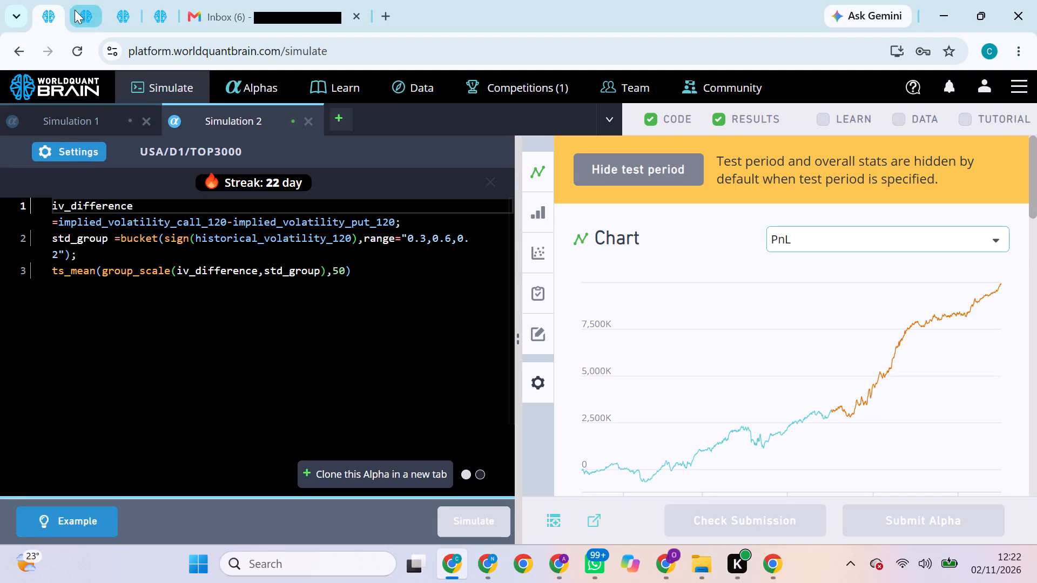
Set the iv_difference alpha to Market neutralization, decay 4 and truncation 0.05, apply the settings, and rerun the simulation.
click(76, 151)
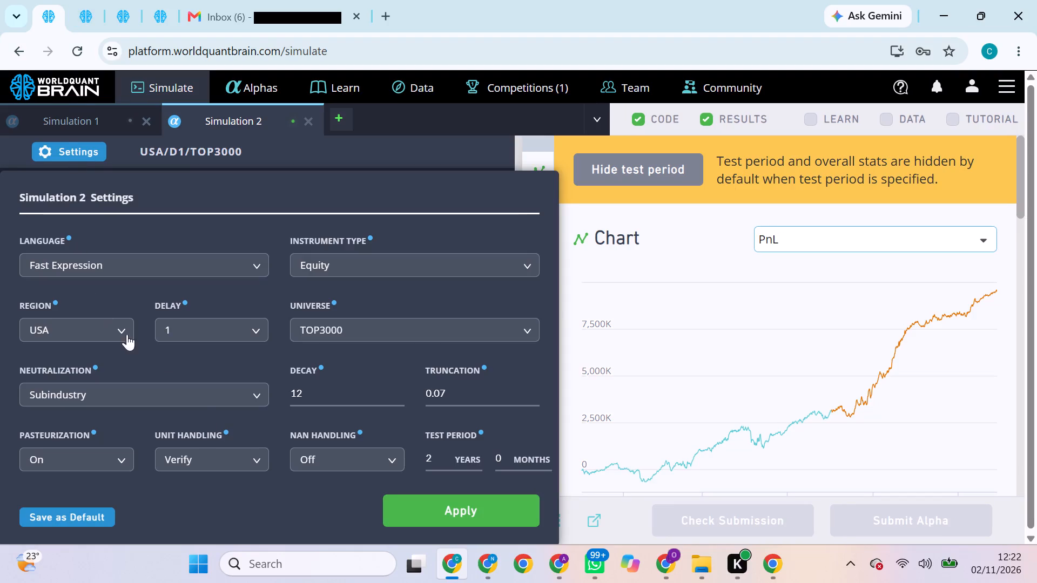
click(198, 401)
click(139, 445)
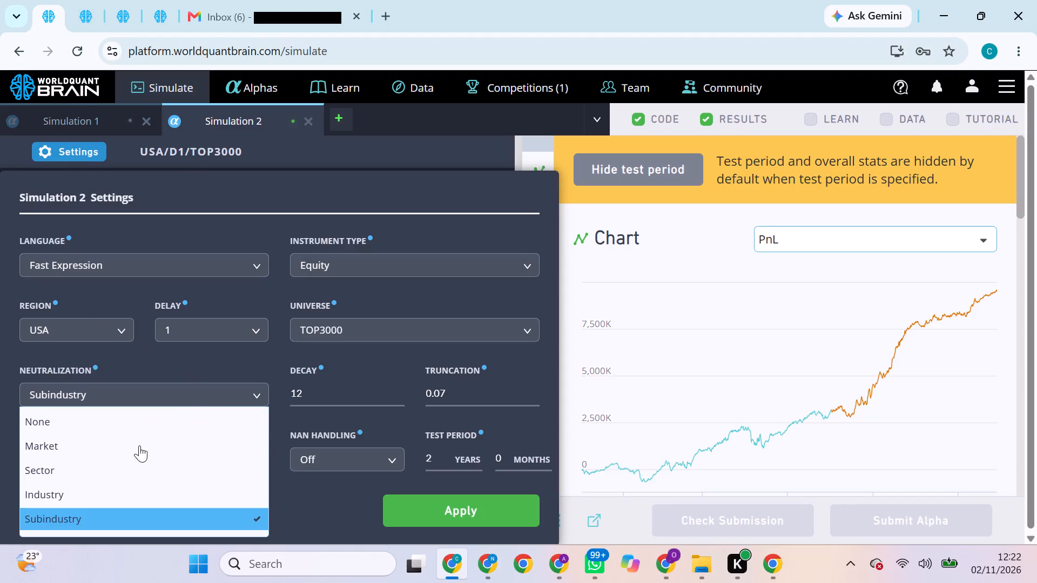
click(294, 389)
click(294, 389)
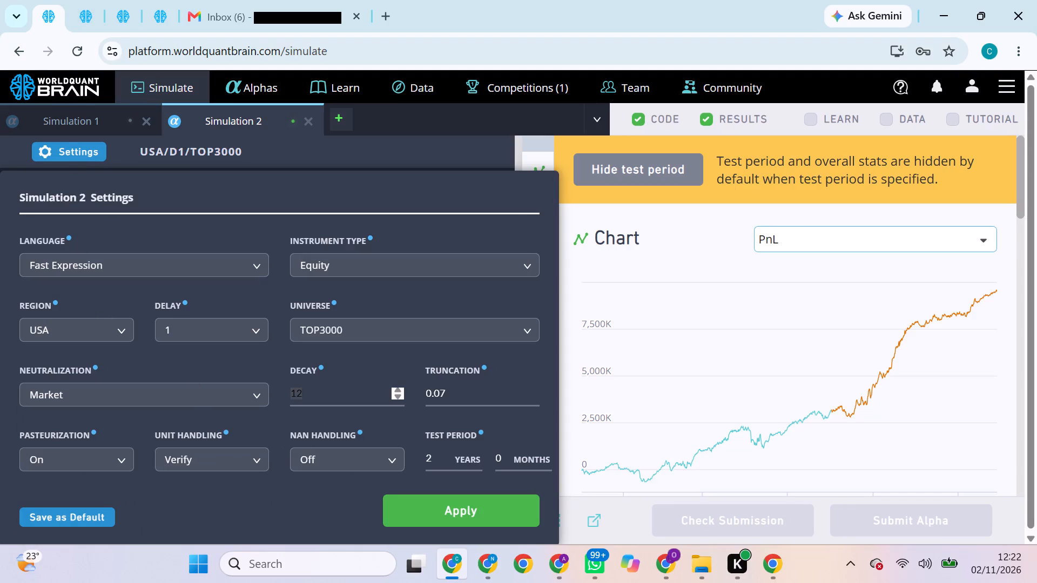
key(BackSpace)
text(43)
key(BackSpace)
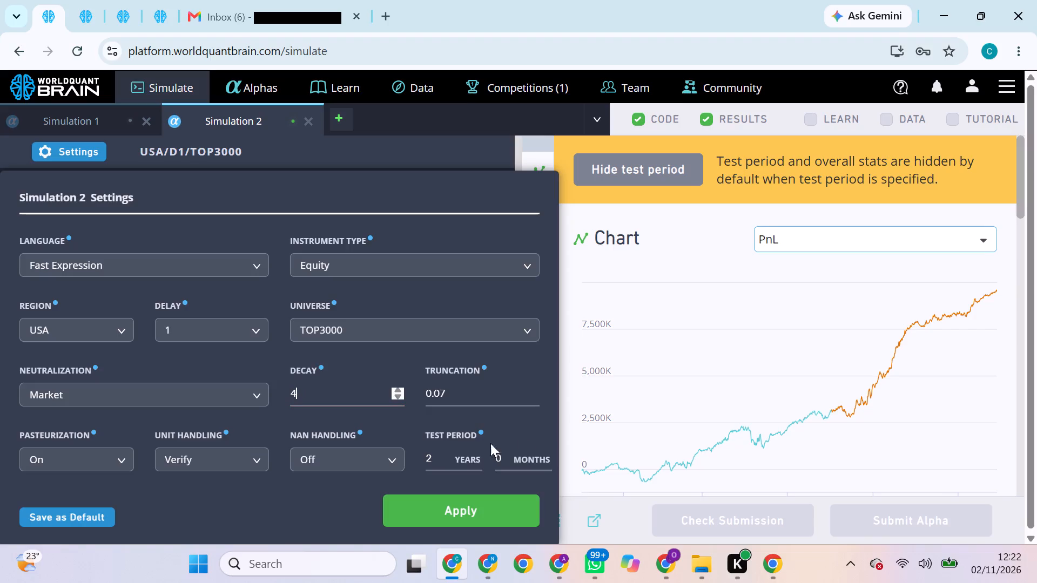
click(456, 388)
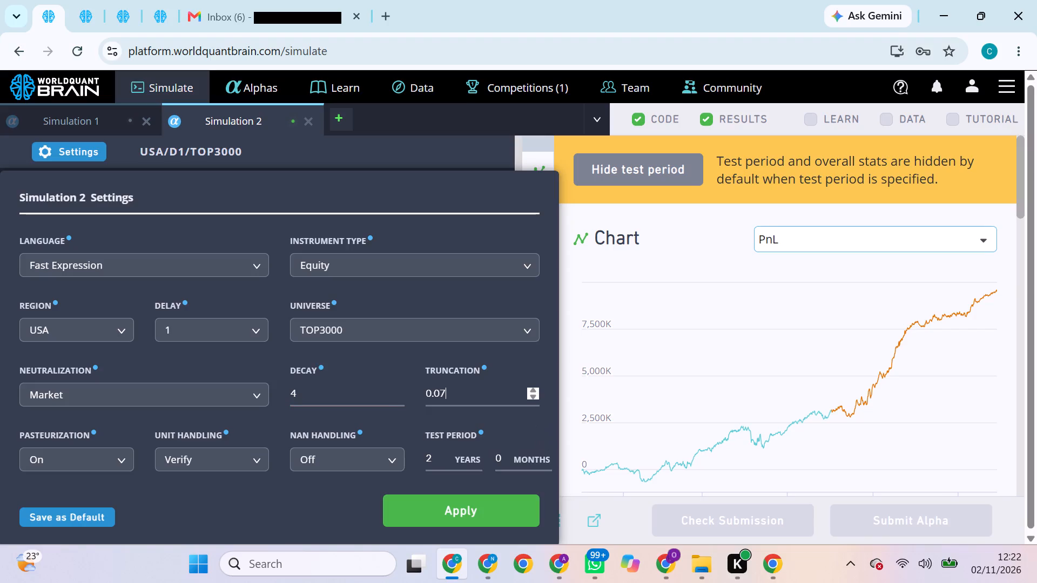
key(BackSpace)
key(5)
double_click(472, 506)
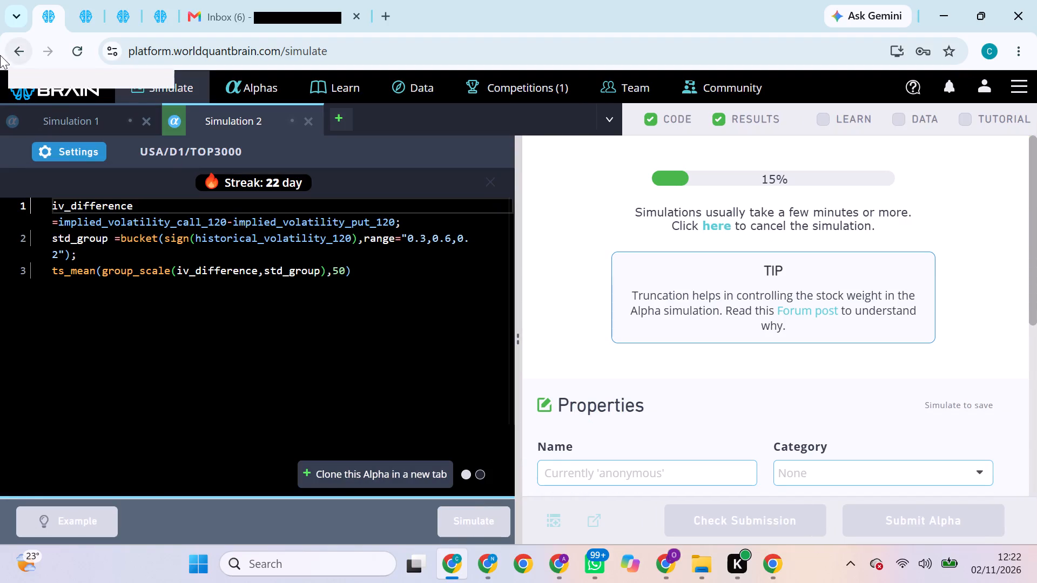
Show the test period of the second browser tab's alpha and try to submit it, checking the first tab's simulation meanwhile.
click(77, 0)
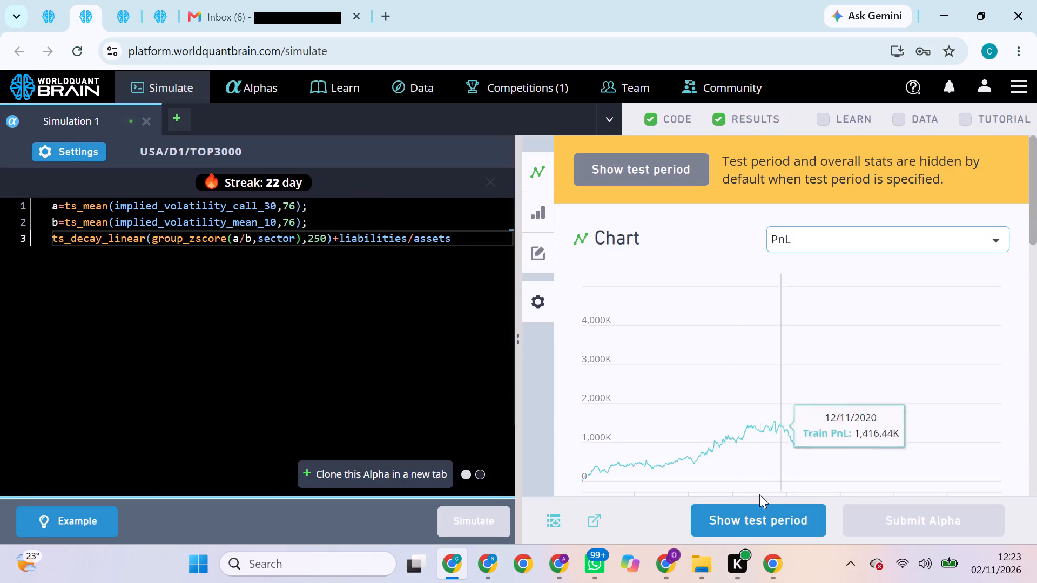
click(753, 515)
click(911, 520)
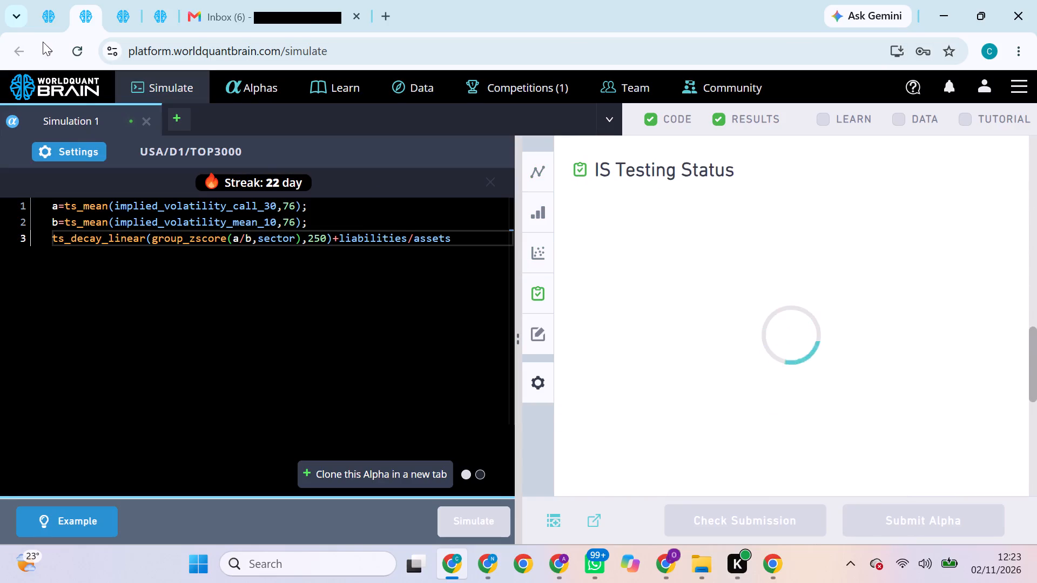
click(54, 11)
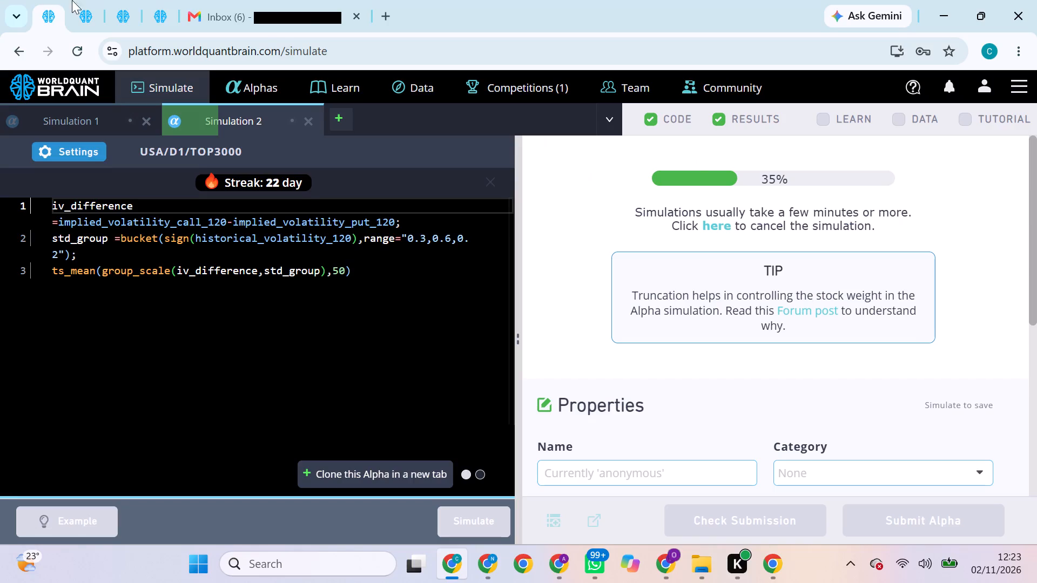
Set the second browser tab's alpha to Subindustry neutralization, apply the settings, and rerun the simulation.
click(92, 12)
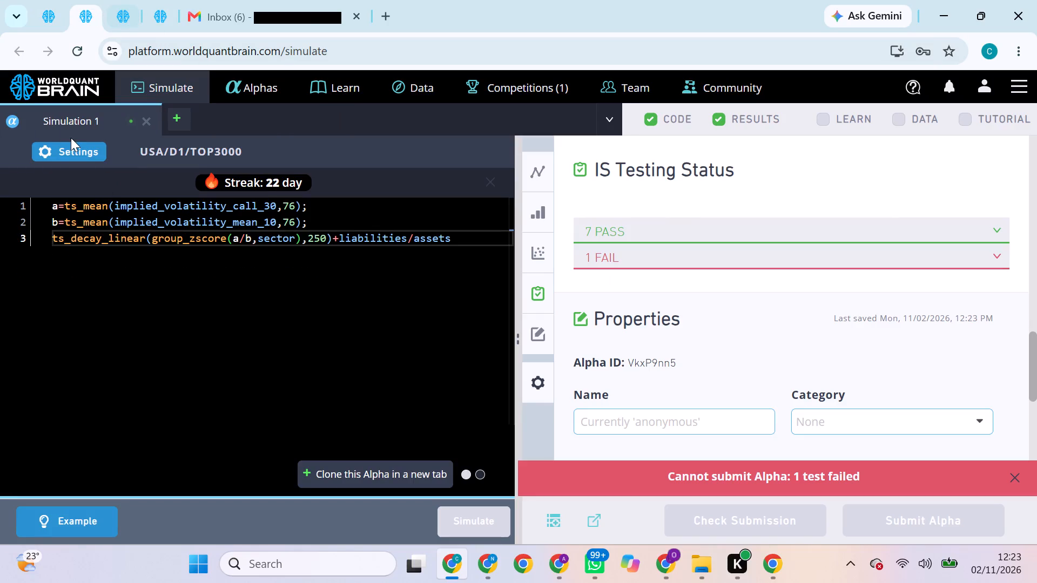
click(71, 138)
click(79, 155)
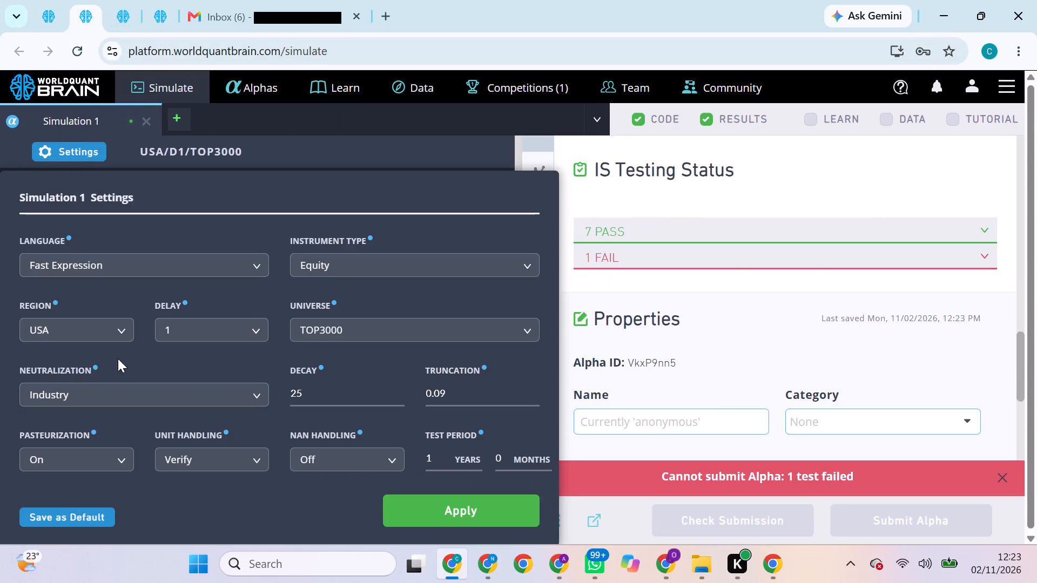
click(147, 388)
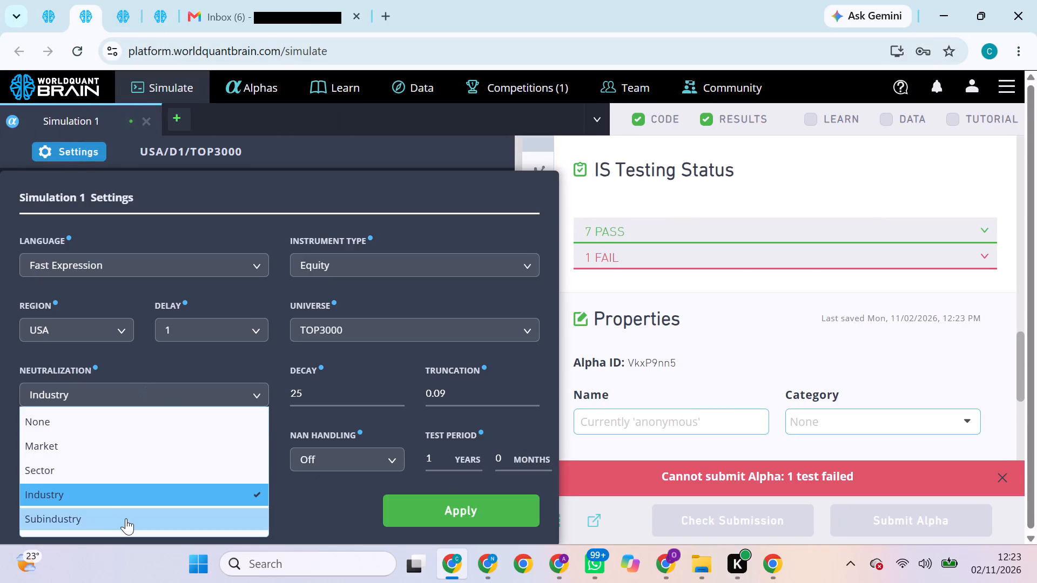
click(126, 518)
click(403, 517)
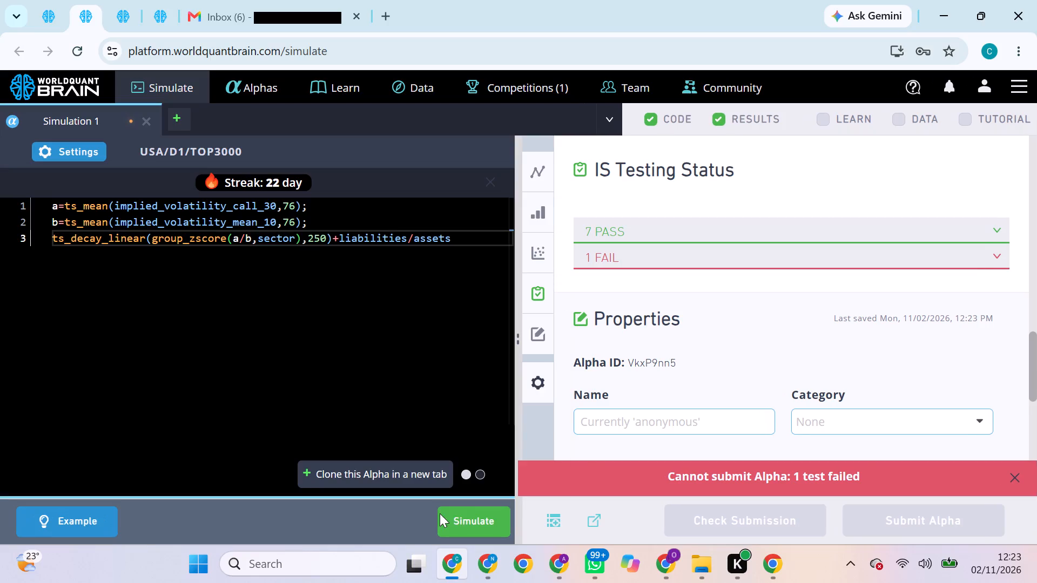
click(469, 513)
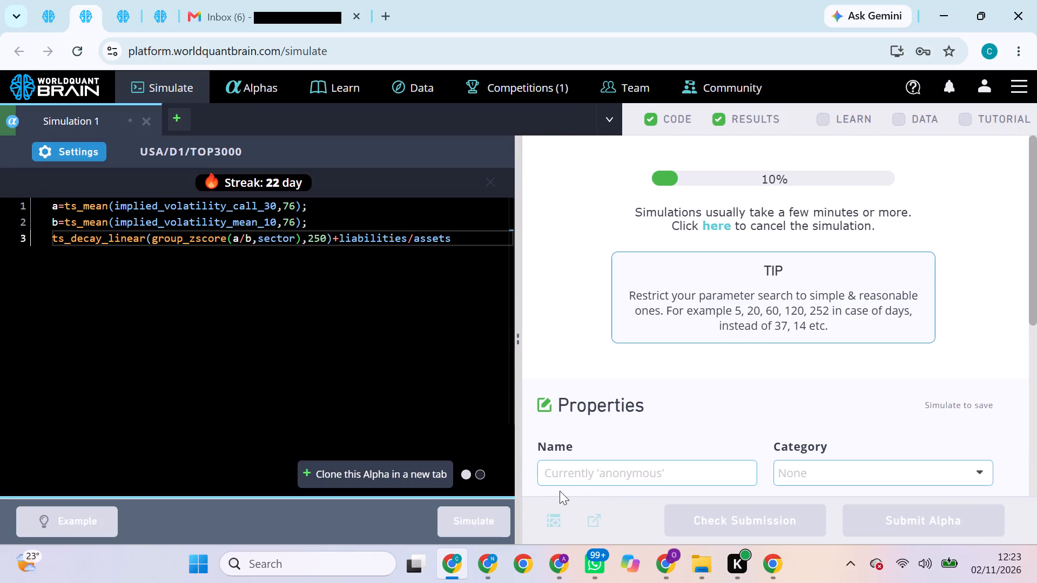
Set the third browser tab's alpha to Subindustry neutralization, apply the settings, and rerun the simulation.
click(119, 5)
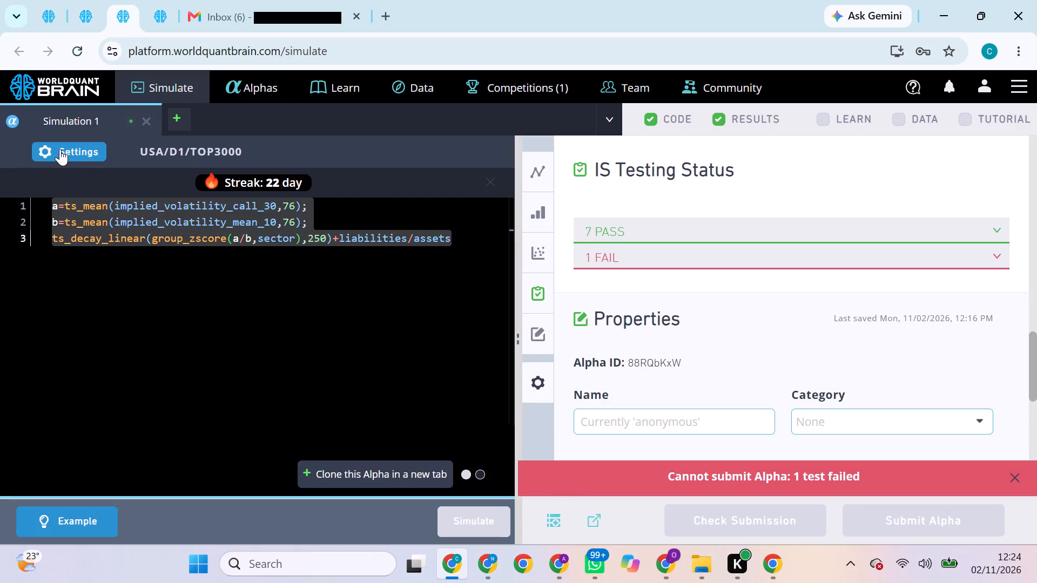
click(60, 149)
click(177, 399)
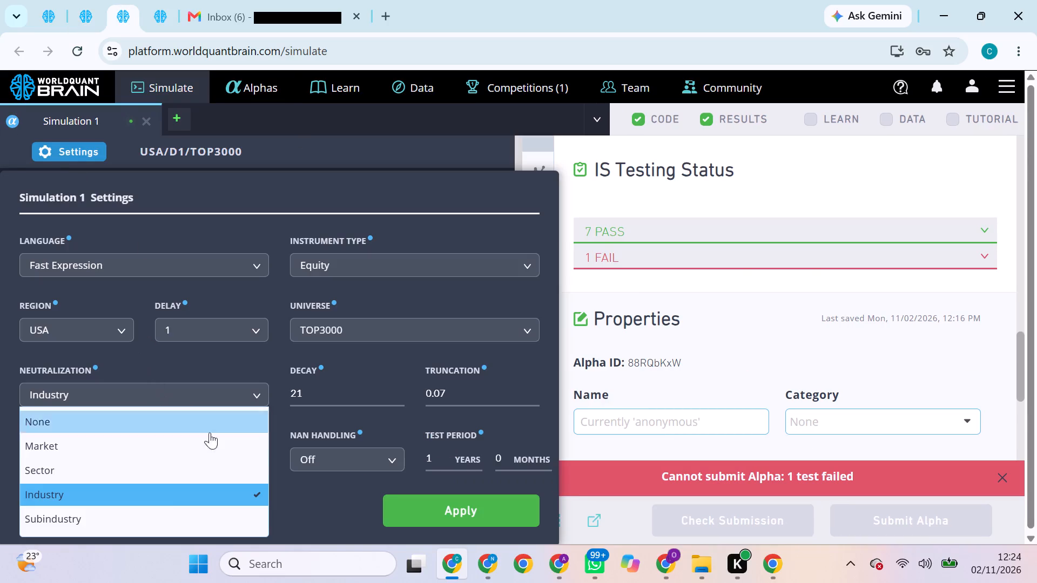
click(169, 513)
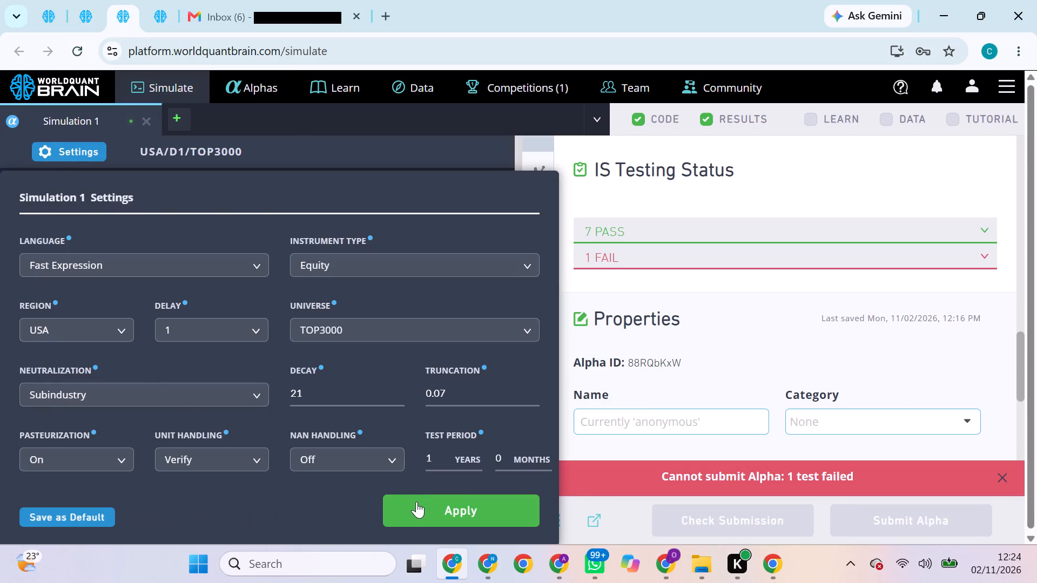
click(416, 501)
click(464, 519)
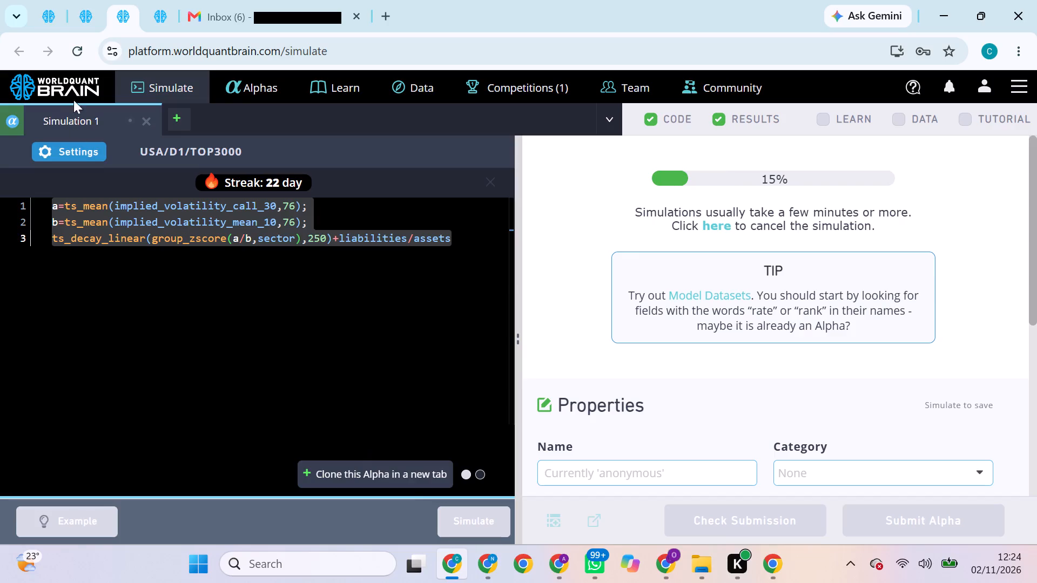
Show the test period of the first browser tab's iv_difference alpha and try to submit it.
click(40, 3)
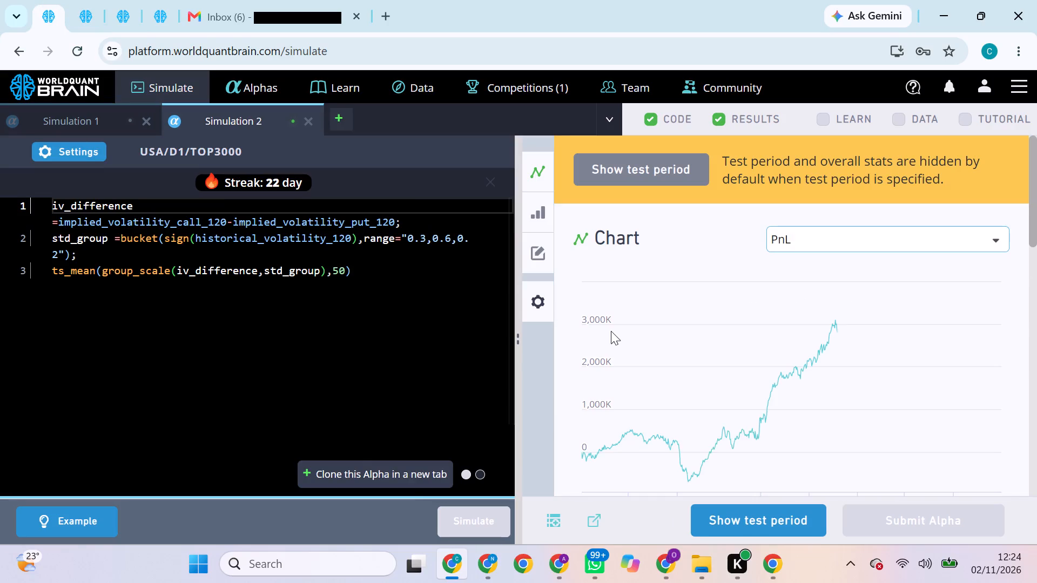
click(764, 527)
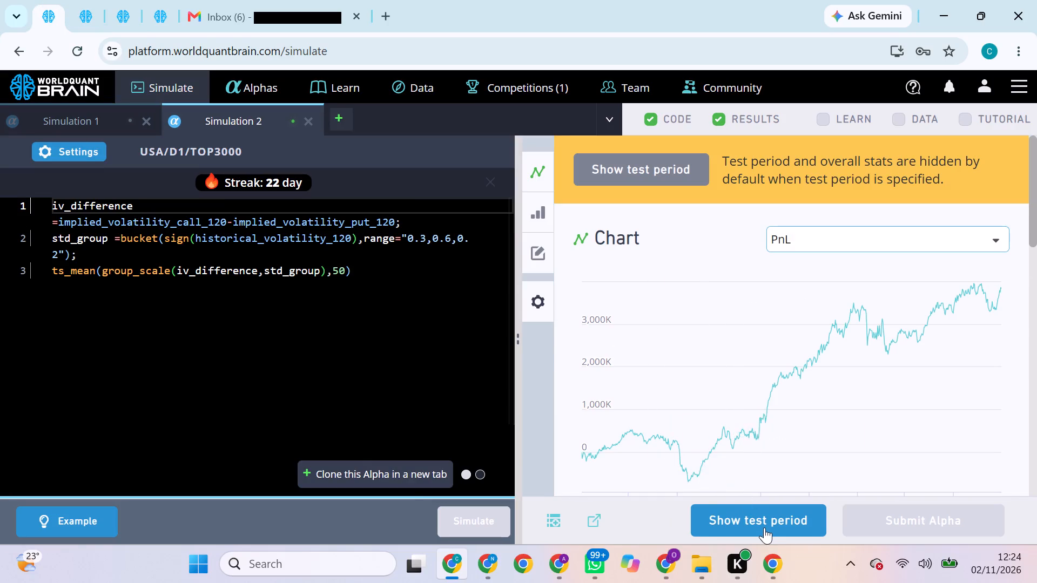
click(888, 511)
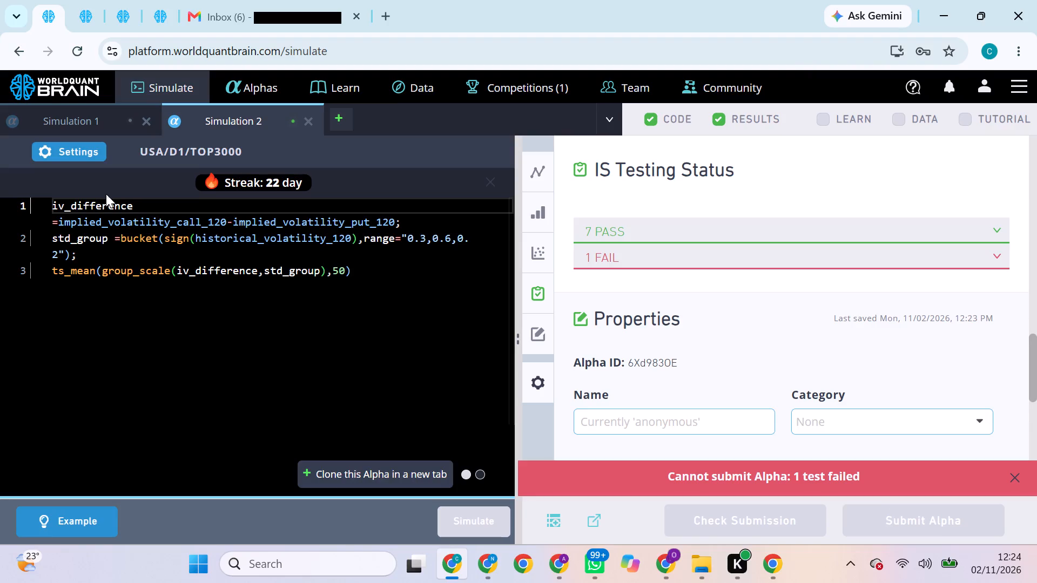
Set the first browser tab's iv_difference alpha to Sector neutralization, apply the settings, and rerun the simulation.
click(76, 139)
click(76, 150)
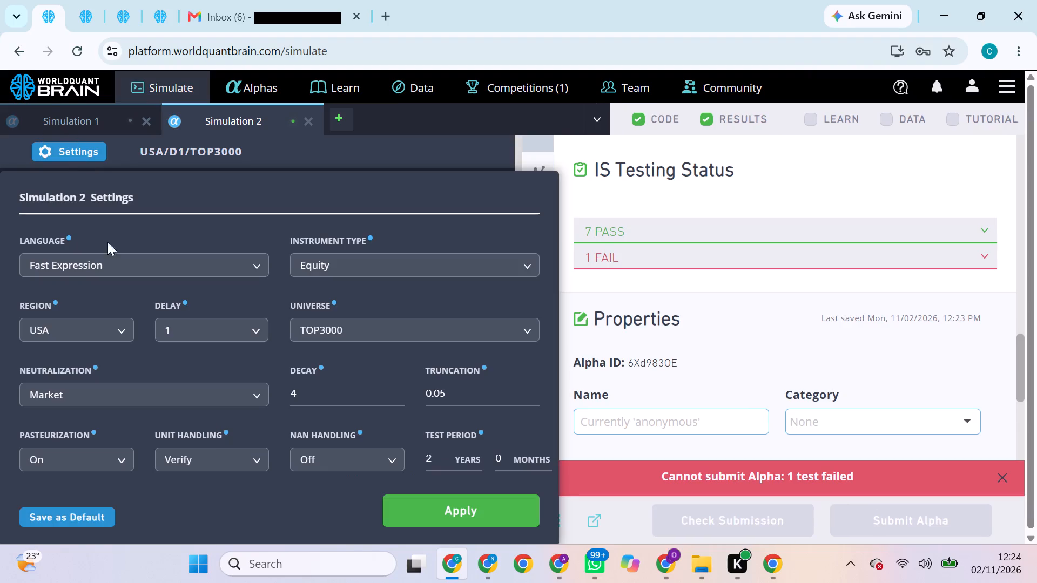
click(162, 394)
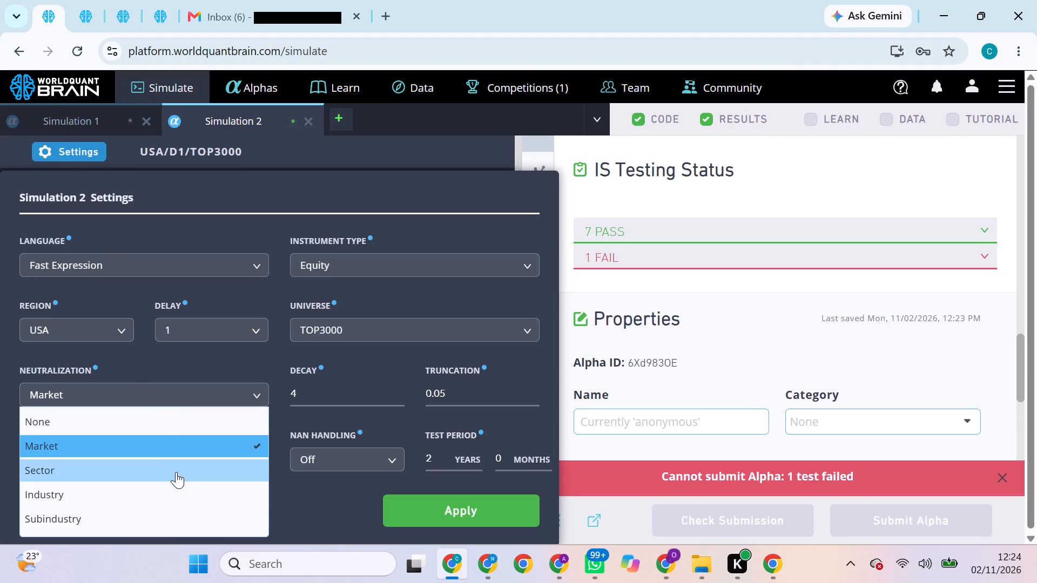
click(176, 472)
click(425, 511)
click(462, 511)
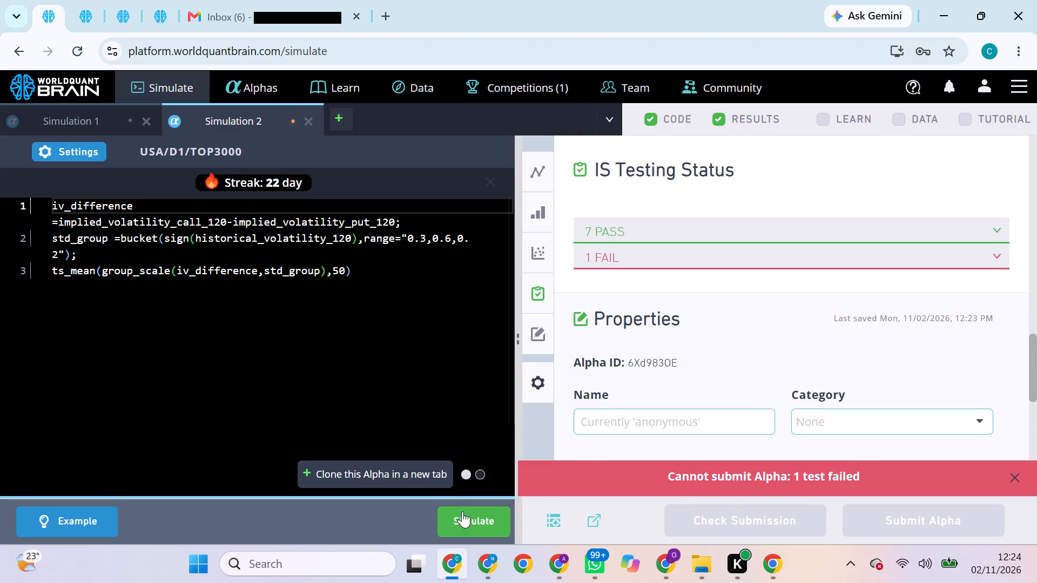
Show the test period of the fourth browser tab's alpha and try to submit it, checking the second tab's simulation on the way.
click(89, 26)
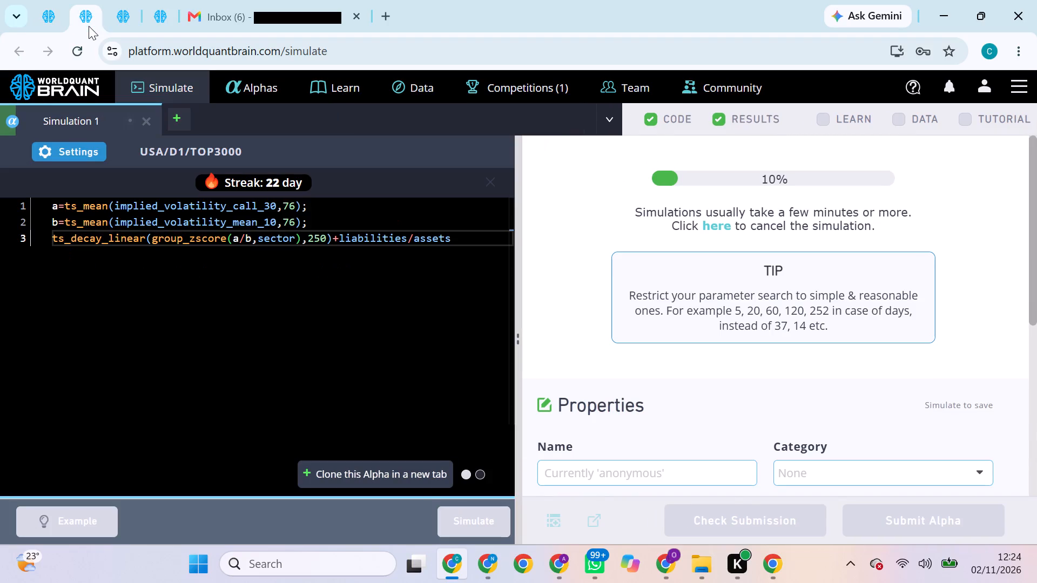
click(122, 19)
click(145, 22)
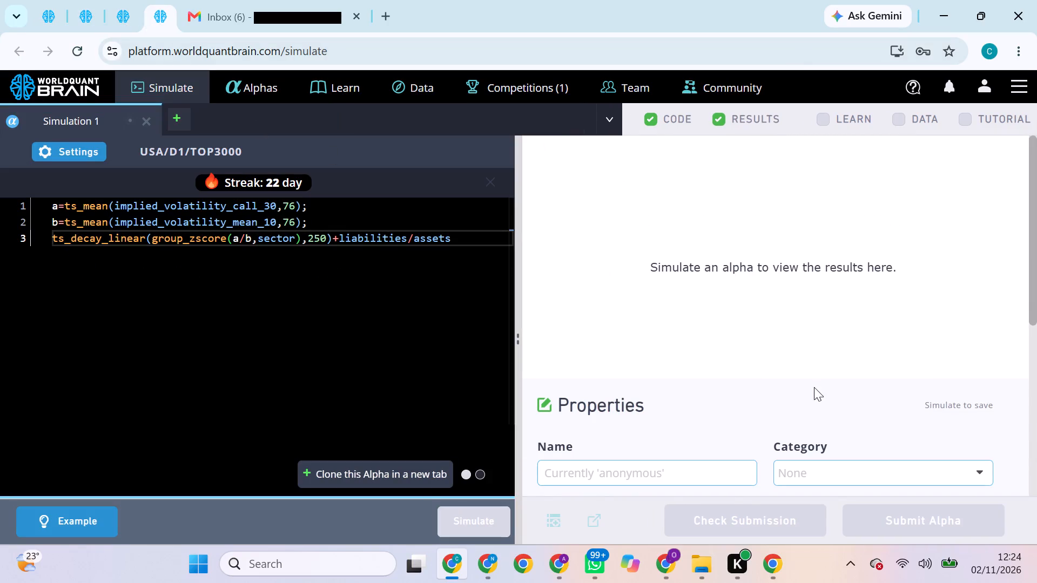
click(773, 523)
click(906, 527)
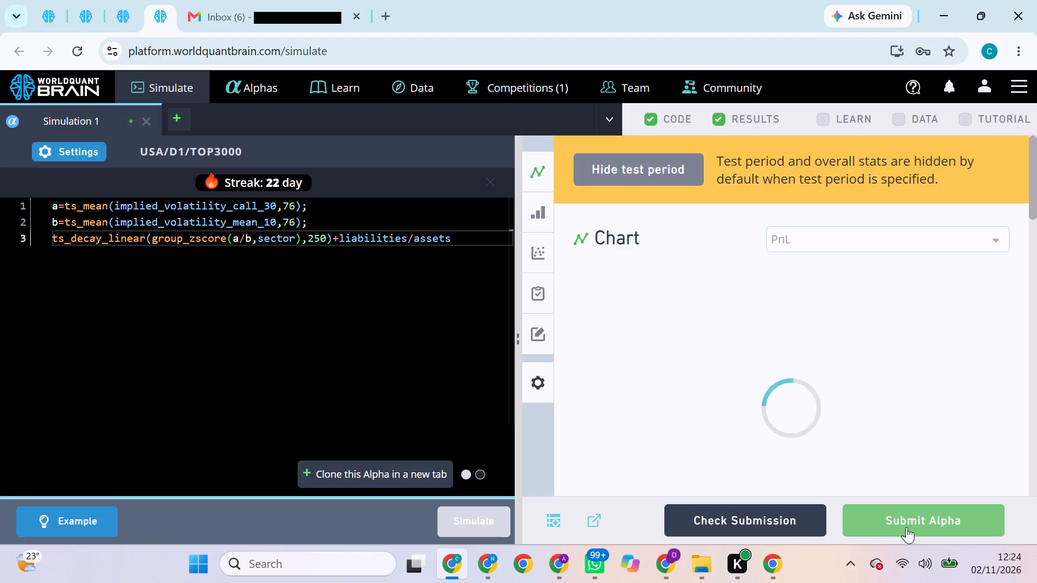
click(906, 527)
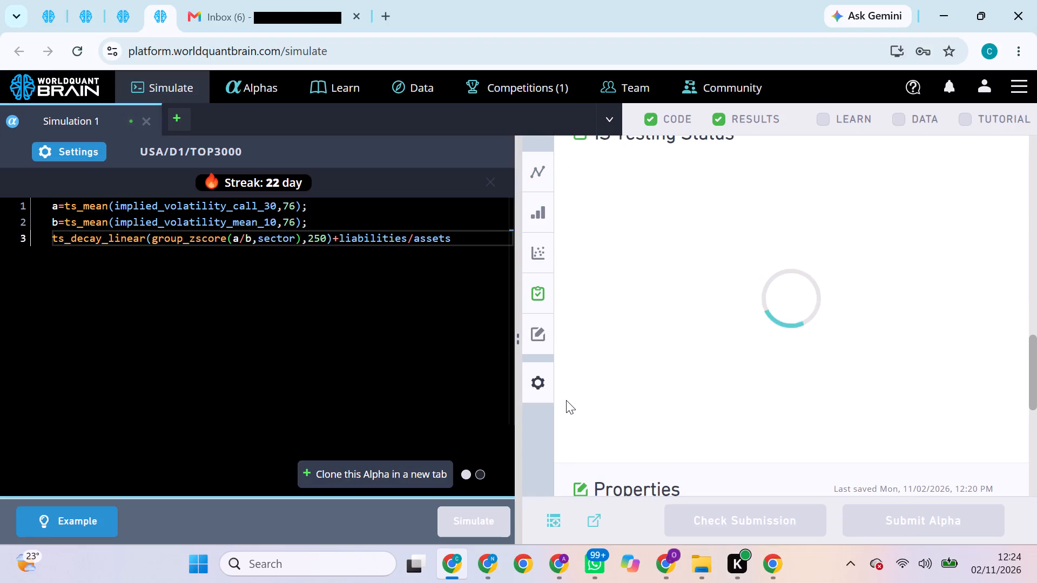
Set the fourth browser tab's alpha to Industry neutralization, apply the settings, and rerun the simulation, retrying until it starts.
click(77, 151)
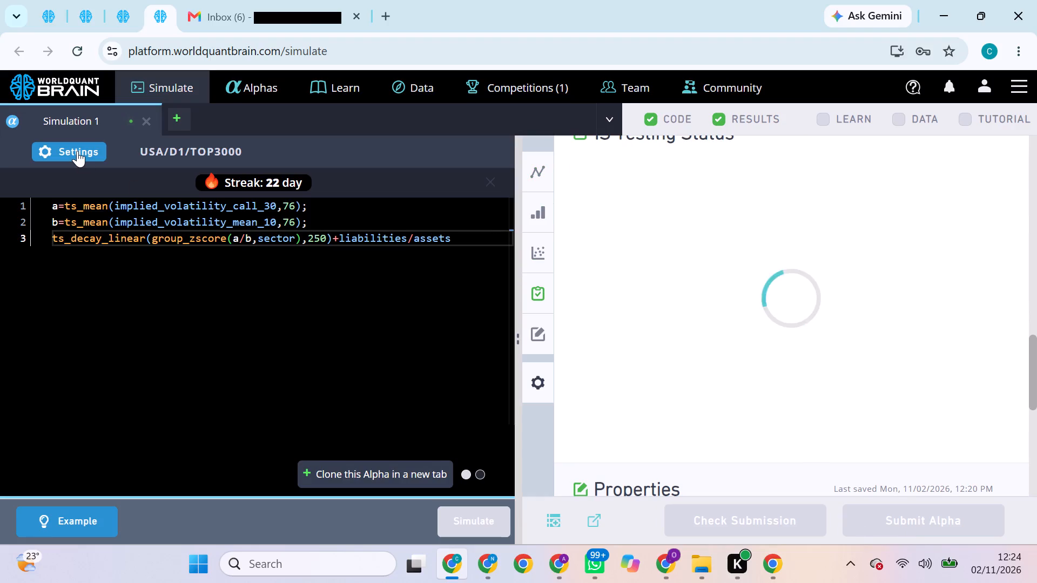
click(178, 404)
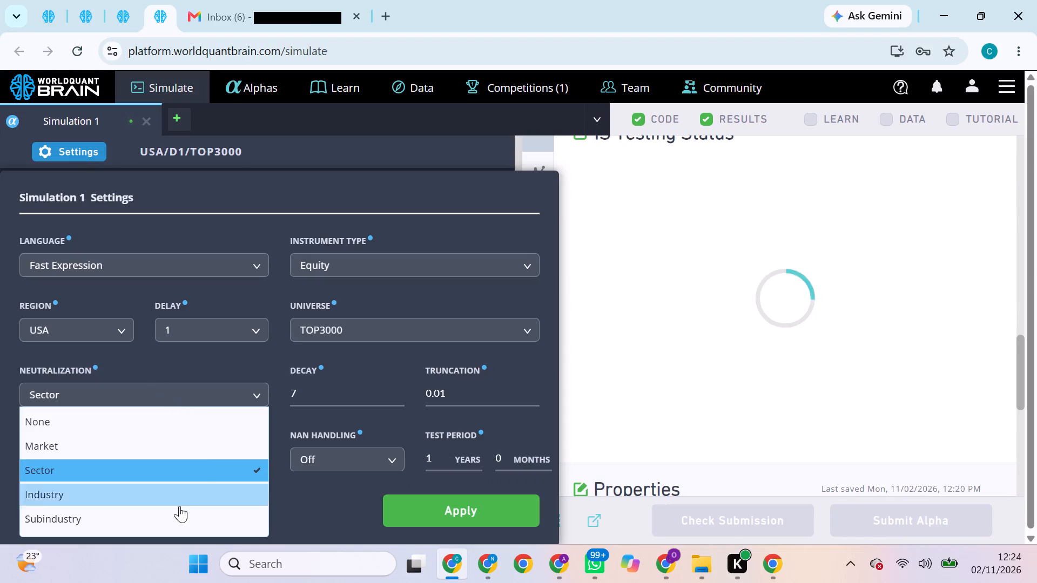
click(169, 498)
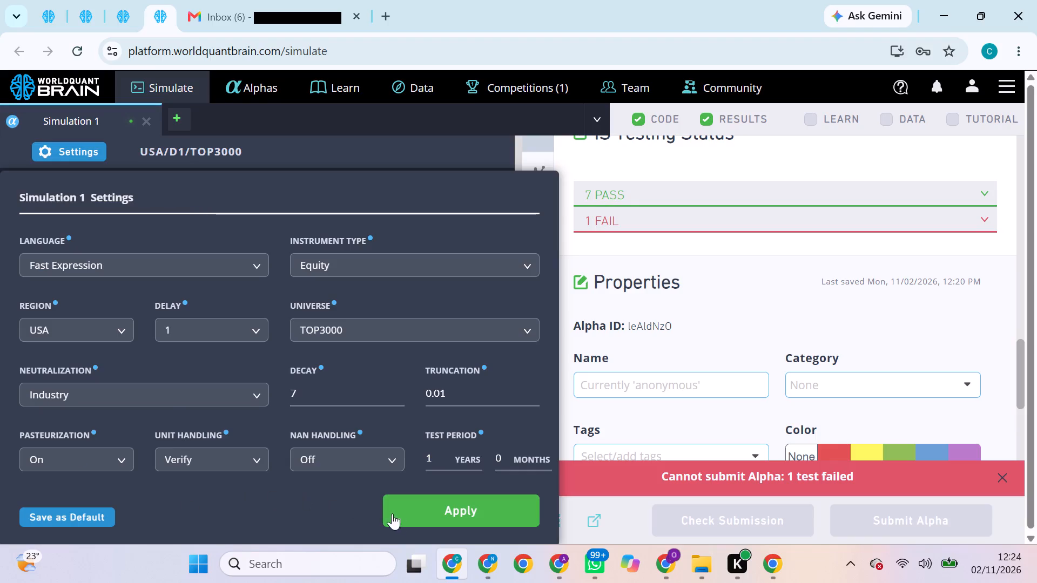
click(423, 509)
click(482, 519)
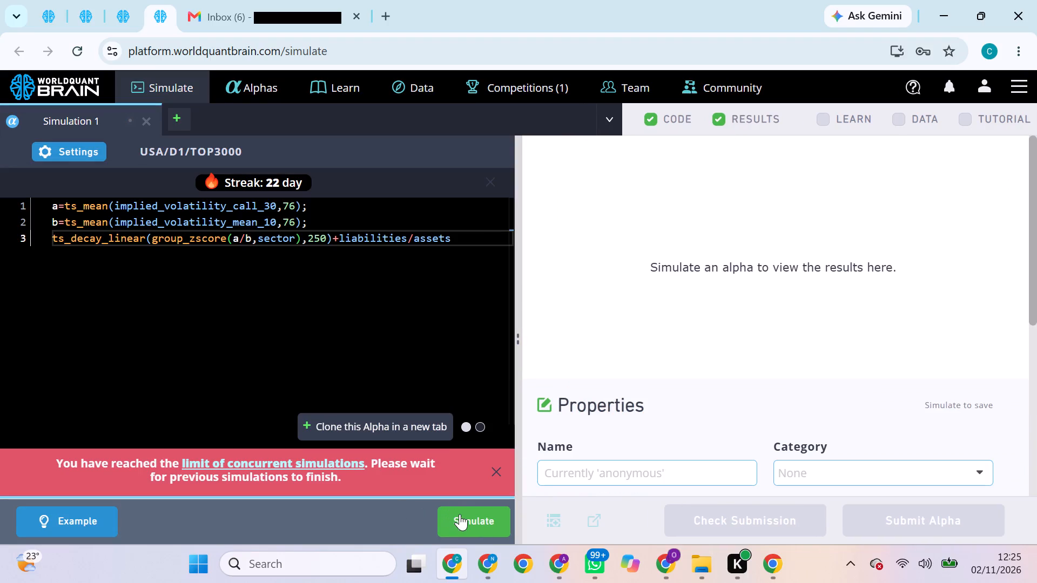
click(460, 514)
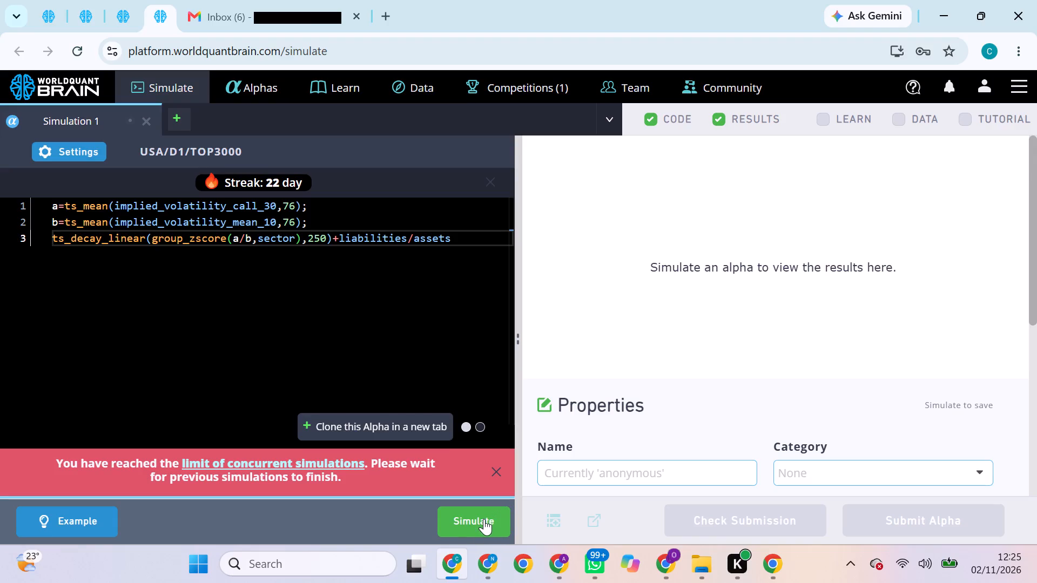
click(484, 519)
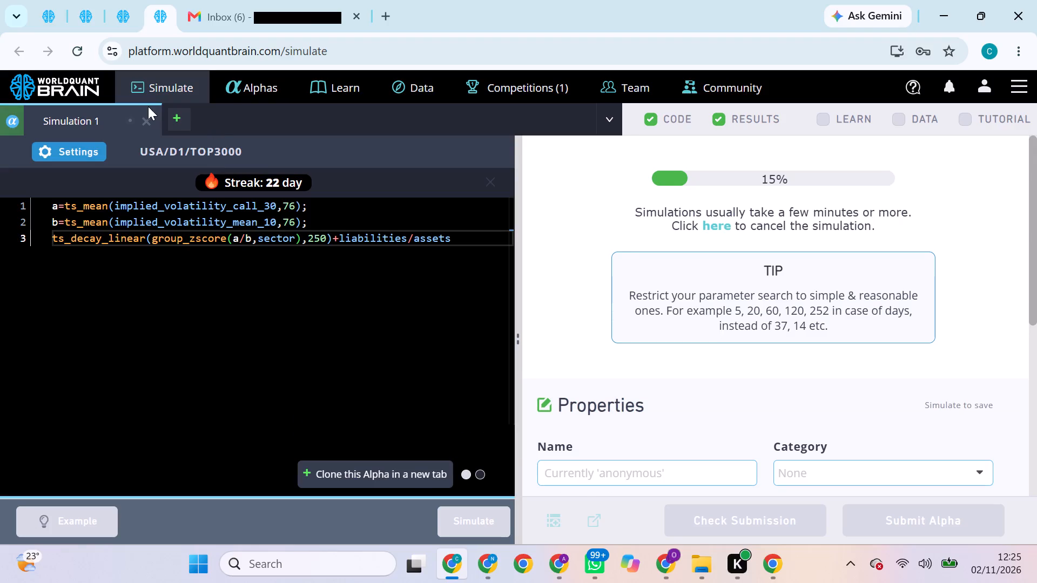
Check the first and second tabs' simulations, and show the test period of the third browser tab's alpha and try to submit it.
click(57, 12)
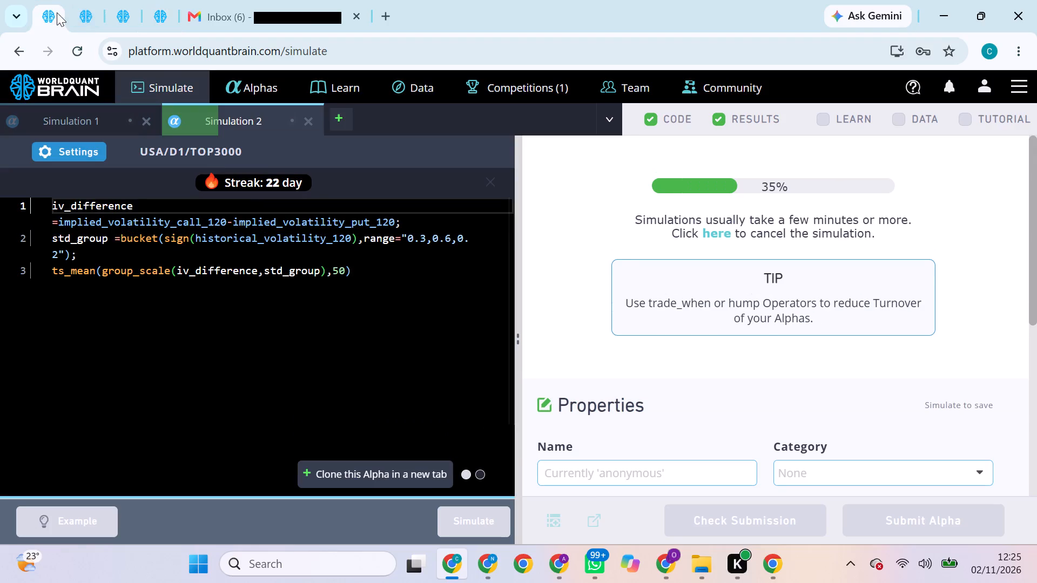
click(89, 19)
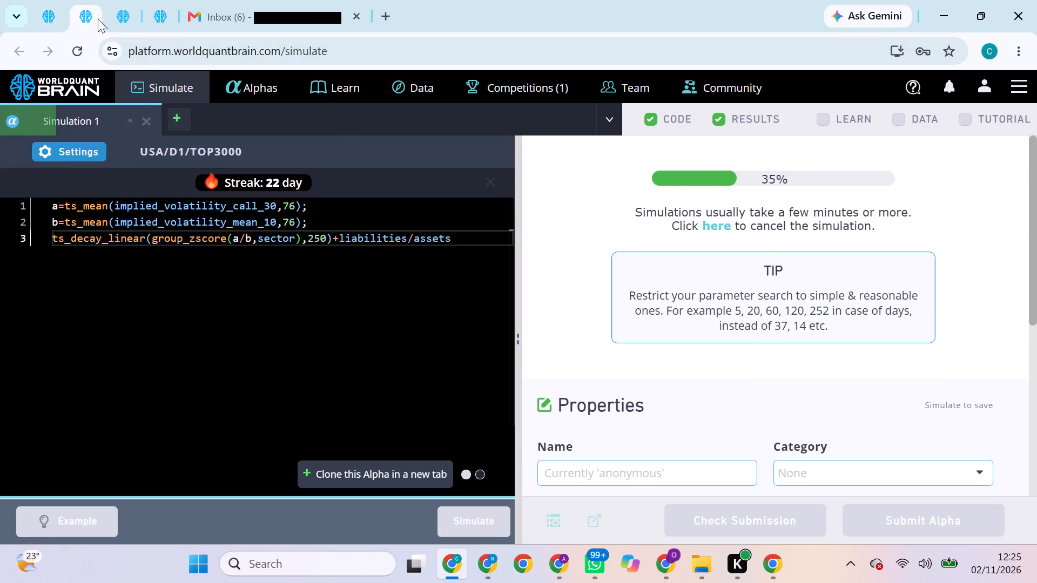
click(124, 11)
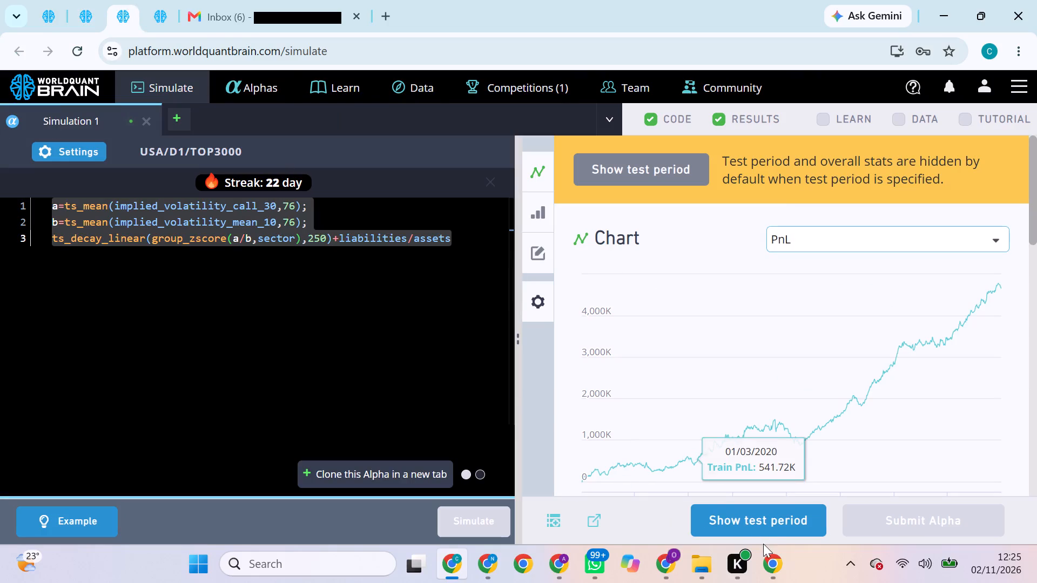
click(760, 523)
click(881, 526)
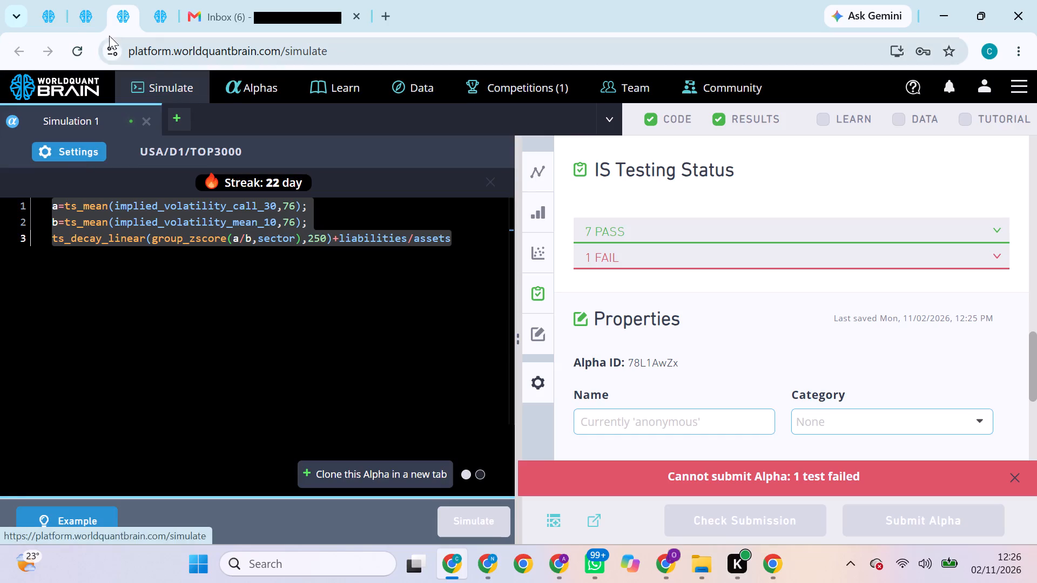
Set the third browser tab's alpha to Market neutralization, decay 22 and truncation 0.09, apply the settings, and rerun the simulation.
click(89, 150)
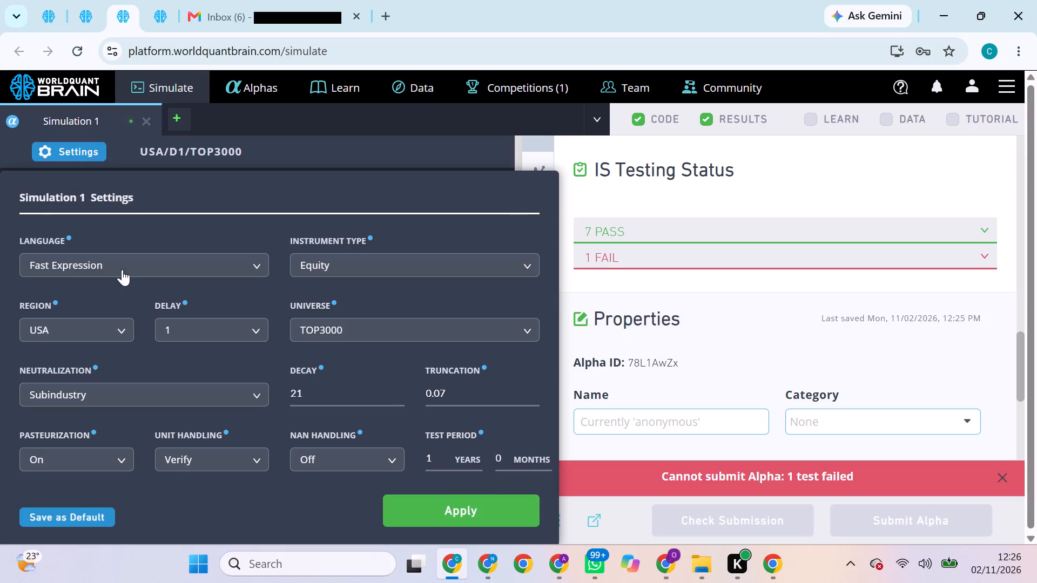
click(175, 384)
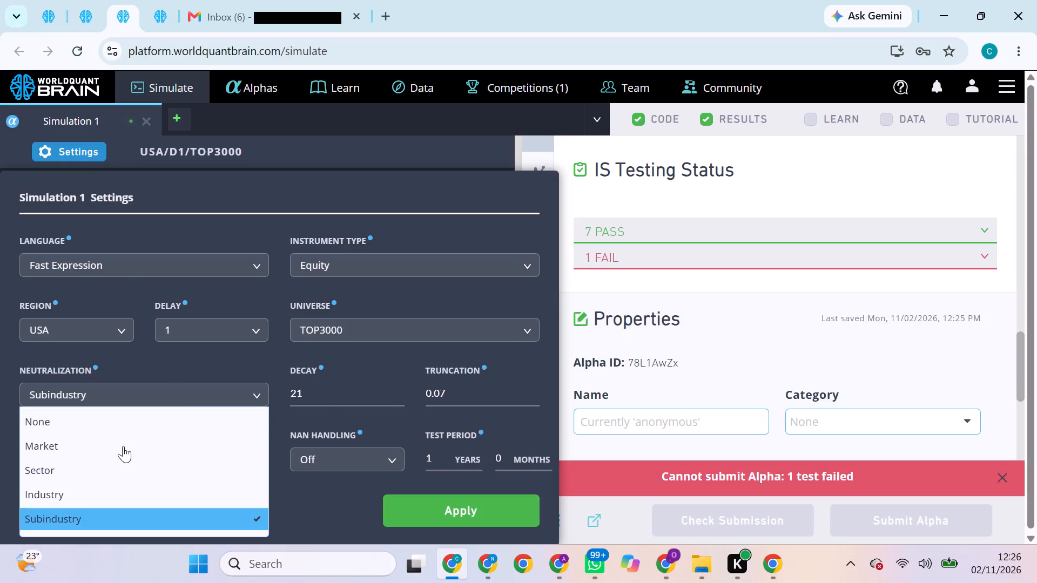
click(123, 446)
click(301, 389)
key(BackSpace)
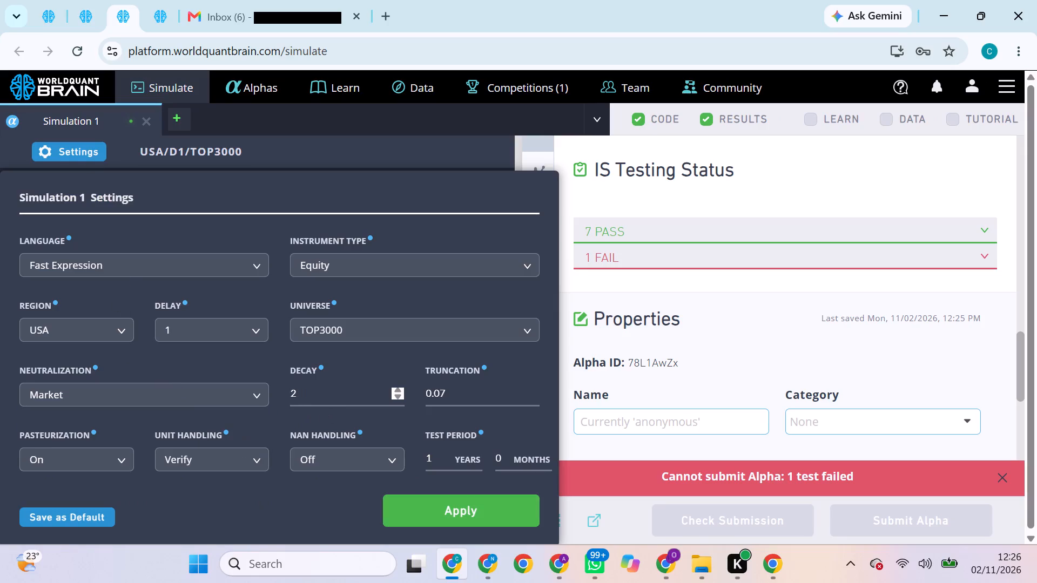
key(2)
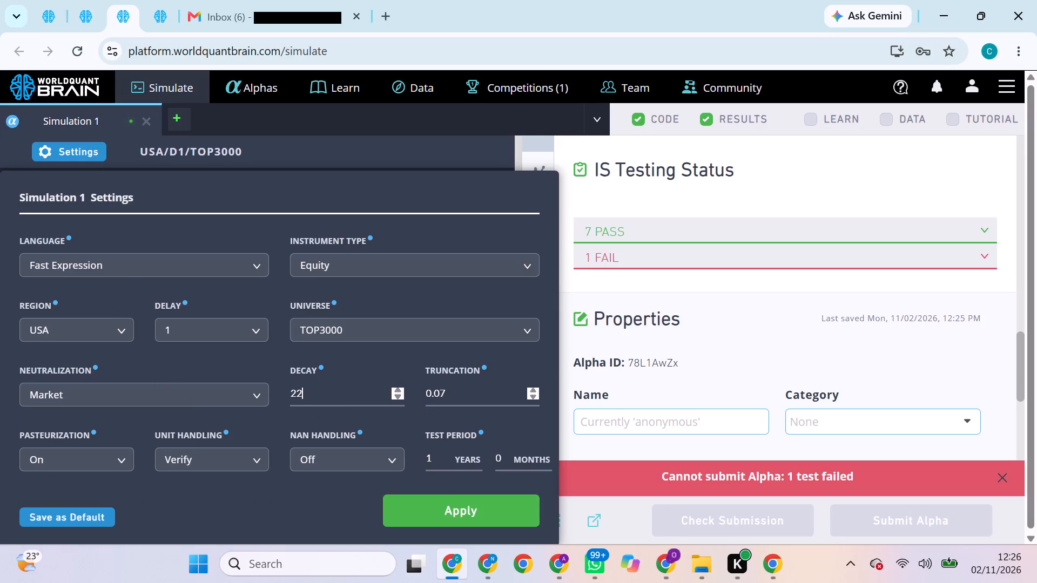
click(447, 397)
key(BackSpace)
key(9)
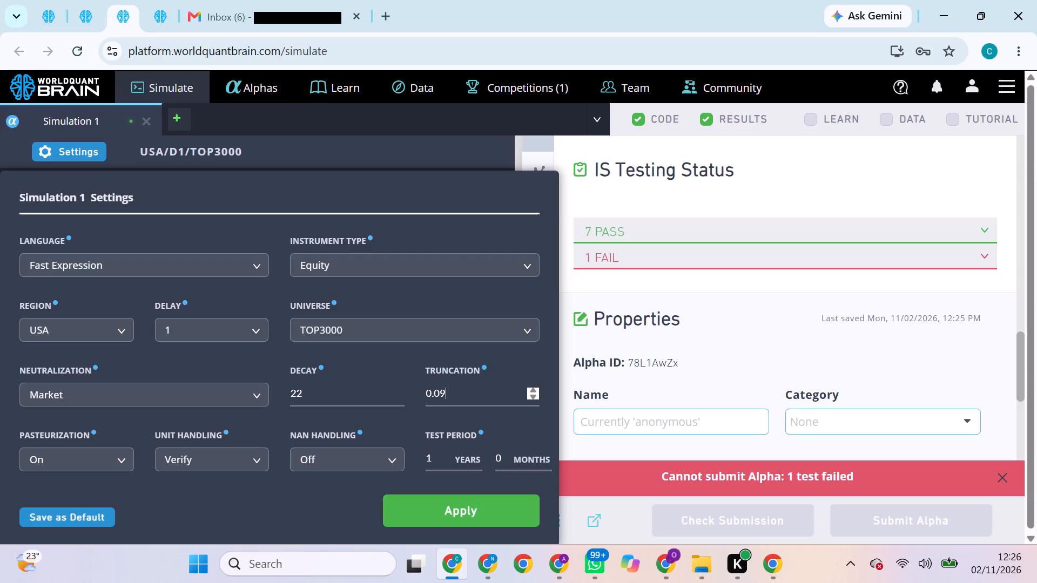
click(471, 507)
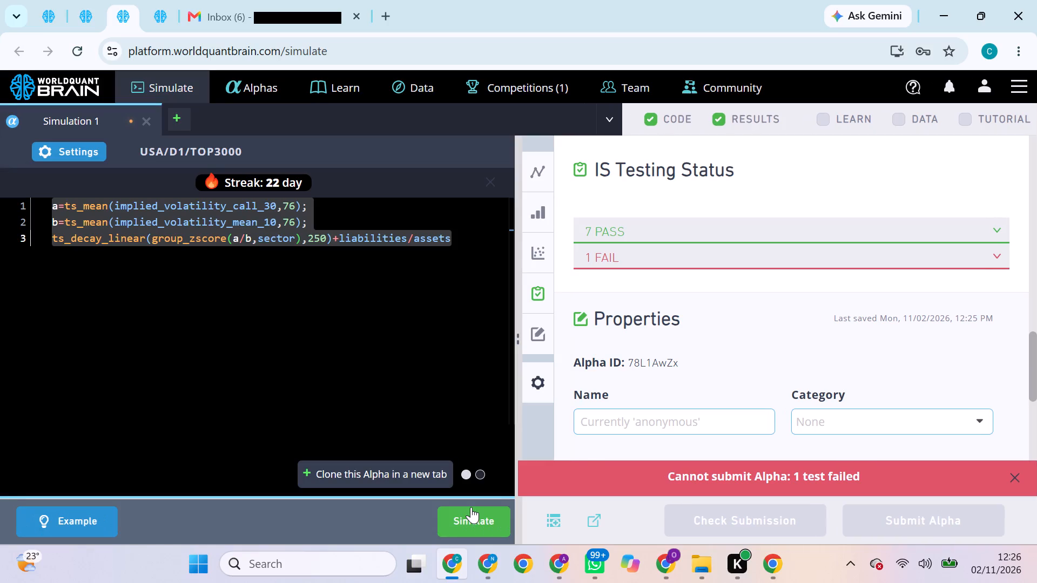
click(479, 523)
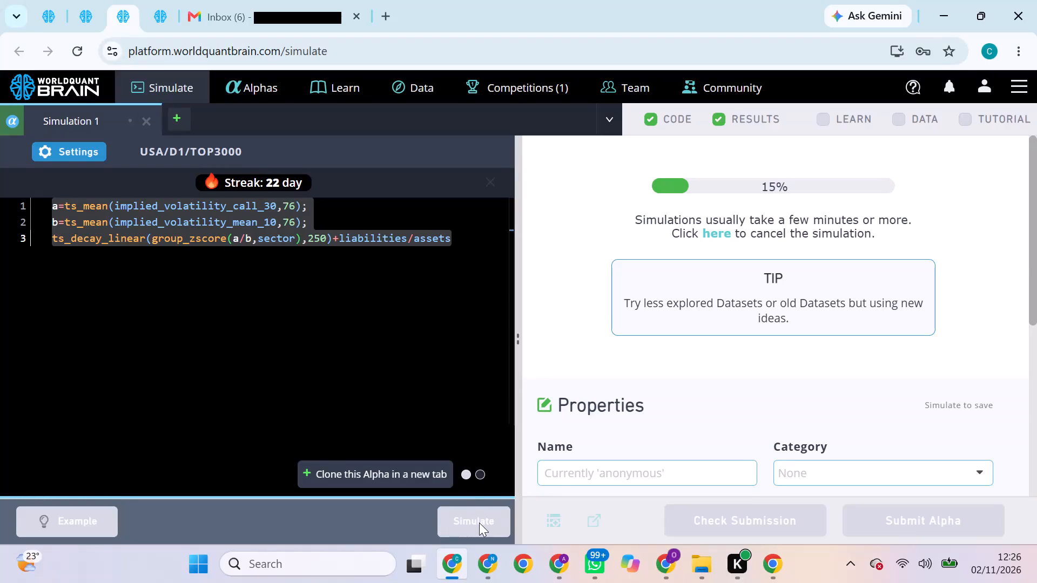
Show the test period of the first browser tab's iv_difference alpha and try to submit it.
click(44, 11)
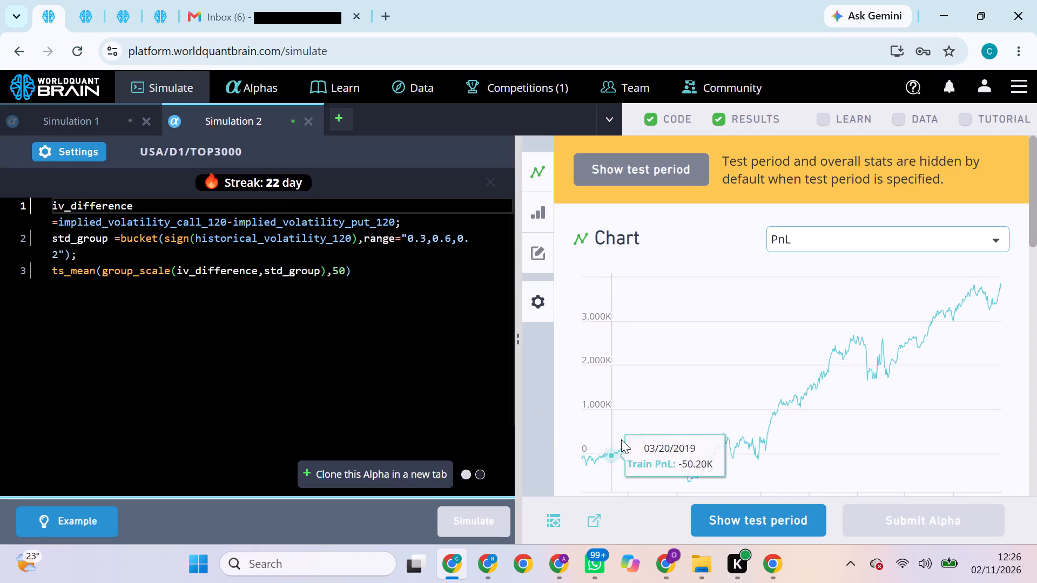
click(743, 528)
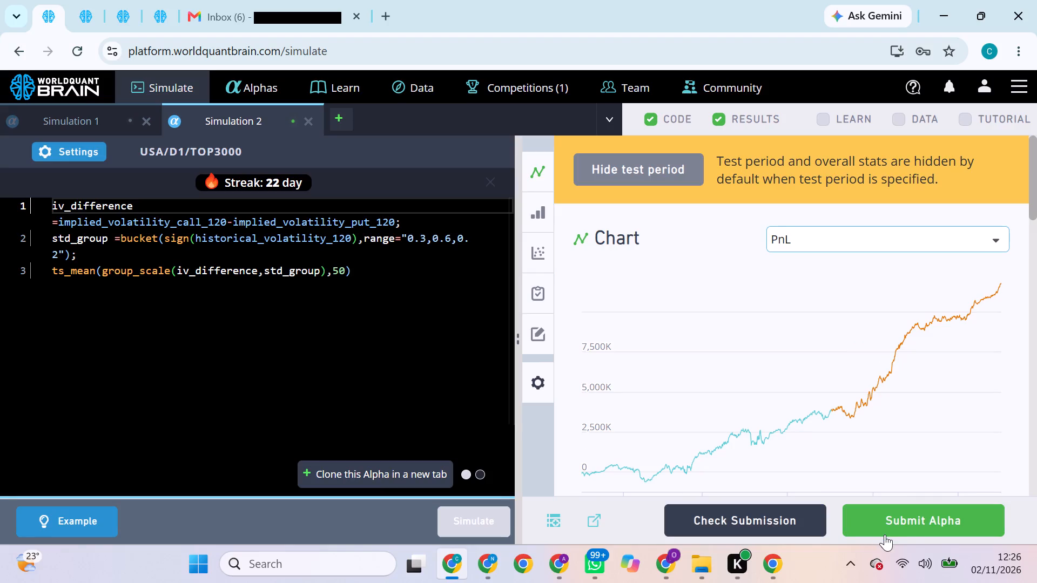
click(895, 523)
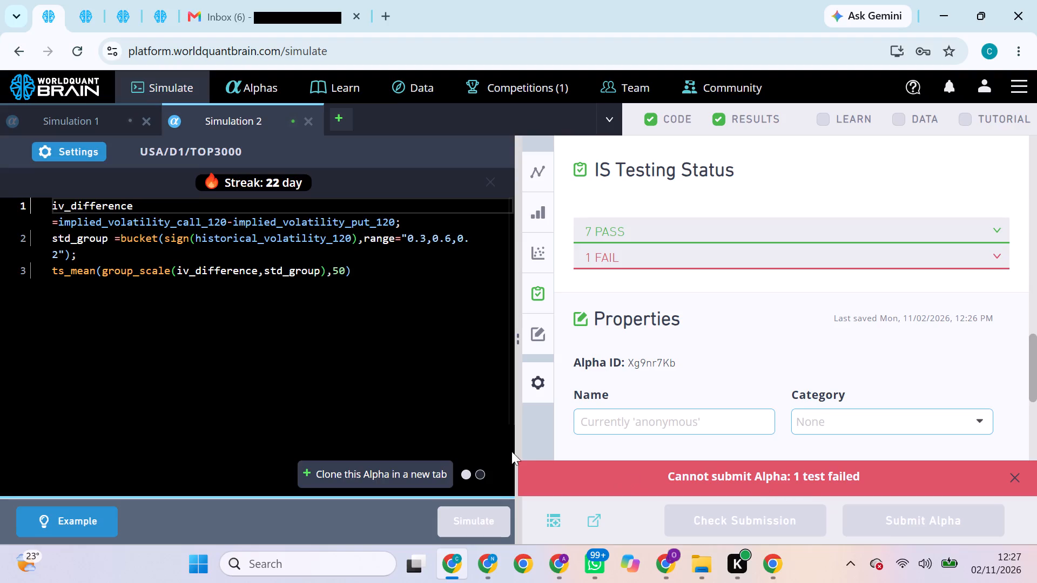
Set the first browser tab's iv_difference alpha to Industry neutralization, apply the settings, and rerun the simulation.
click(80, 145)
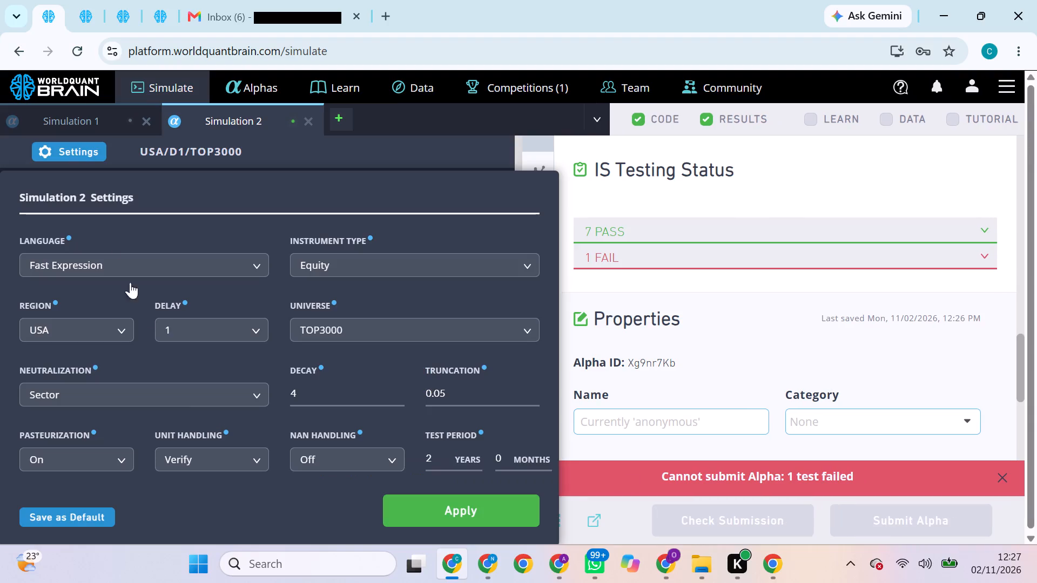
click(159, 402)
click(159, 491)
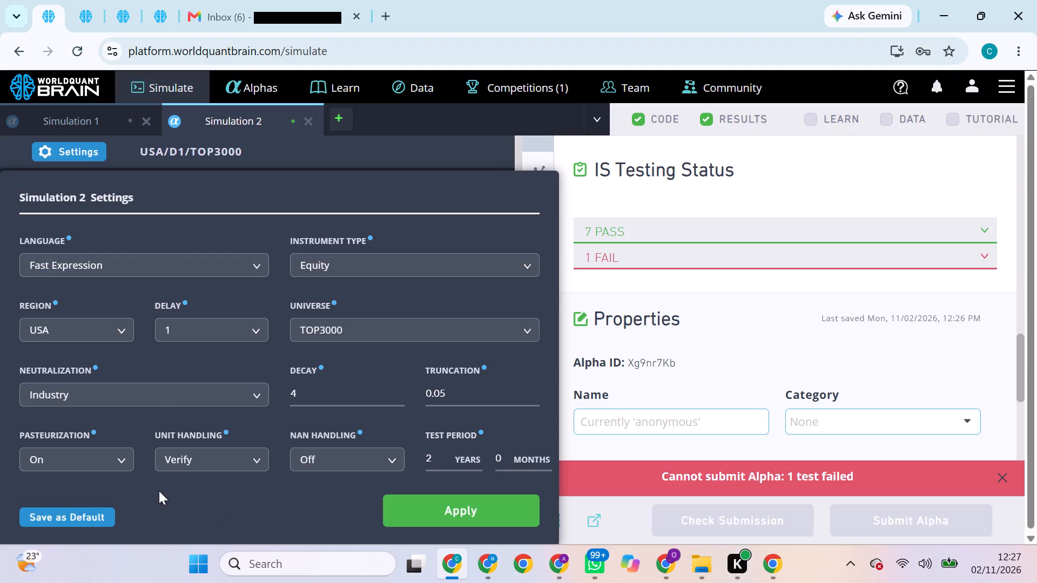
click(442, 506)
click(496, 517)
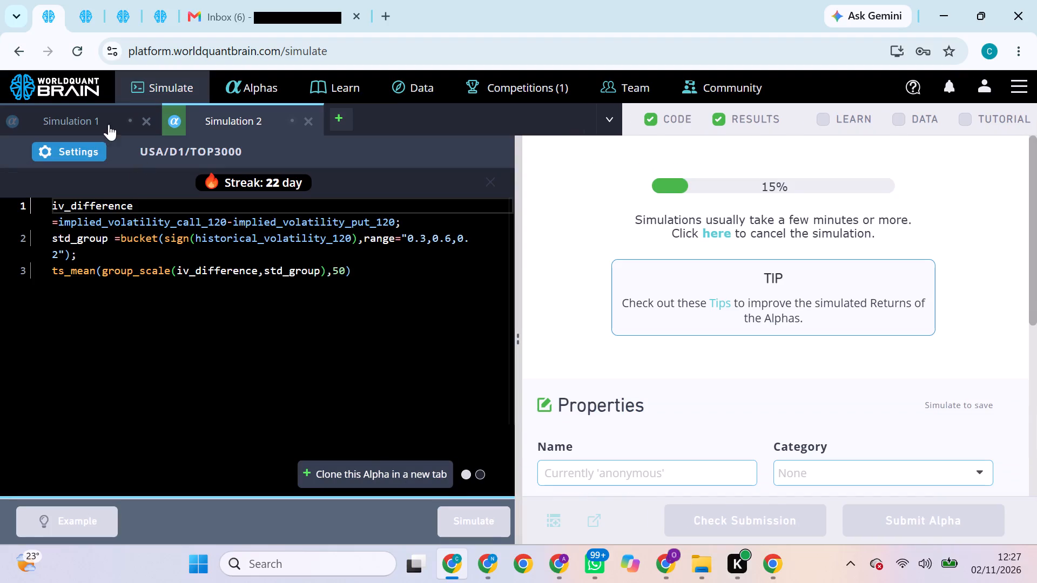
Show the test period of the second browser tab's alpha and try to submit it.
click(84, 17)
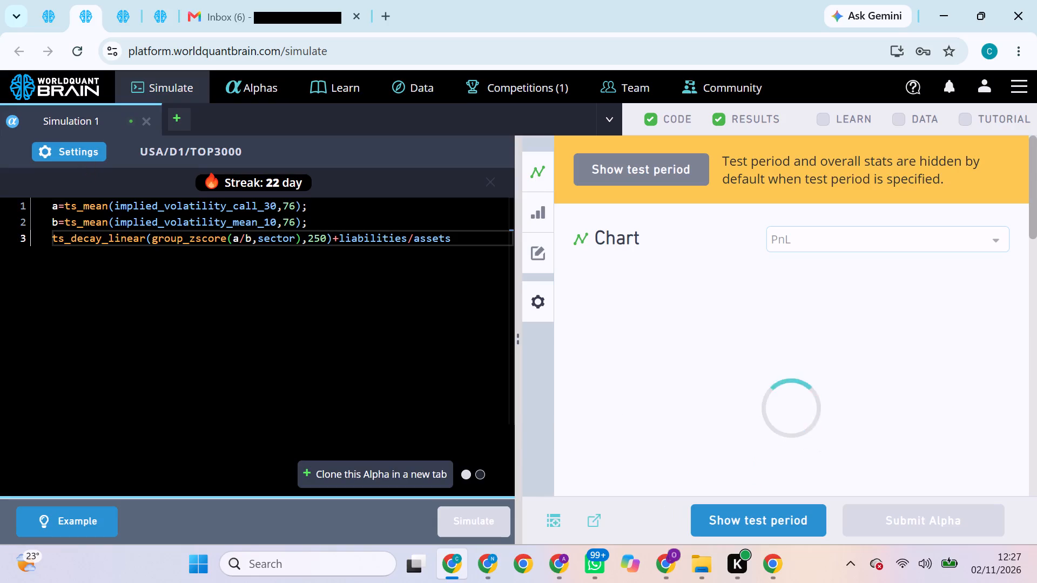
click(725, 515)
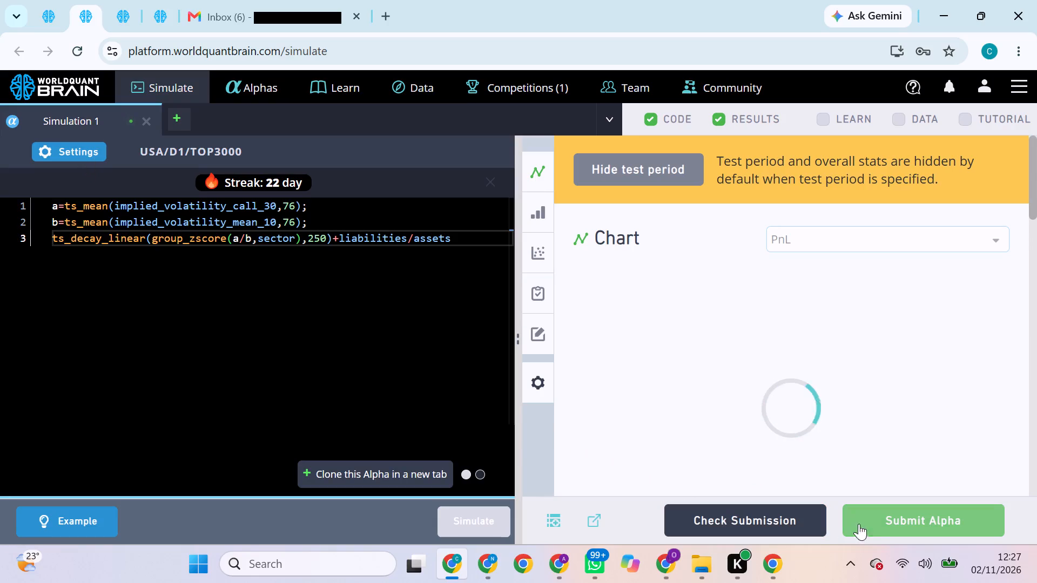
click(884, 524)
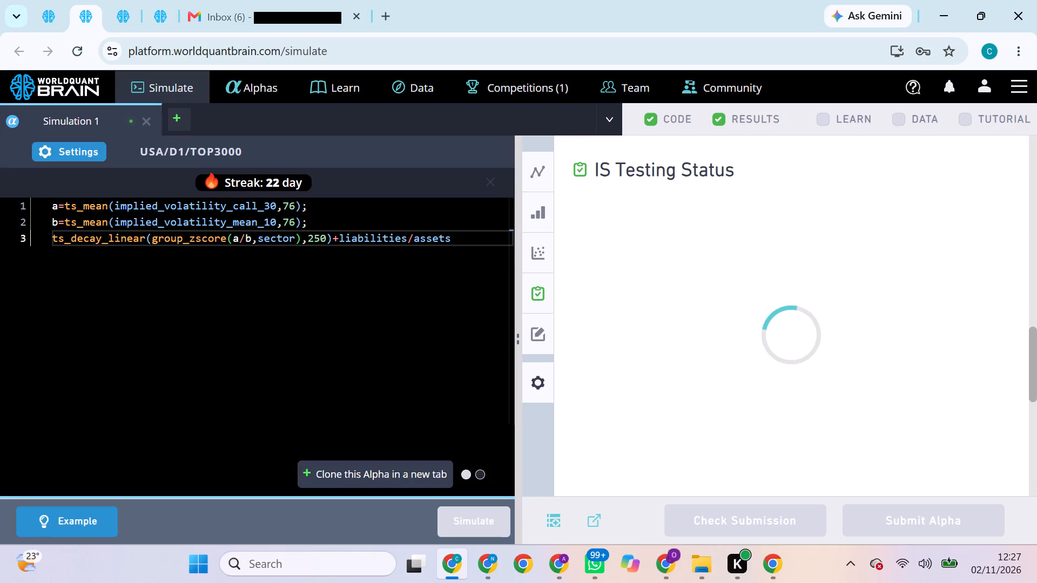
Set the second browser tab's alpha to Market neutralization, decay 26 and truncation 0.01, apply the settings, and rerun the simulation.
click(75, 154)
click(202, 401)
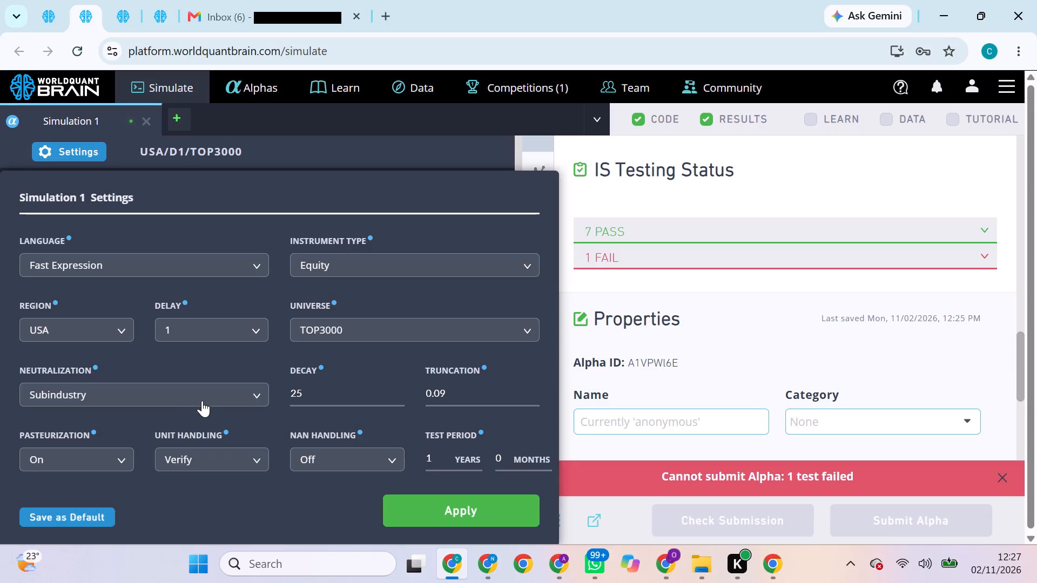
click(130, 449)
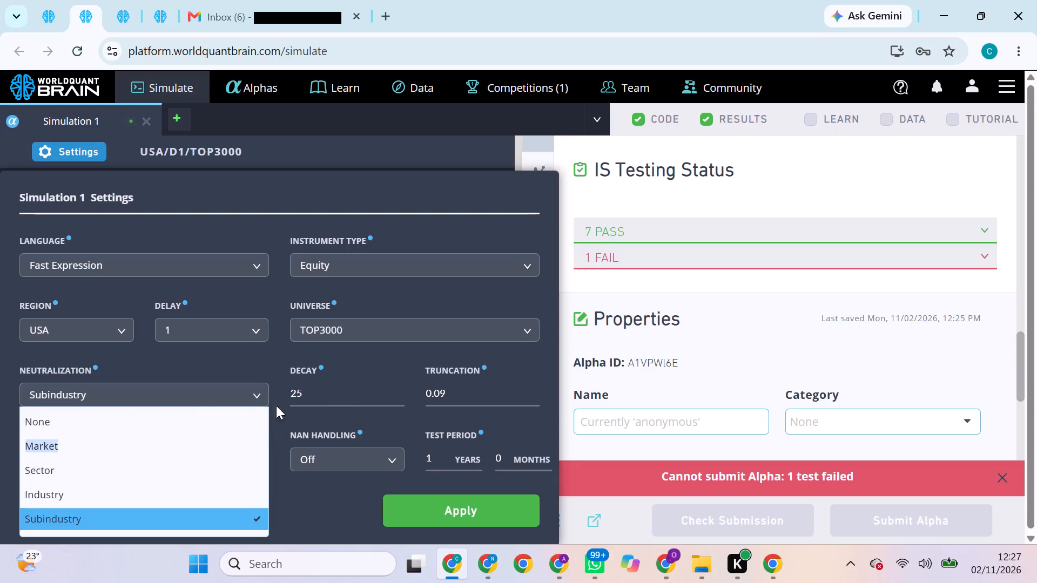
click(129, 450)
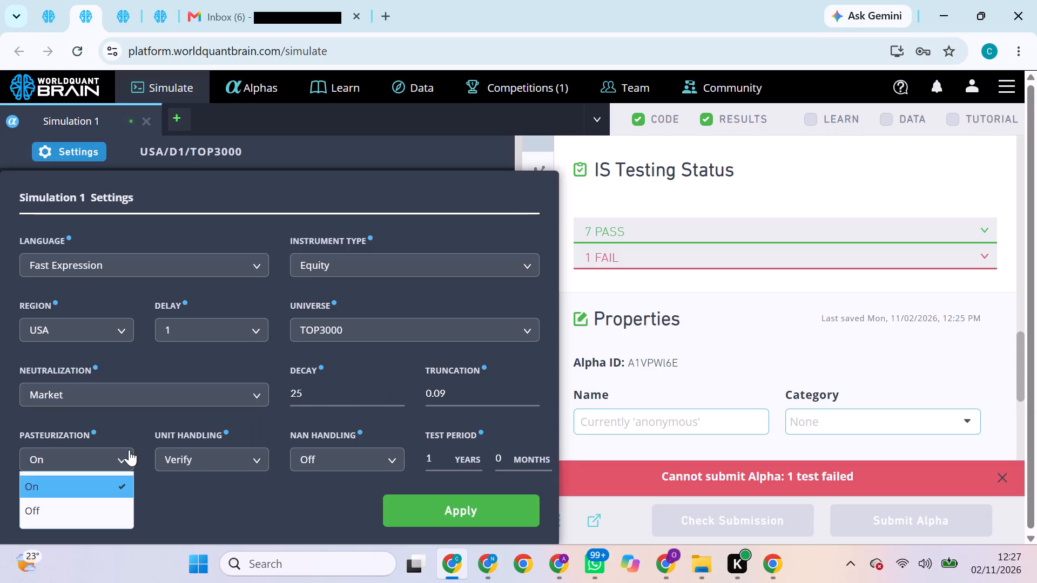
click(312, 389)
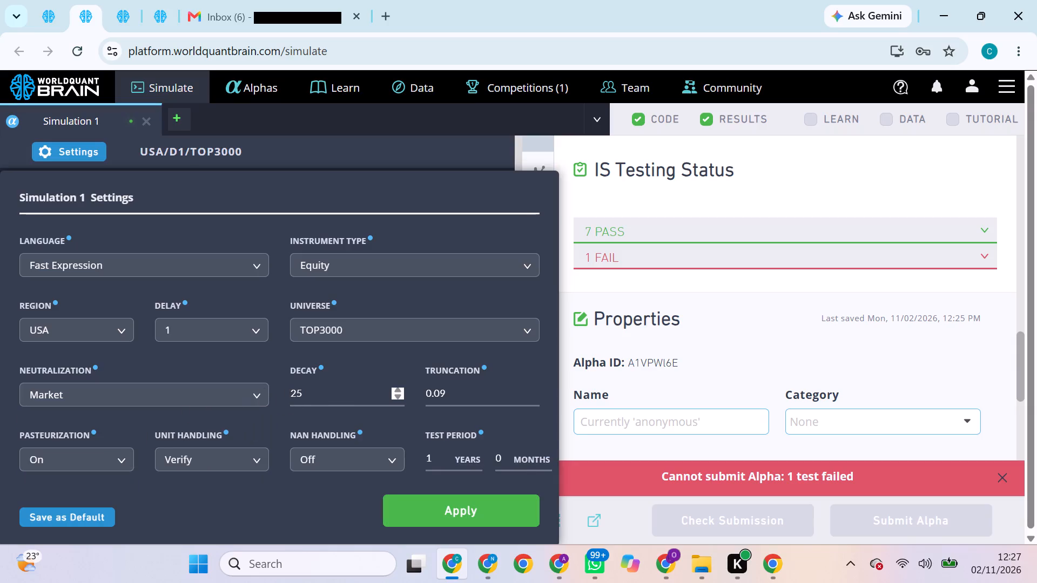
key(BackSpace)
key(6)
click(457, 390)
key(BackSpace)
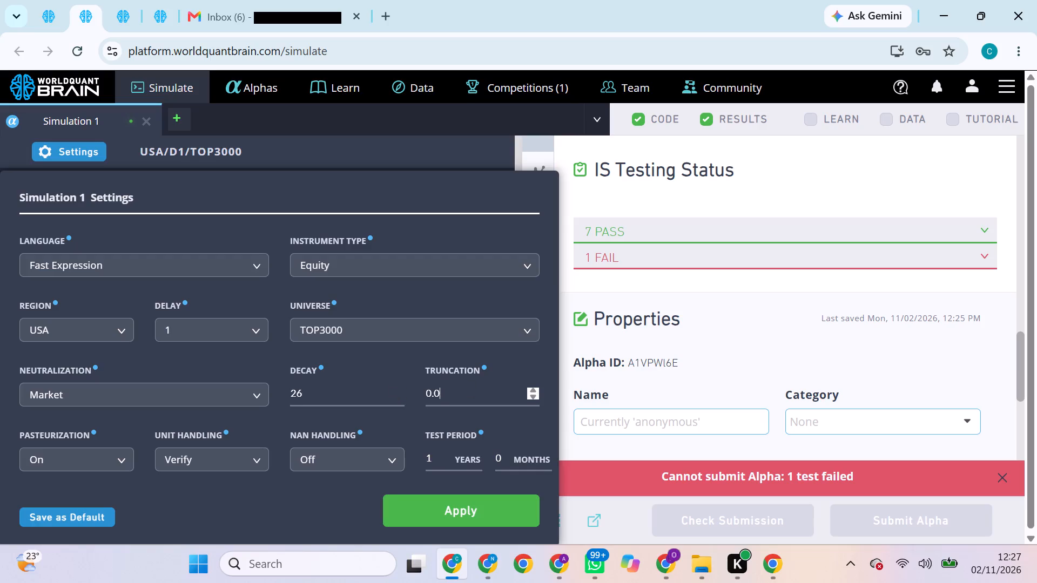
key(1)
click(492, 499)
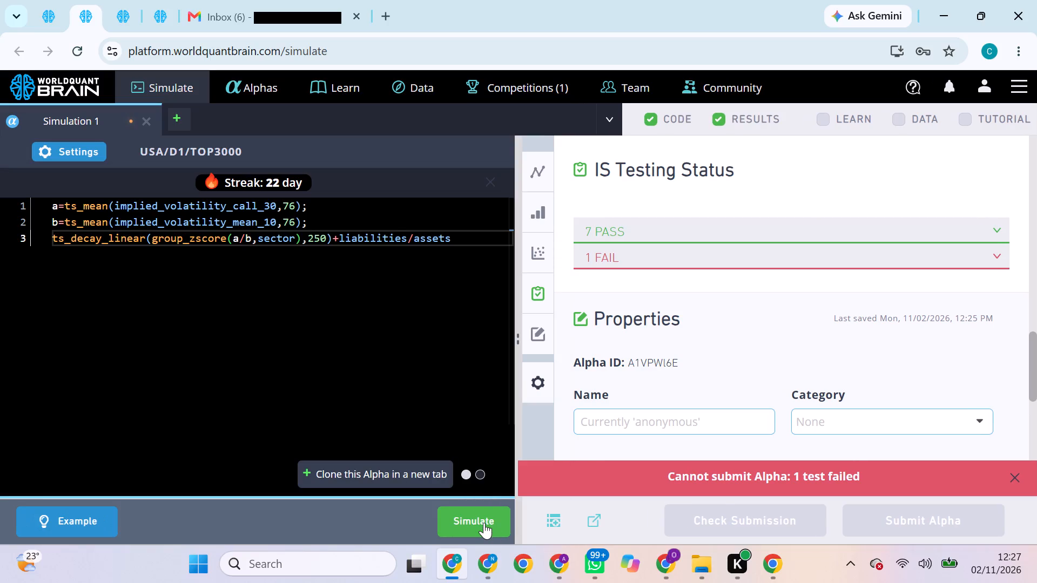
click(484, 523)
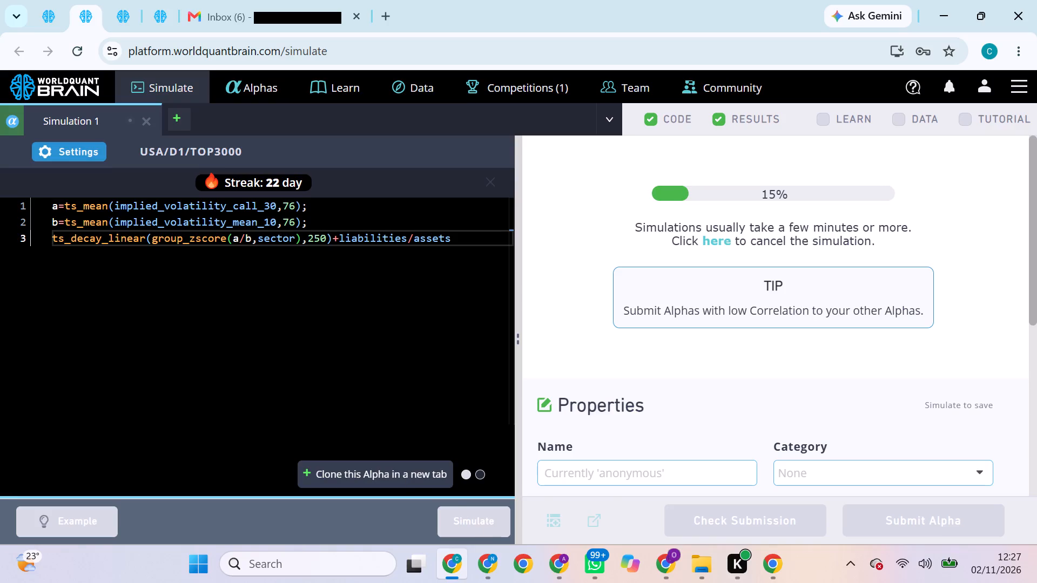
Check the first two browser tabs' simulations, and in the third tab show the alpha's test period and try to submit it.
click(54, 21)
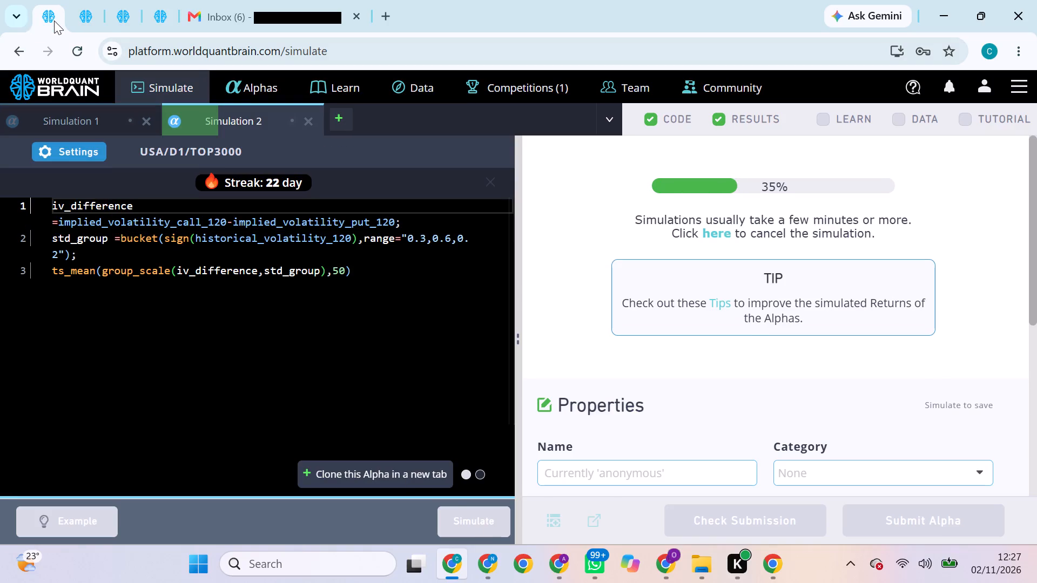
click(92, 14)
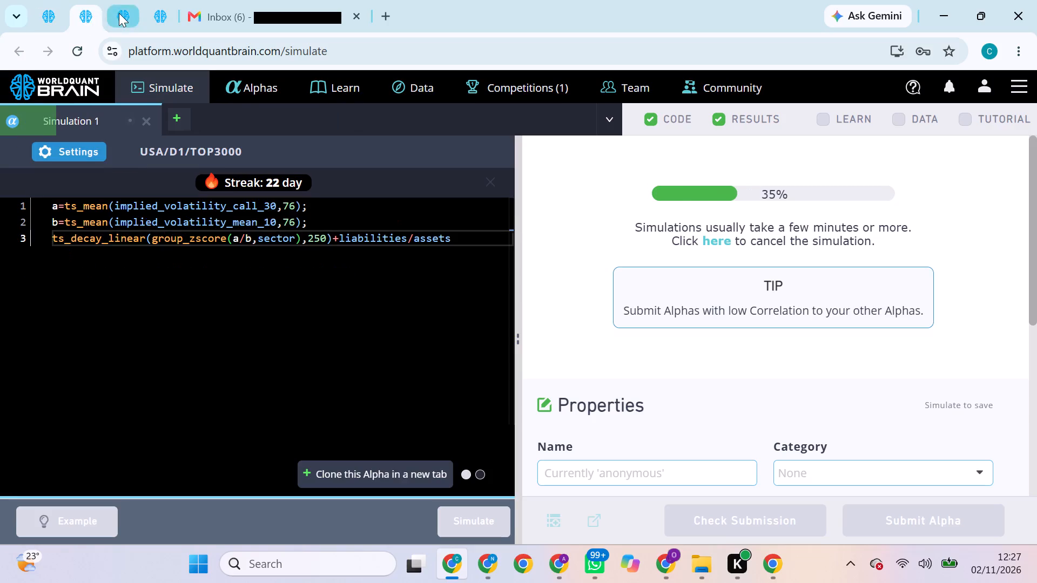
click(119, 13)
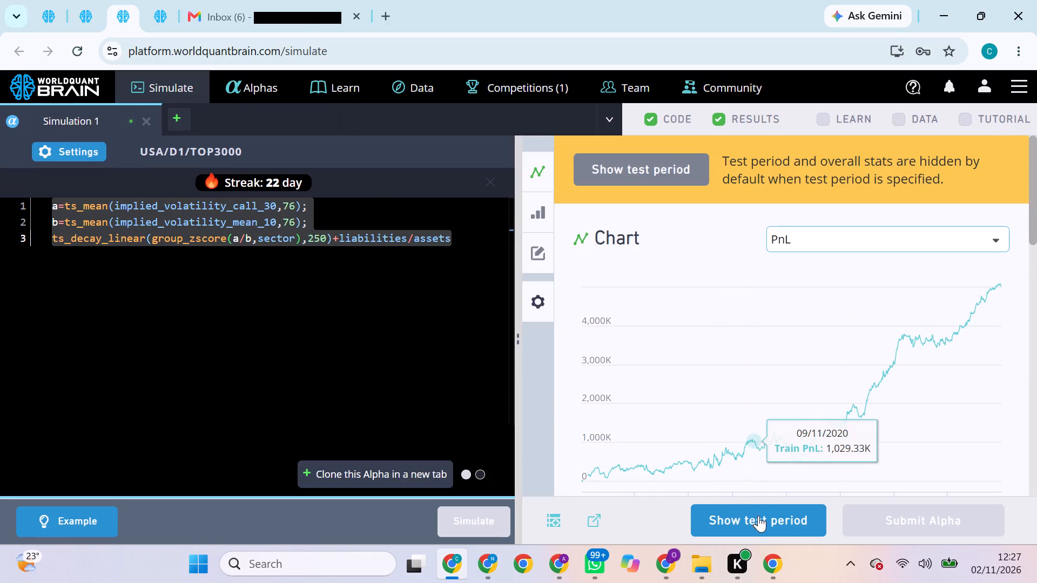
click(758, 520)
click(895, 513)
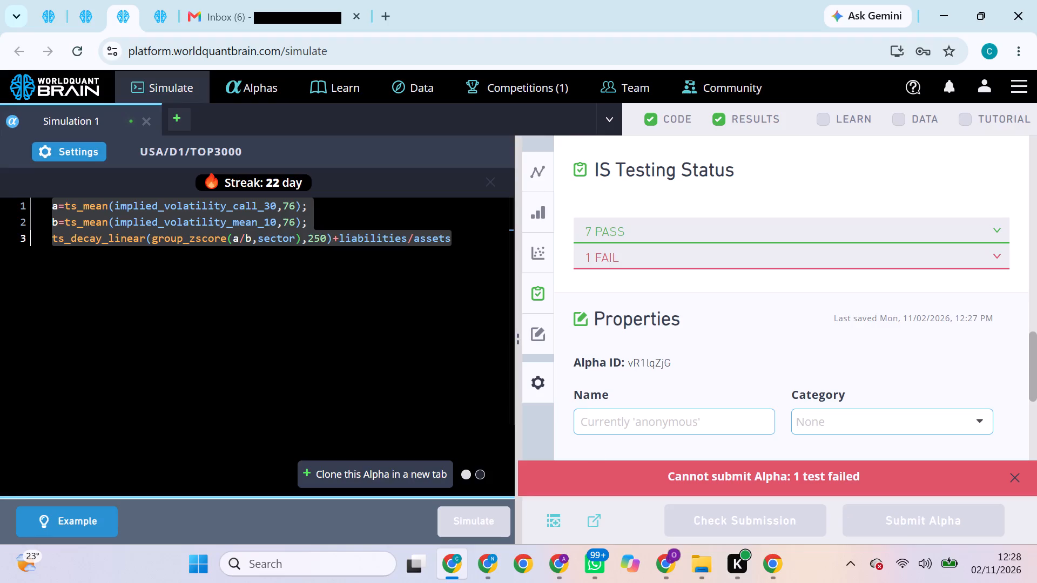
Set the third browser tab's alpha to Sector neutralization, apply the settings, and rerun the simulation.
click(80, 159)
click(168, 392)
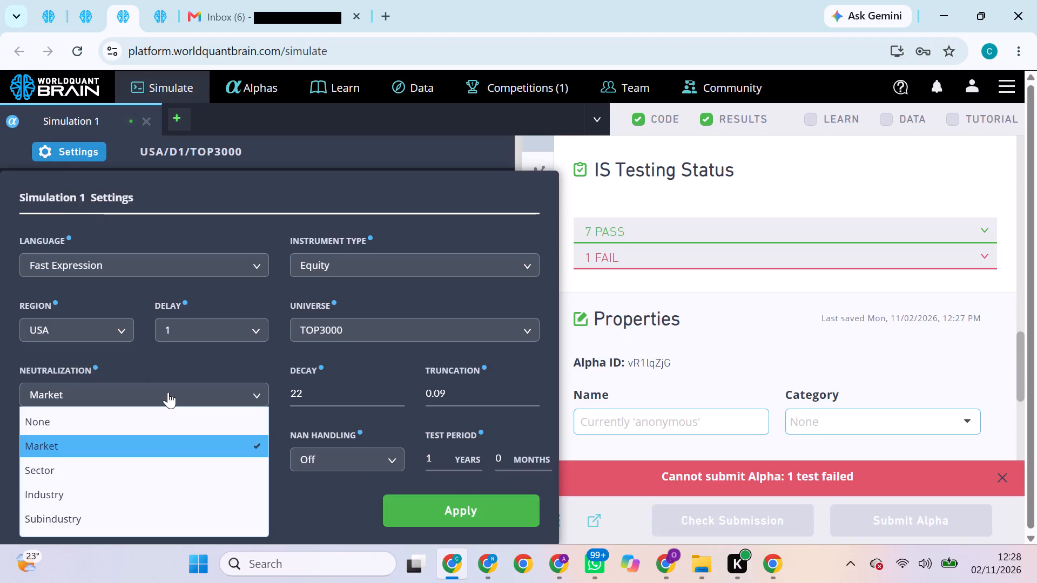
click(155, 467)
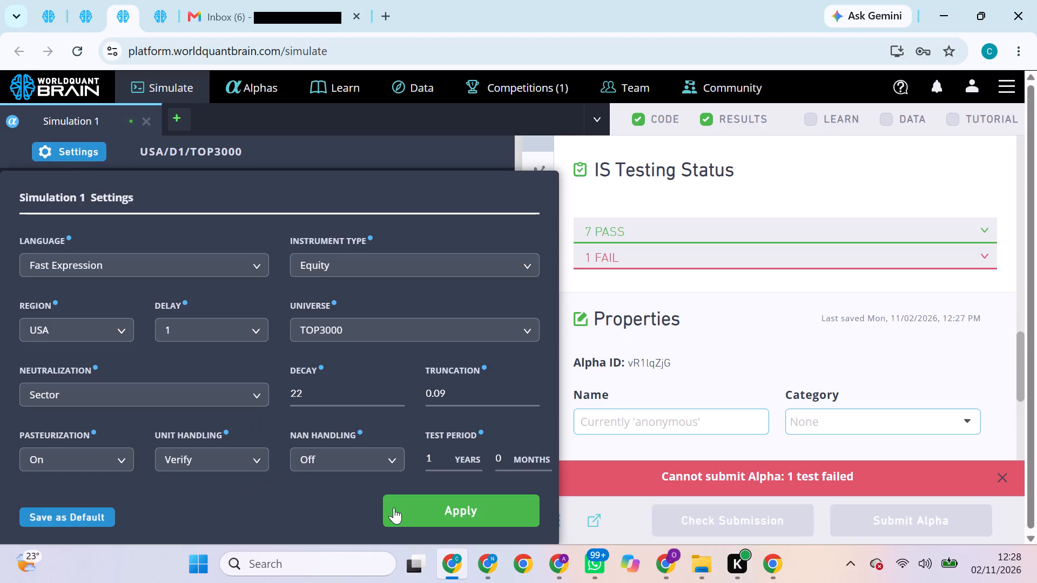
click(432, 518)
click(466, 518)
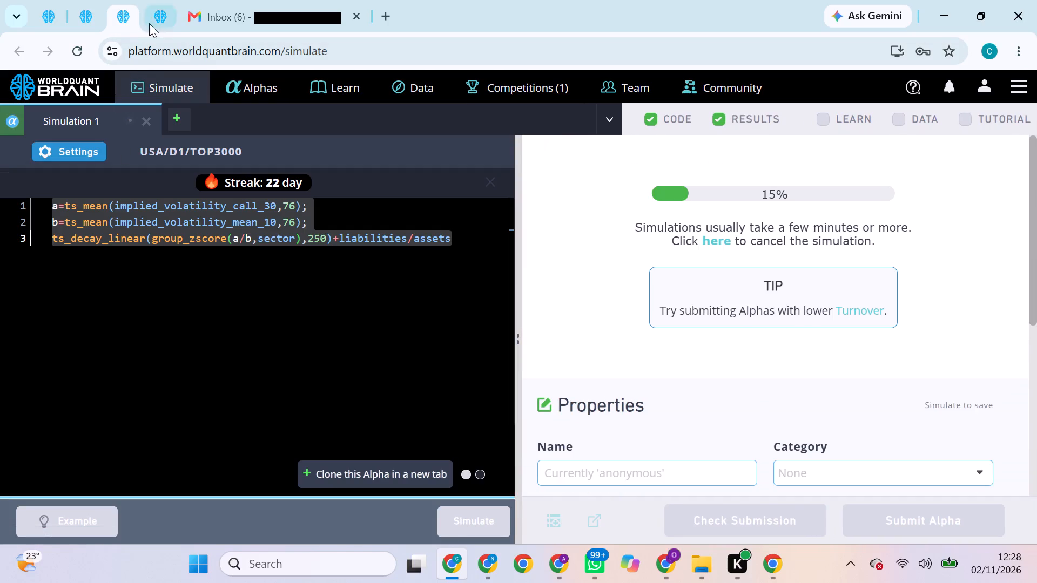
Show the test period of the fourth browser tab's alpha and try to submit it.
click(153, 22)
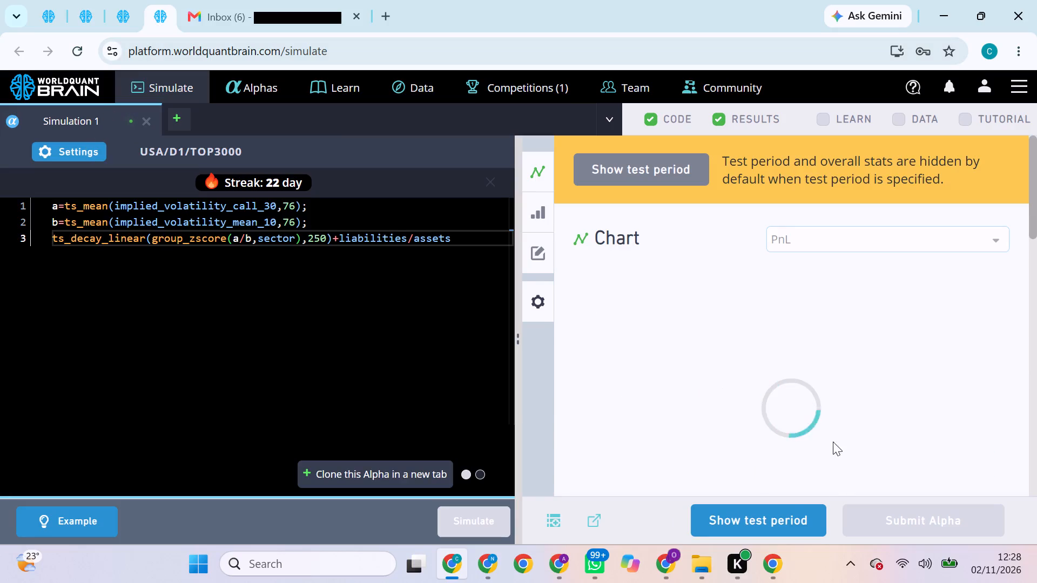
click(784, 508)
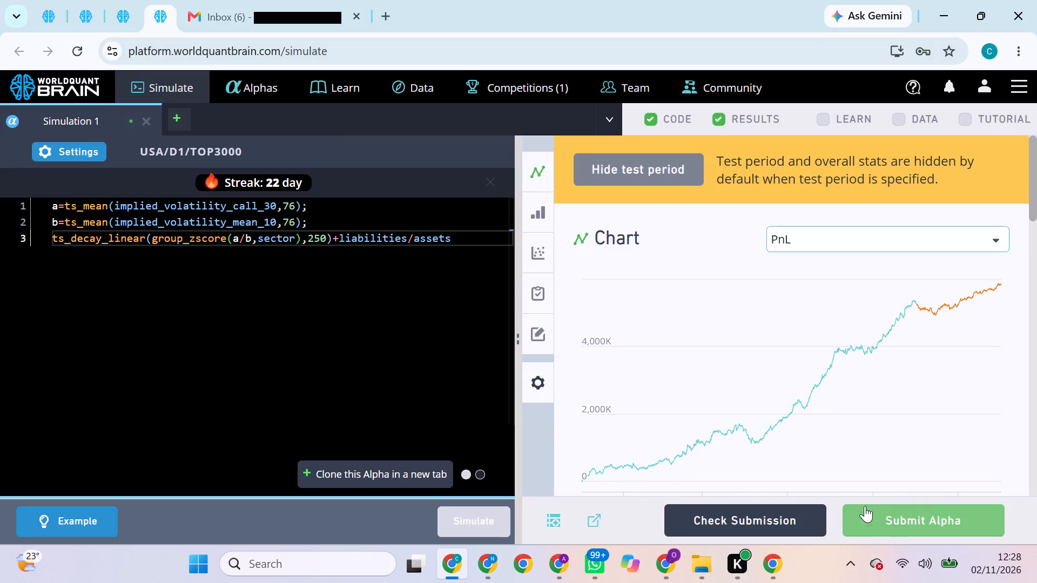
click(931, 511)
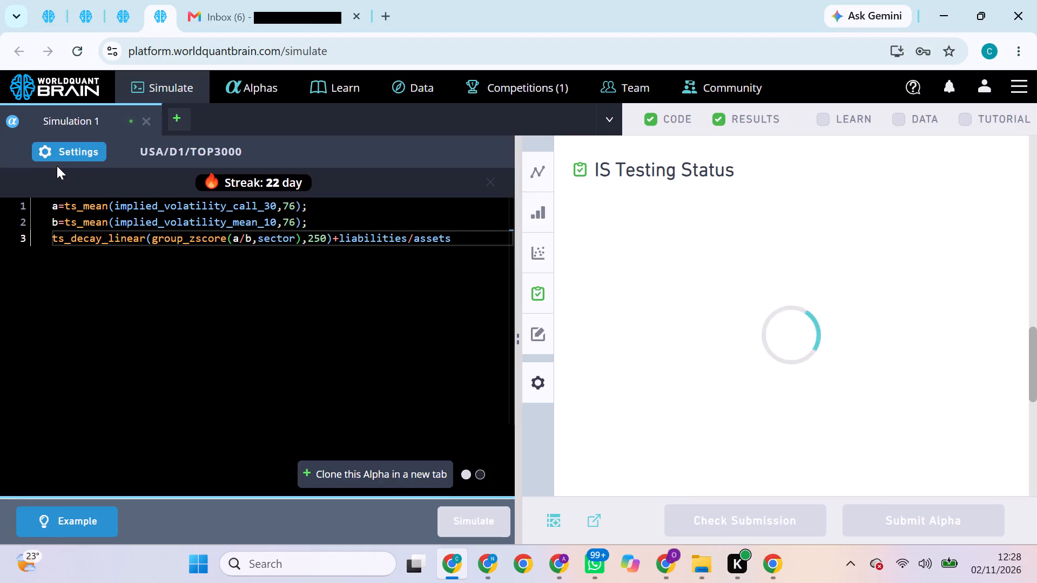
Set the fourth browser tab's alpha to Subindustry neutralization, apply the settings, and rerun the simulation.
click(76, 151)
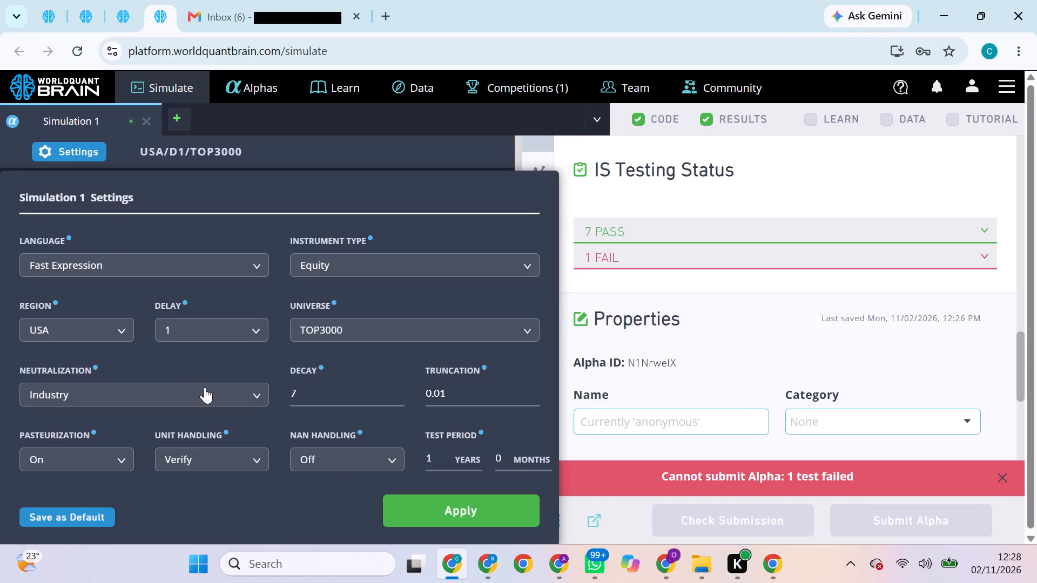
click(205, 387)
click(180, 512)
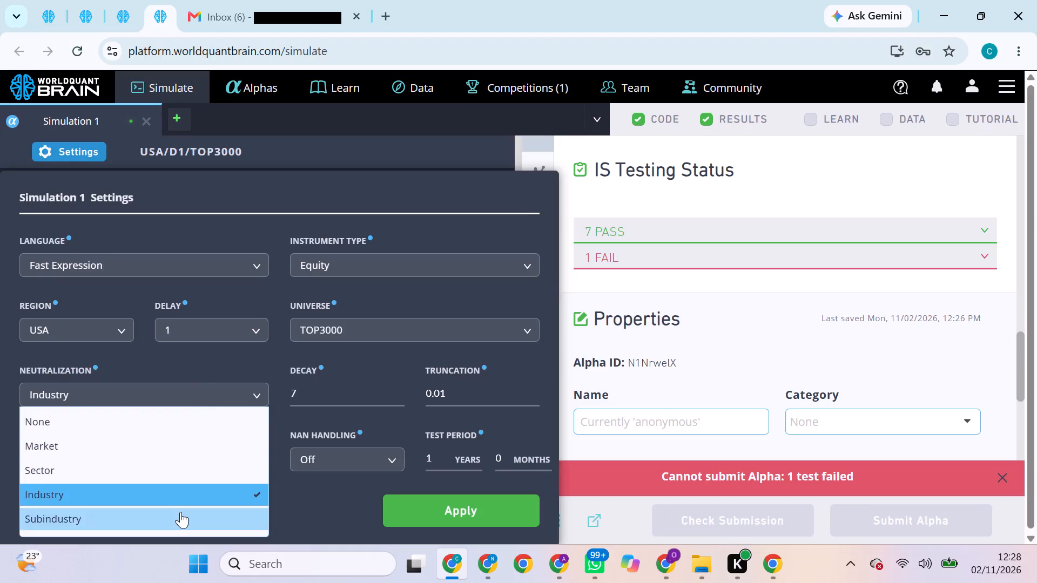
click(484, 512)
click(461, 517)
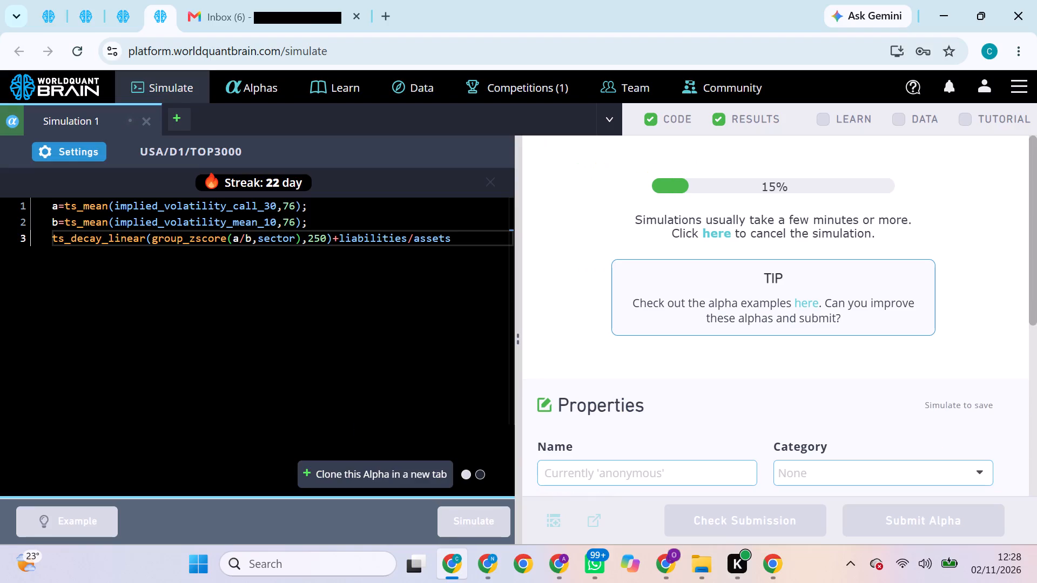
Show the test period of the first browser tab's iv_difference alpha and try to submit it.
click(55, 12)
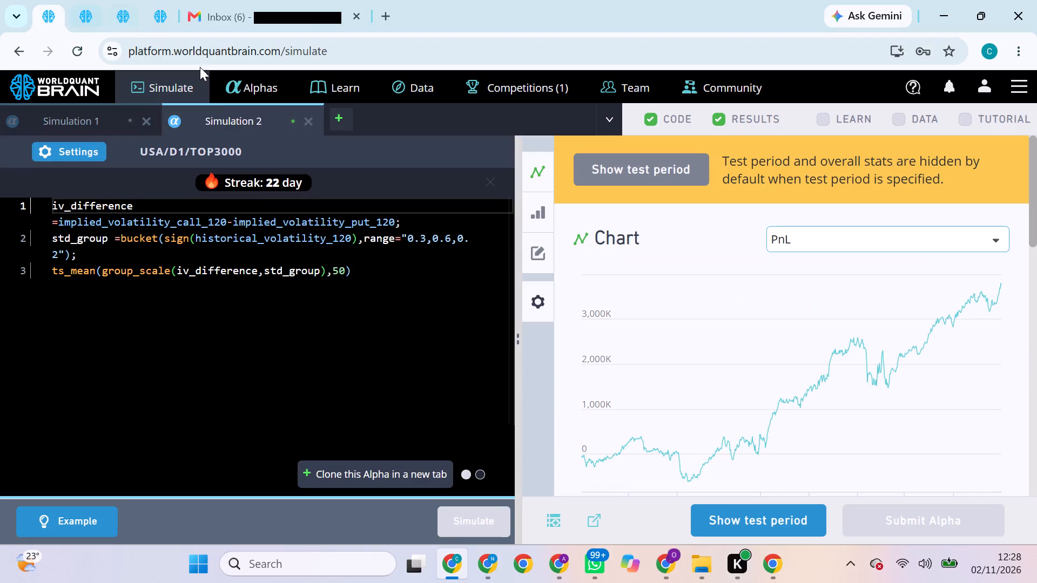
click(717, 512)
click(886, 521)
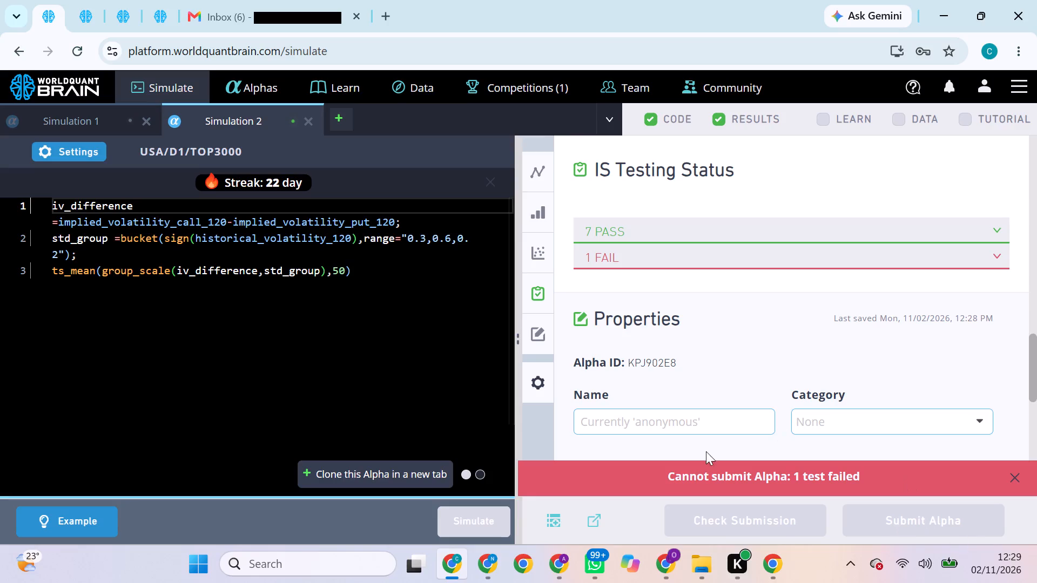
Set the first browser tab's iv_difference alpha to Subindustry neutralization, apply the settings, and rerun the simulation.
click(84, 155)
click(174, 389)
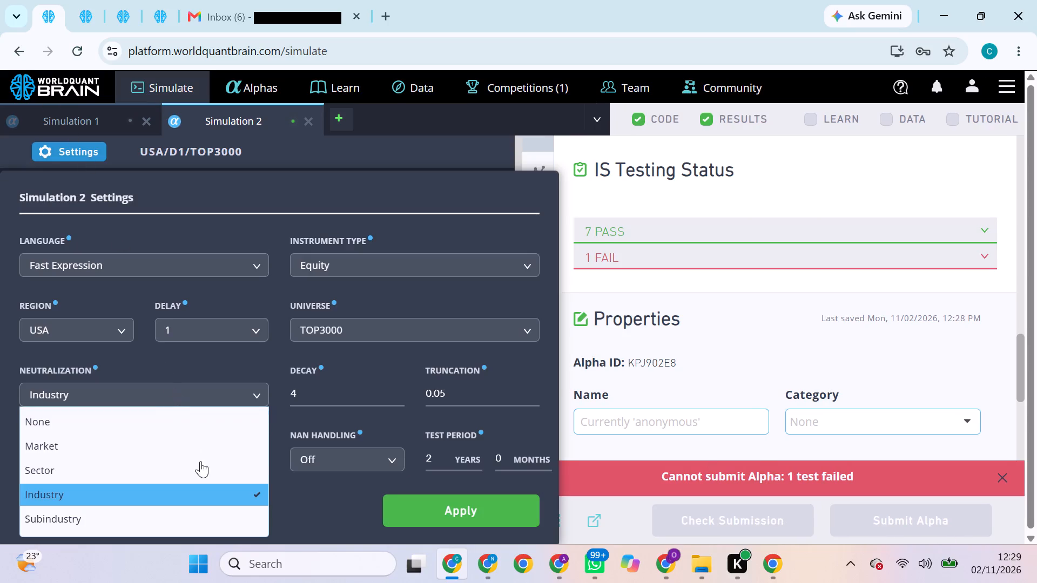
click(170, 510)
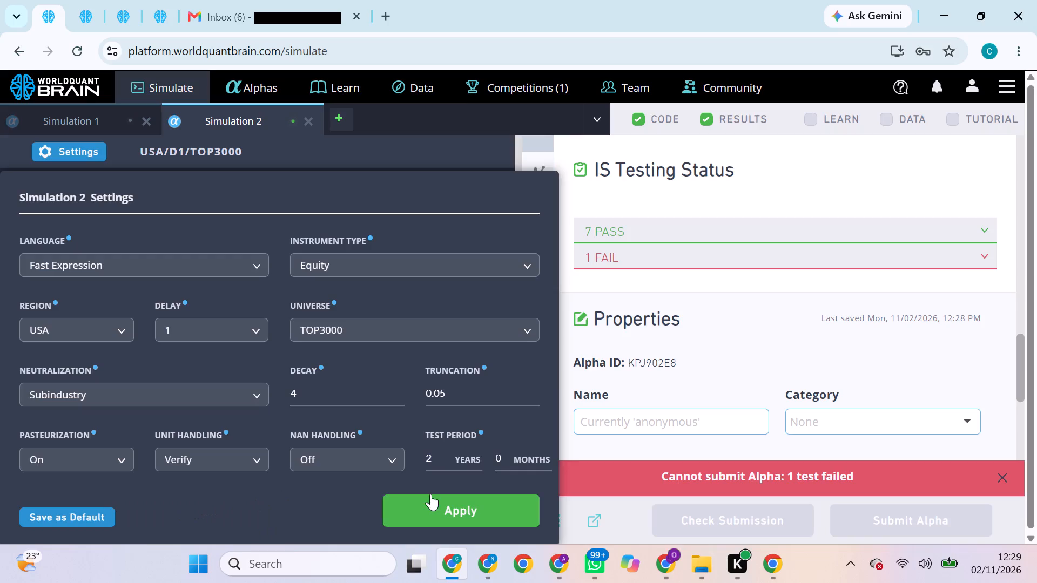
click(456, 502)
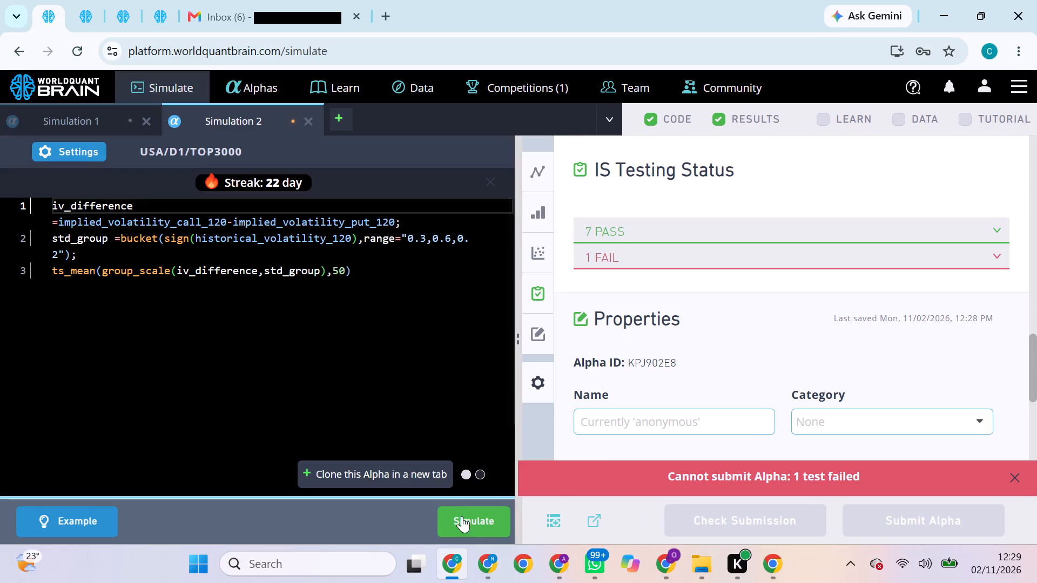
click(473, 525)
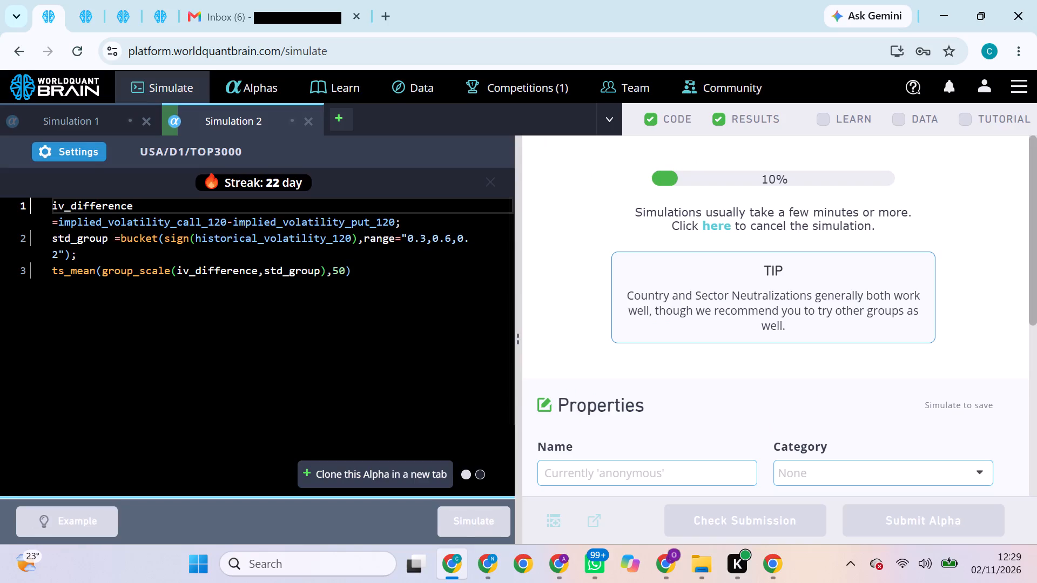
Show the test period of the second browser tab's alpha and try to submit it.
click(79, 11)
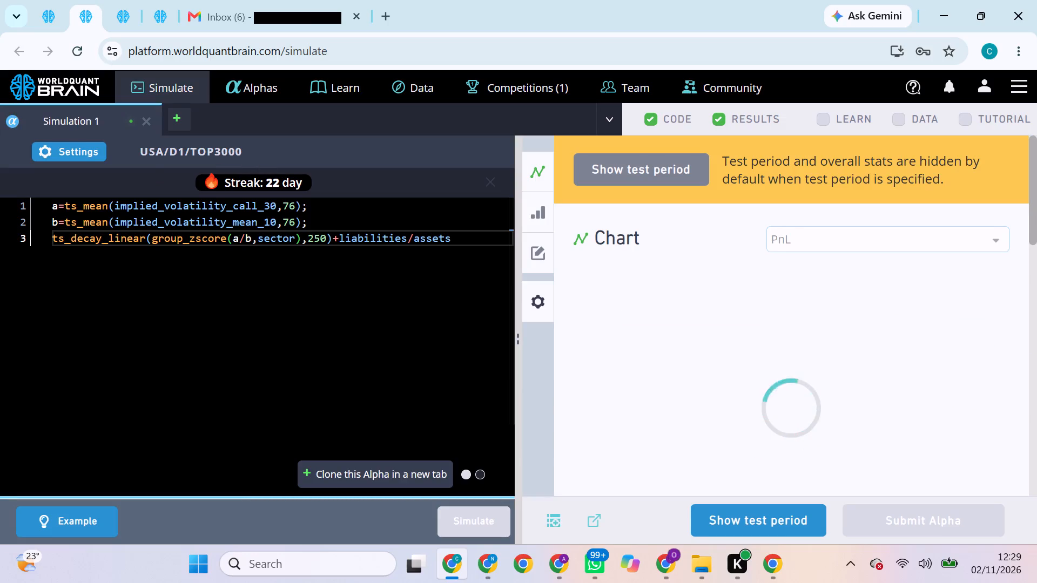
click(740, 518)
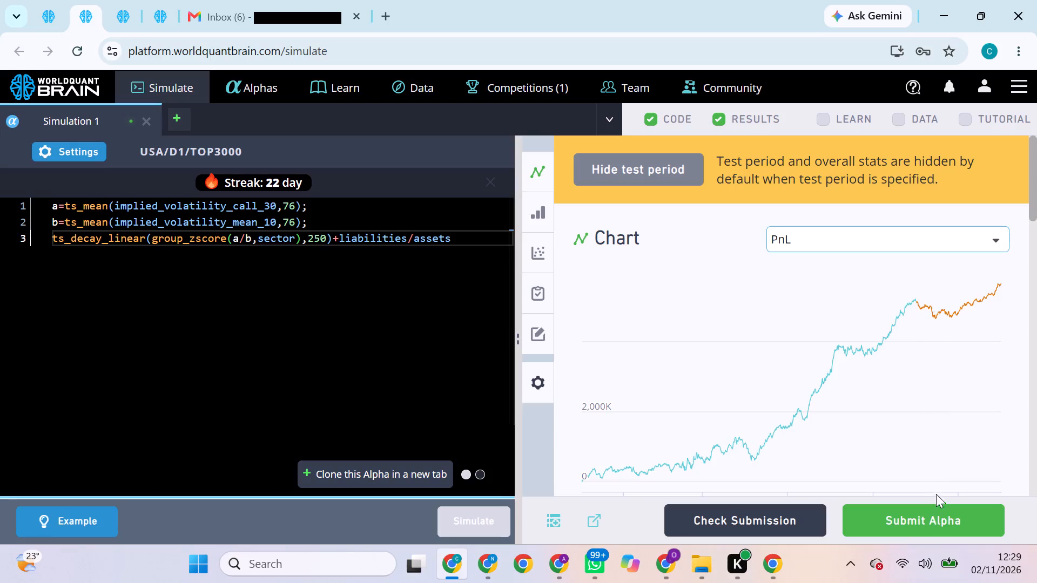
click(914, 531)
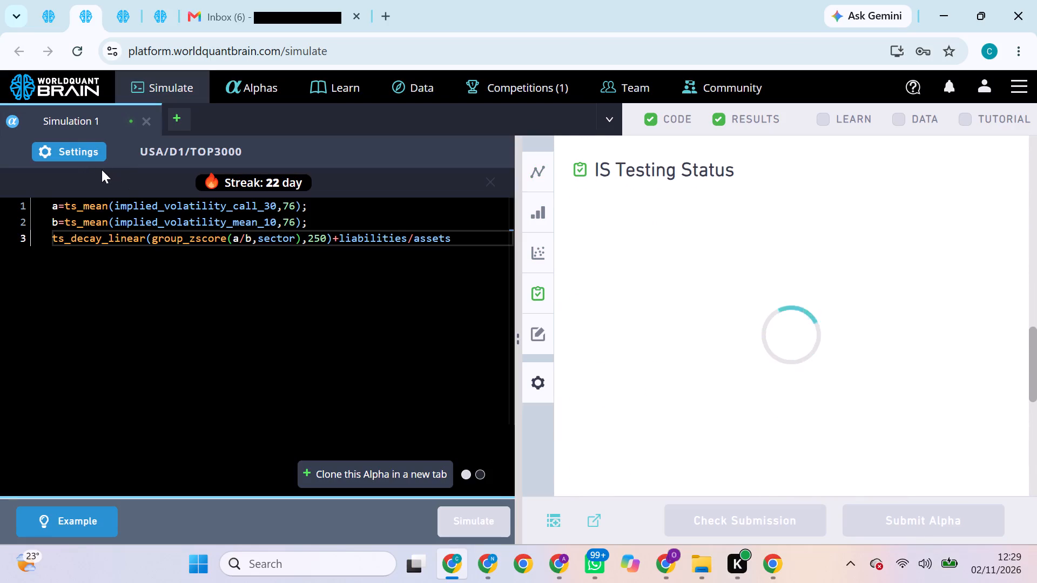
Set the second browser tab's alpha to Sector neutralization, apply the settings, and rerun the simulation.
click(78, 155)
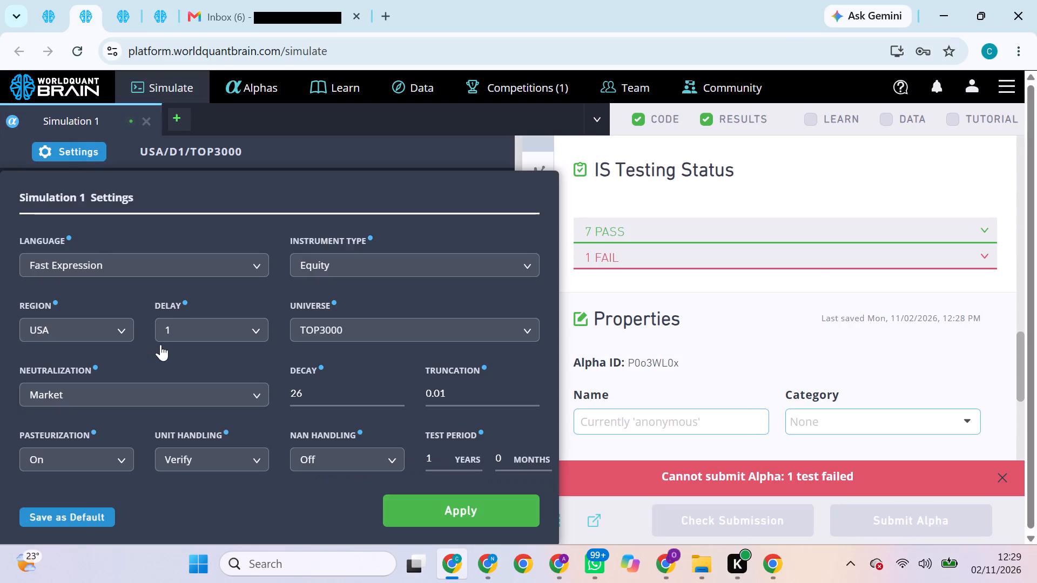
click(174, 377)
click(186, 393)
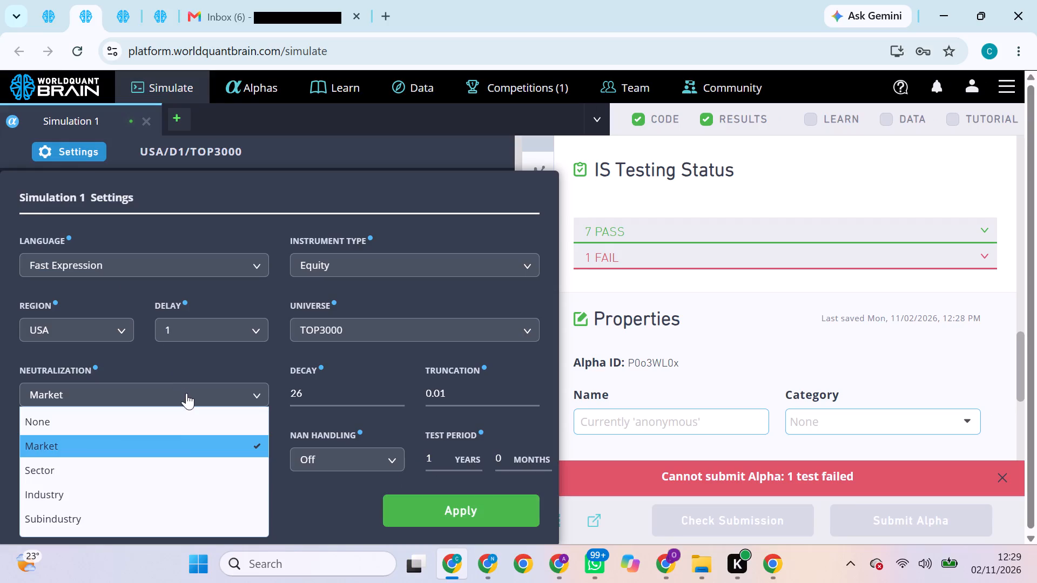
click(166, 469)
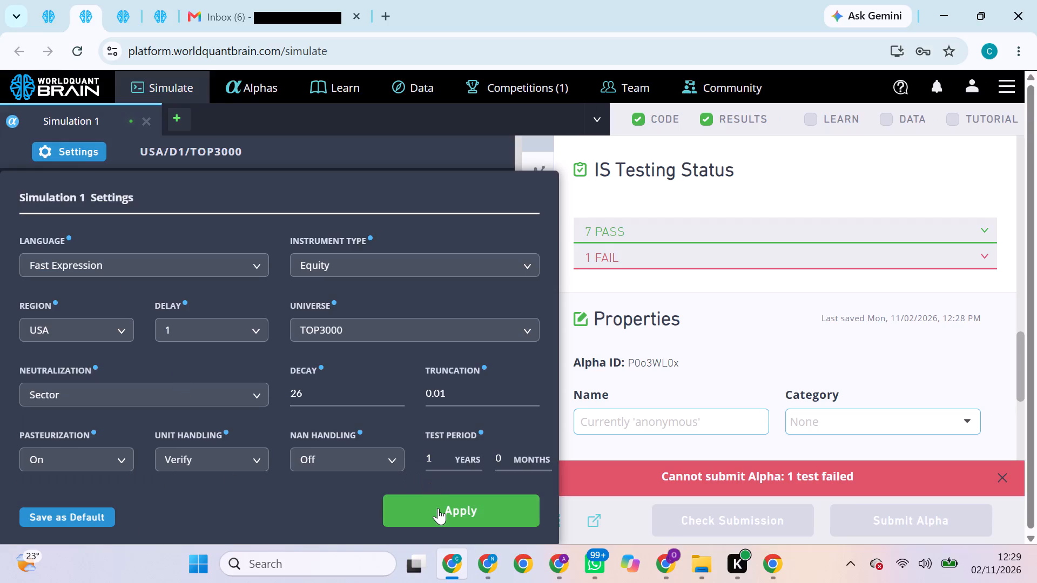
click(438, 508)
click(475, 514)
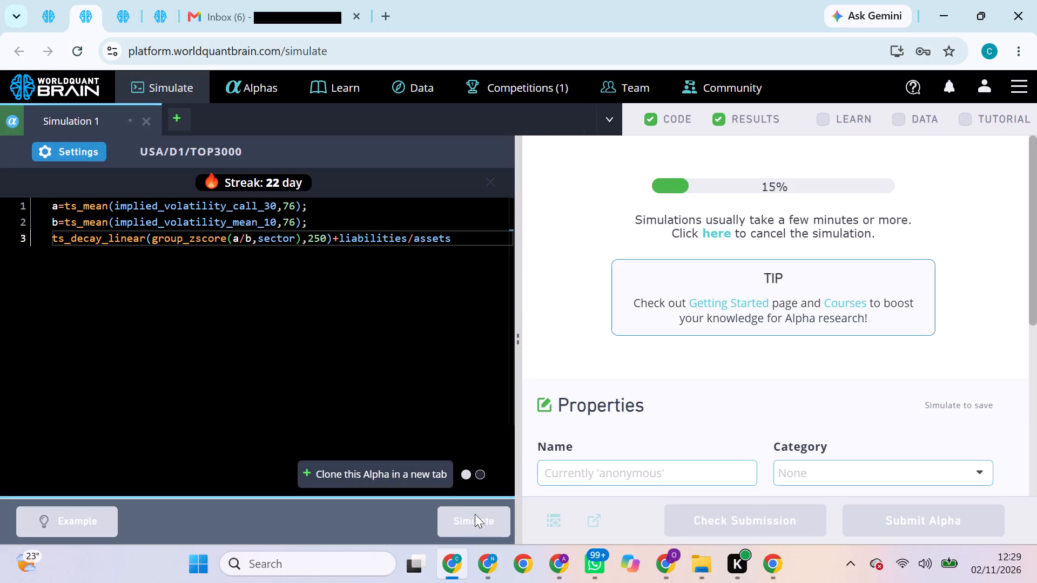
Show the test period of the third browser tab's alpha and try to submit it.
click(43, 13)
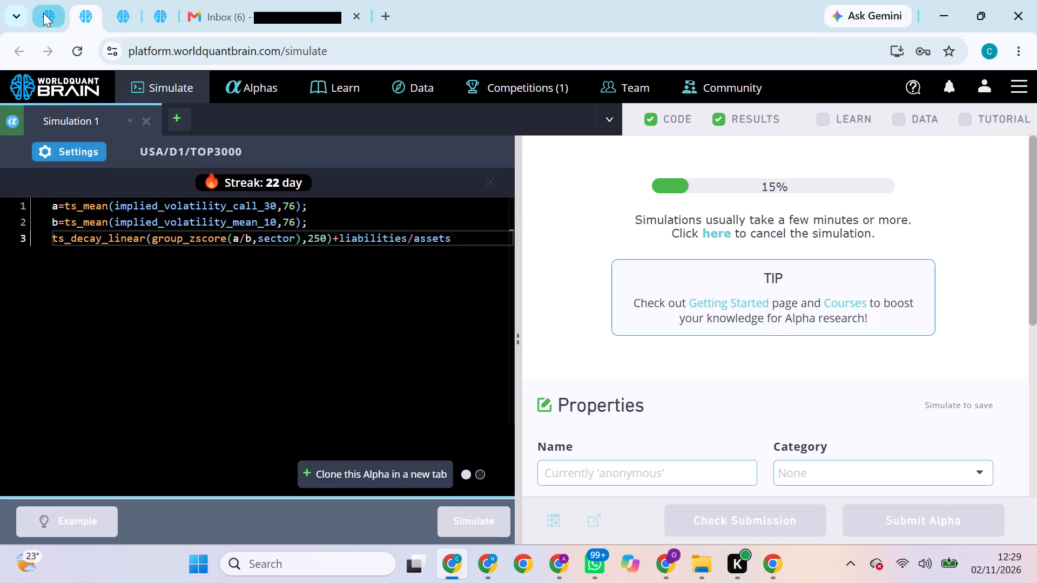
click(77, 16)
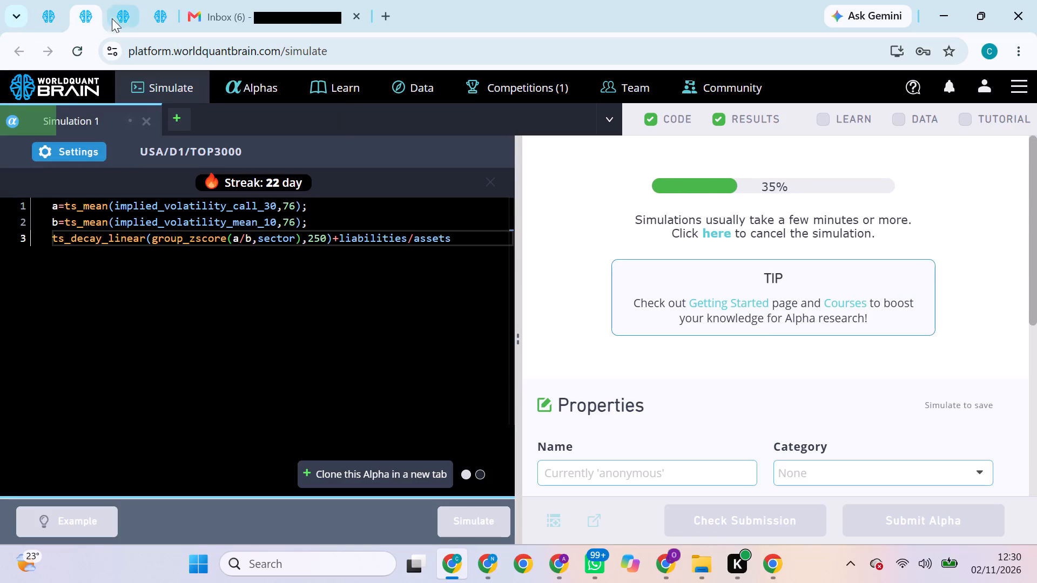
click(119, 18)
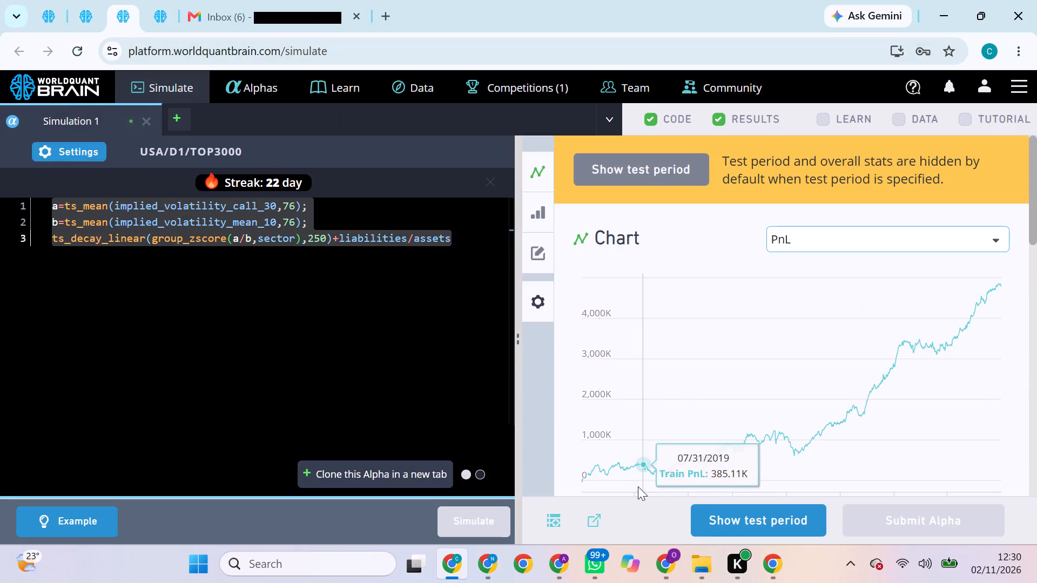
click(732, 519)
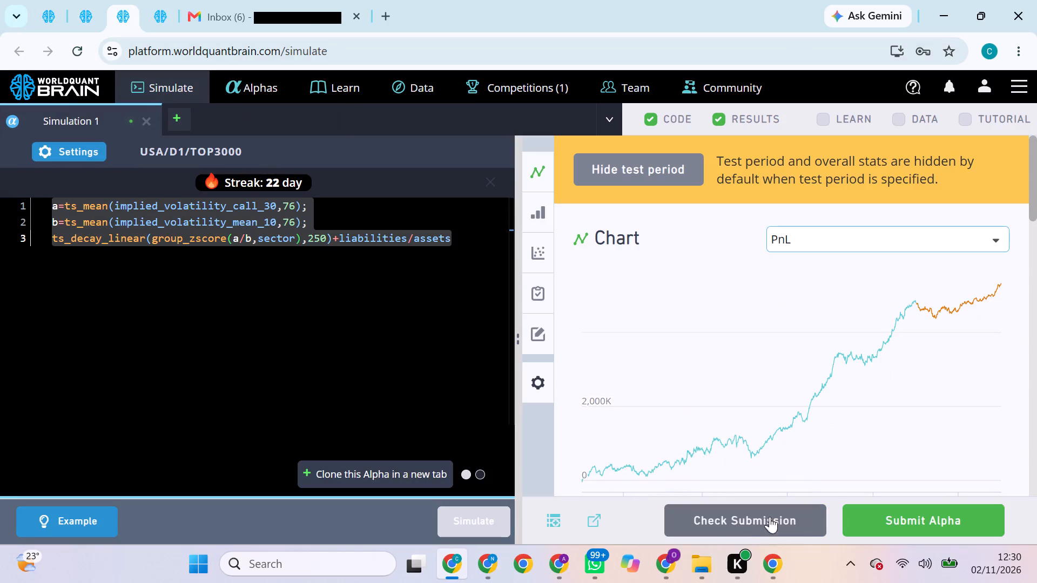
click(886, 532)
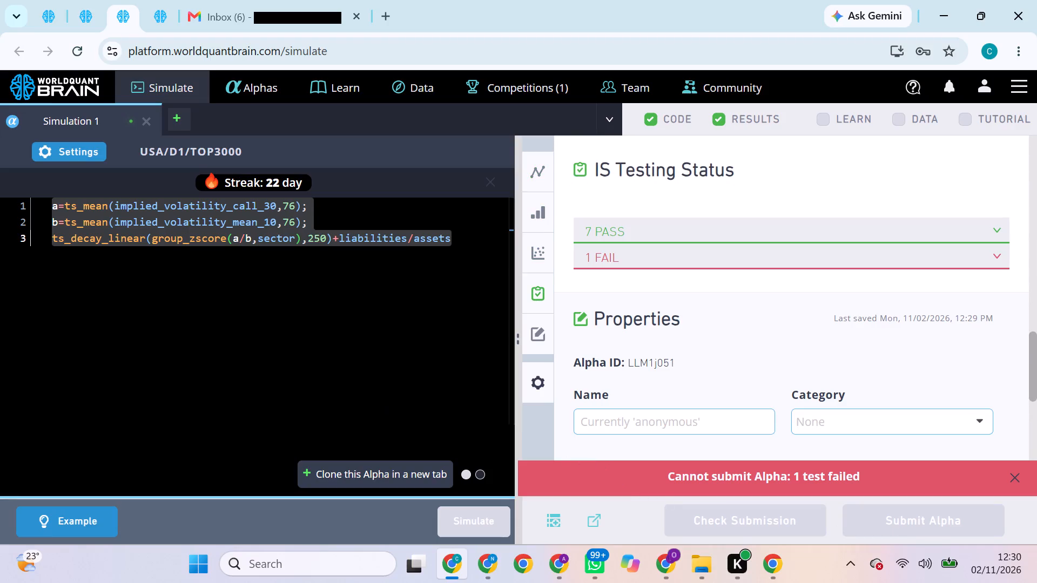
Set the third browser tab's alpha to Industry neutralization, apply the settings, and rerun the simulation.
click(71, 147)
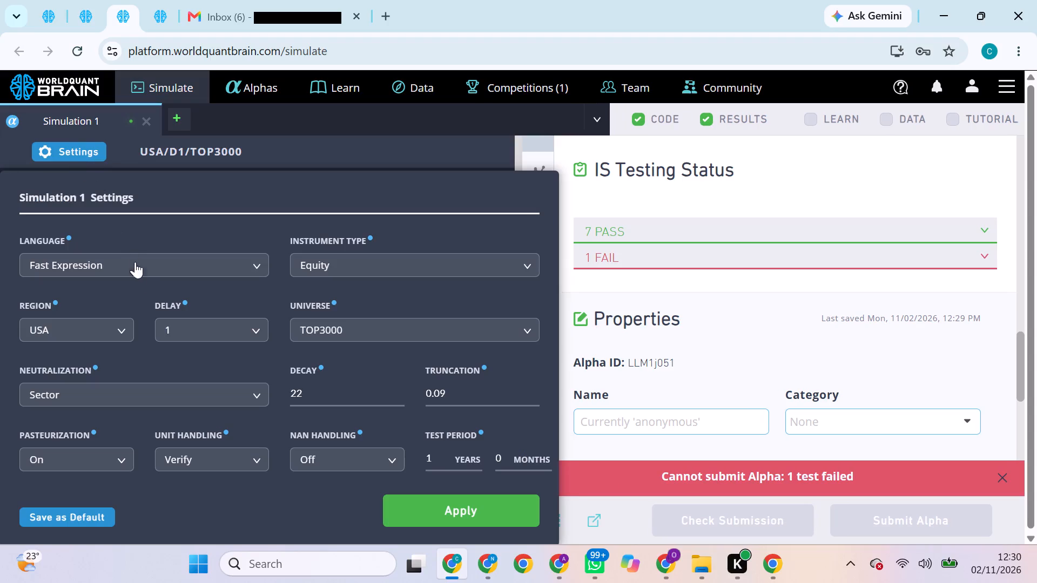
click(205, 392)
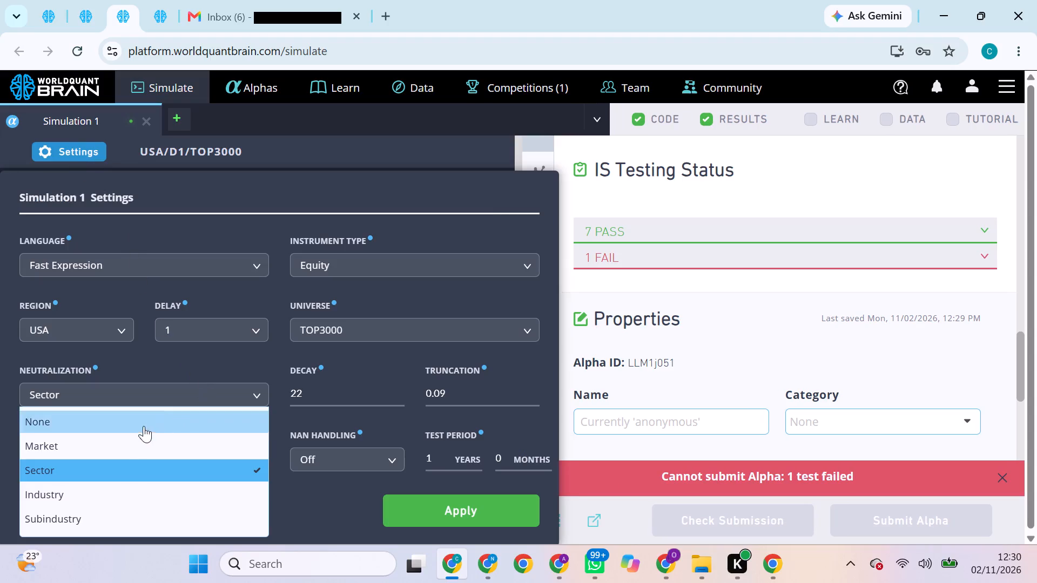
click(142, 493)
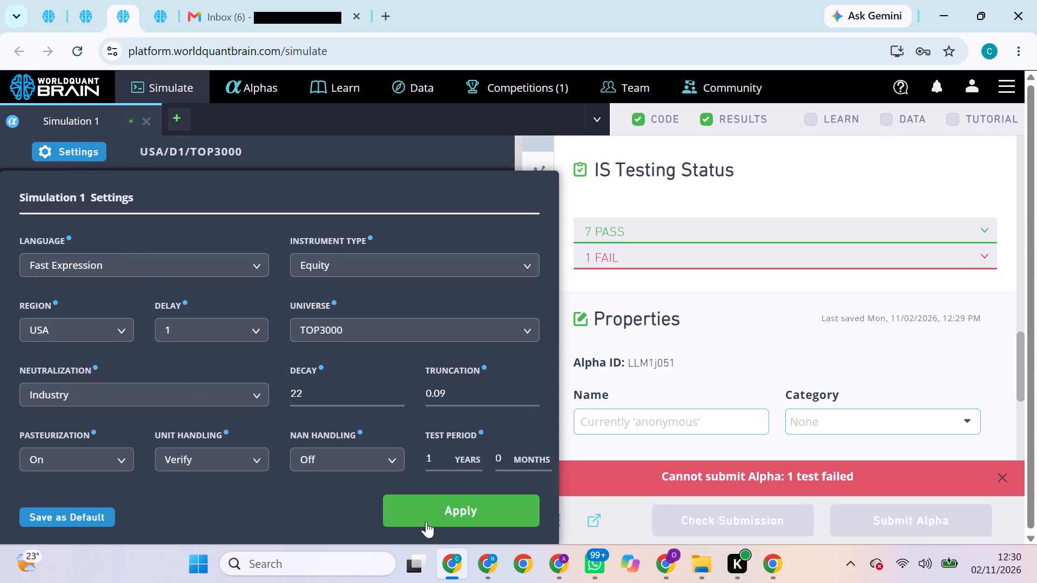
click(426, 521)
click(485, 524)
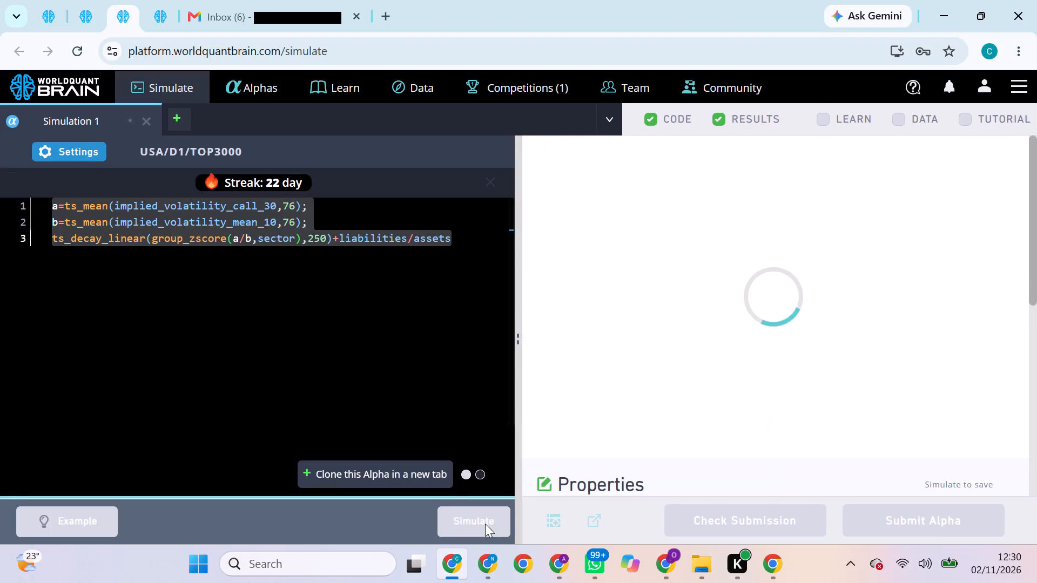
Show the test period of the fourth browser tab's alpha and try to submit it.
click(169, 22)
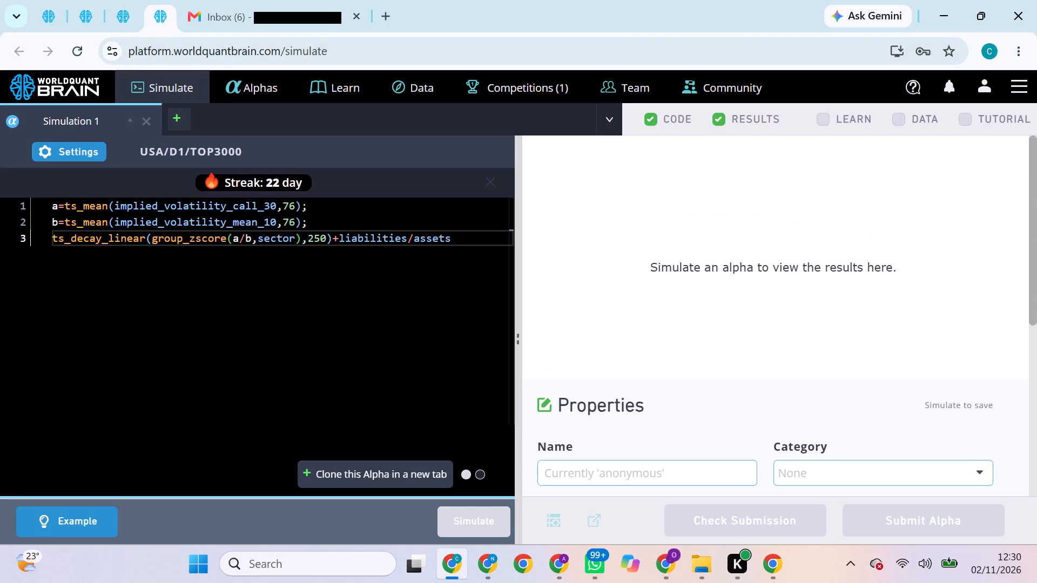
click(740, 528)
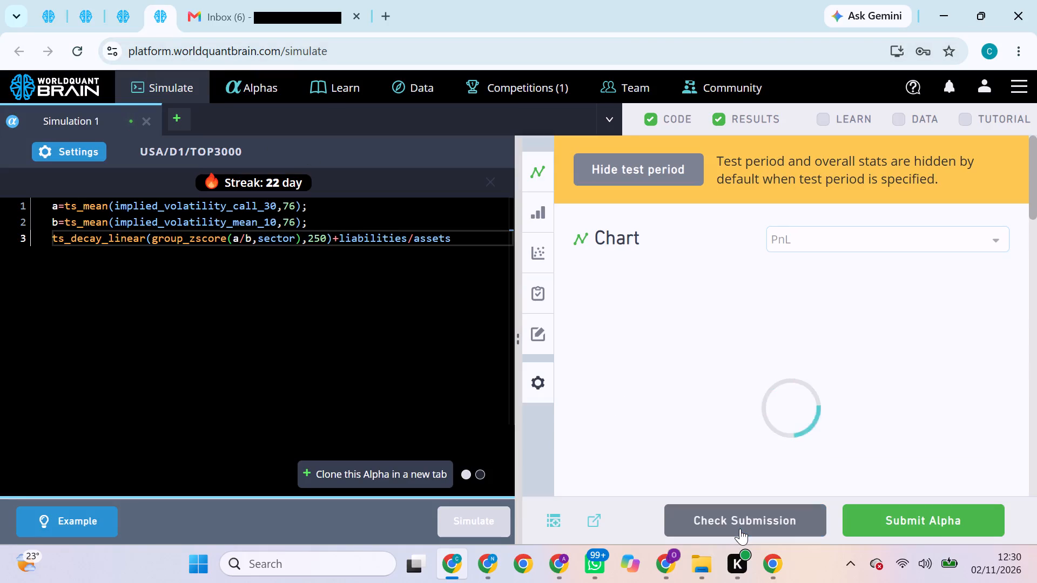
click(873, 524)
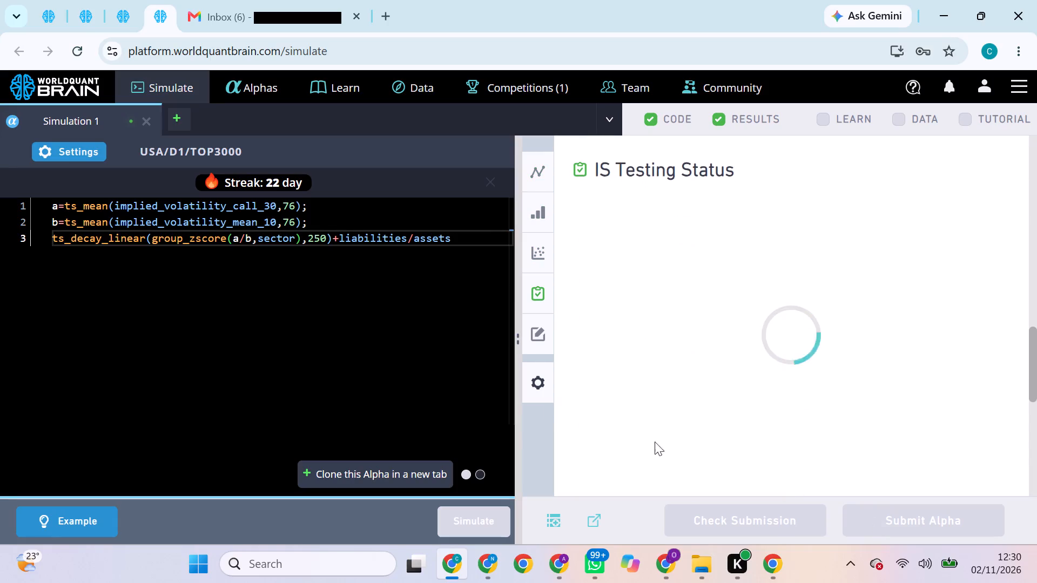
Set the fourth browser tab's alpha to Market neutralization, decay 9 and truncation 0.09, apply the settings, and rerun the simulation.
click(78, 157)
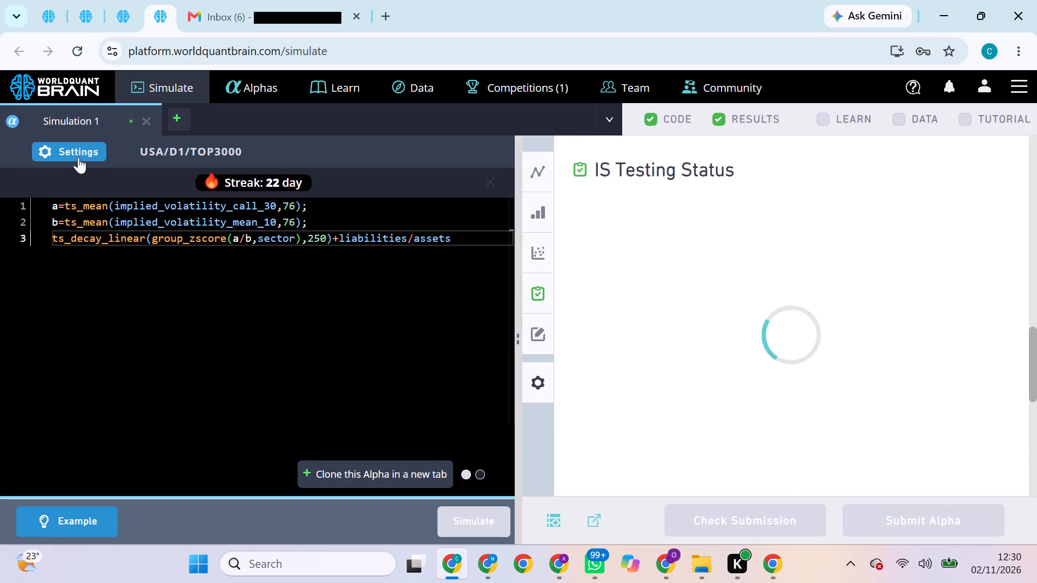
click(206, 392)
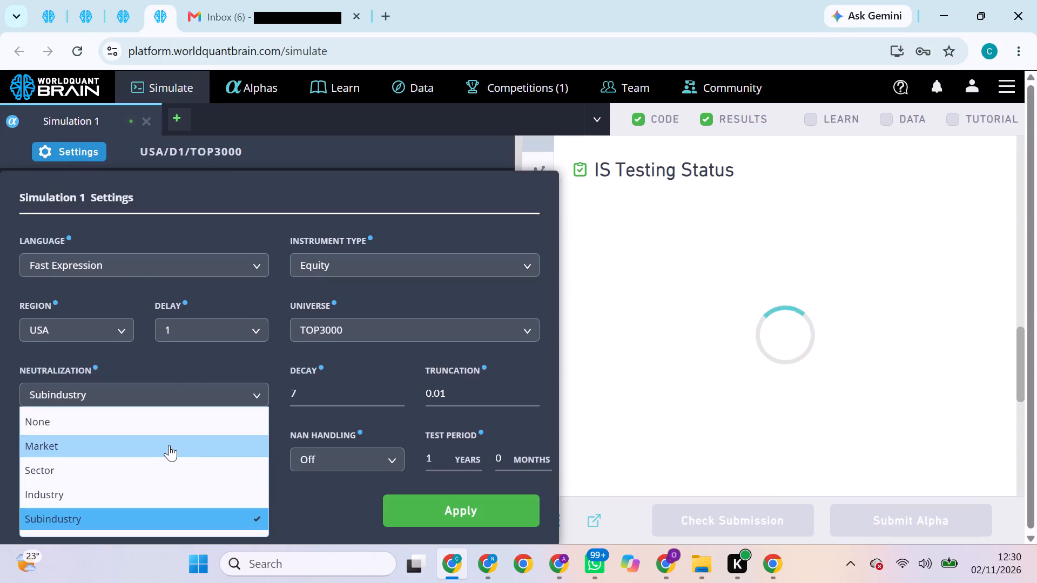
click(169, 445)
click(318, 393)
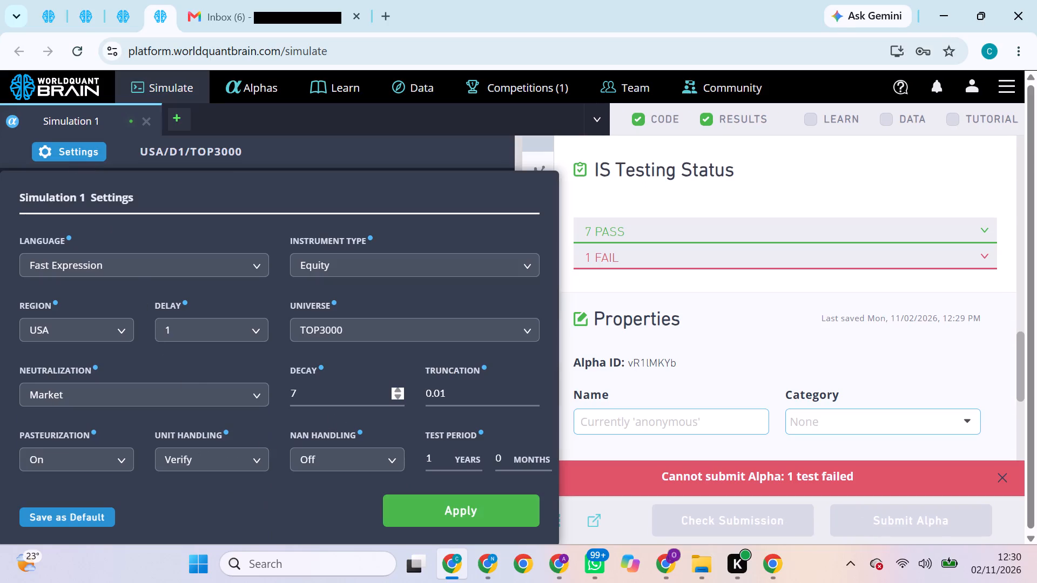
key(BackSpace)
key(9)
click(450, 399)
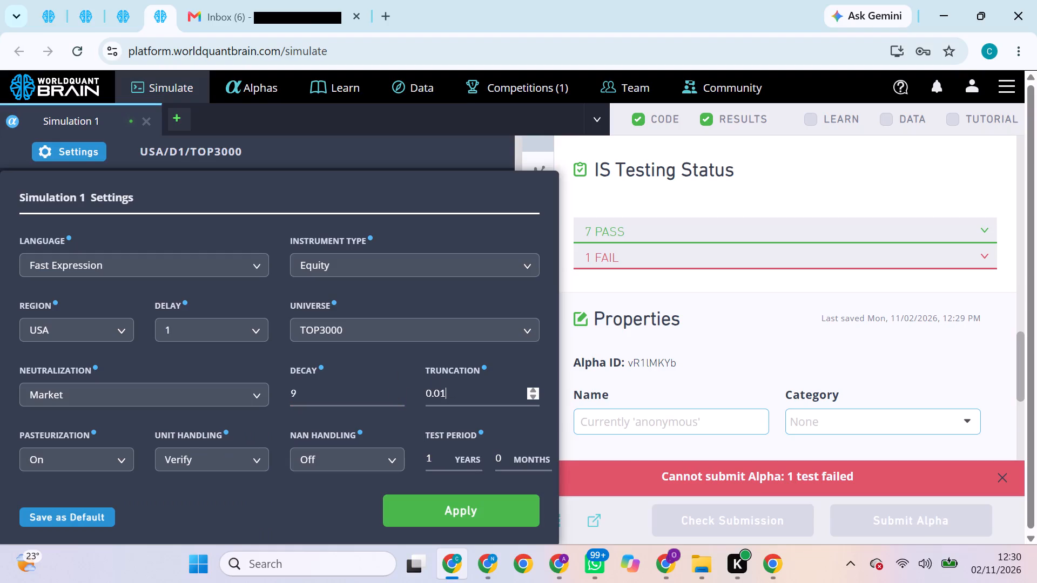
key(BackSpace)
key(9)
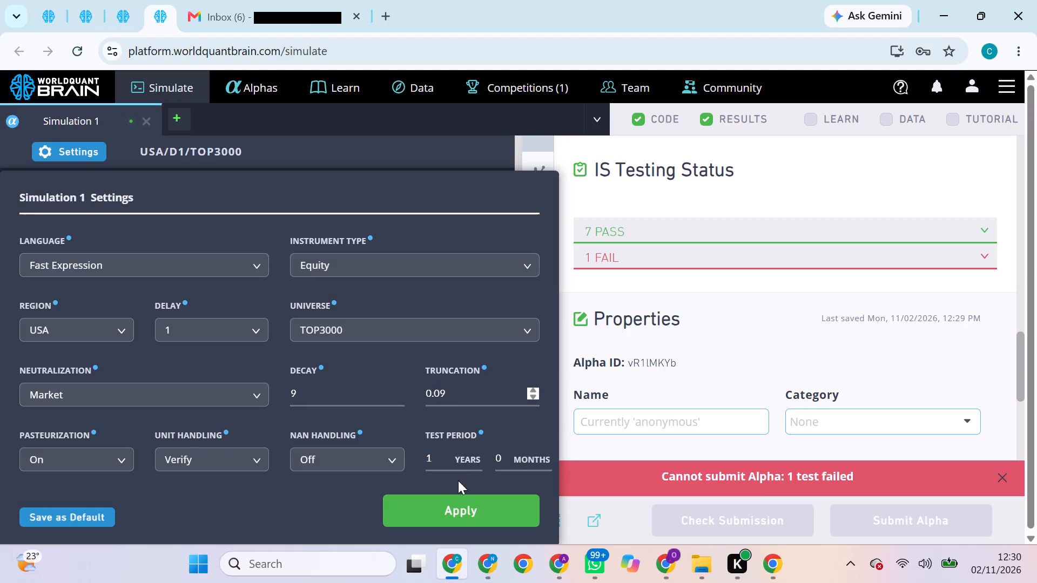
click(456, 518)
click(480, 531)
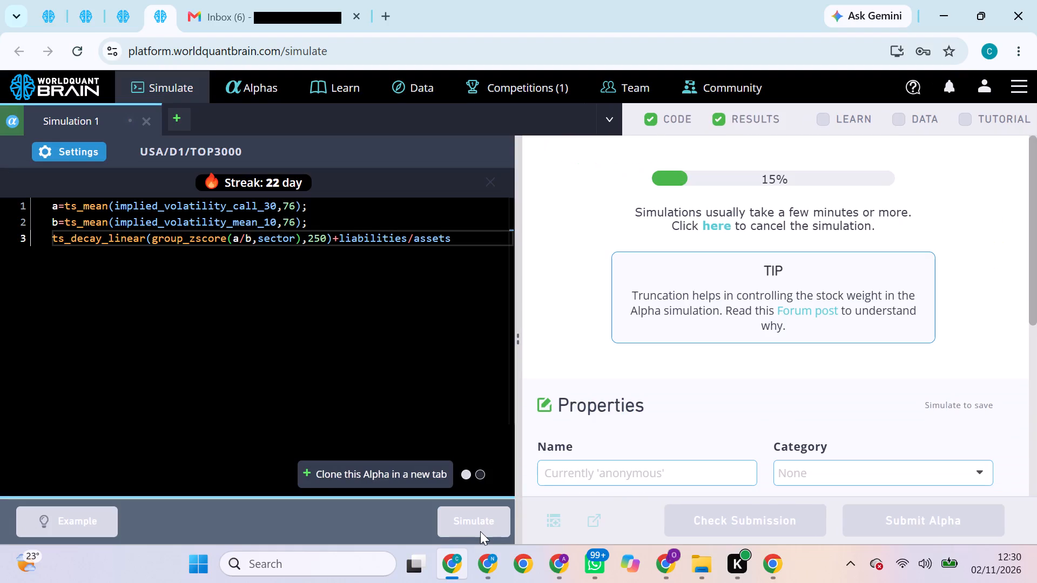
Compare the first browser tab's iv_difference alpha chart with the test period shown and hidden, leaving the test period shown.
click(46, 12)
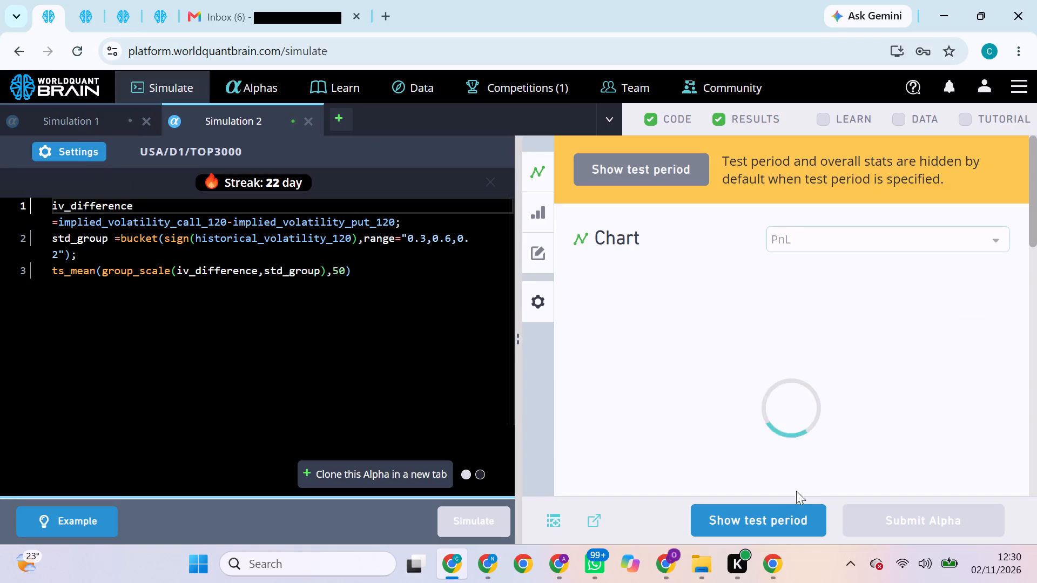
click(788, 517)
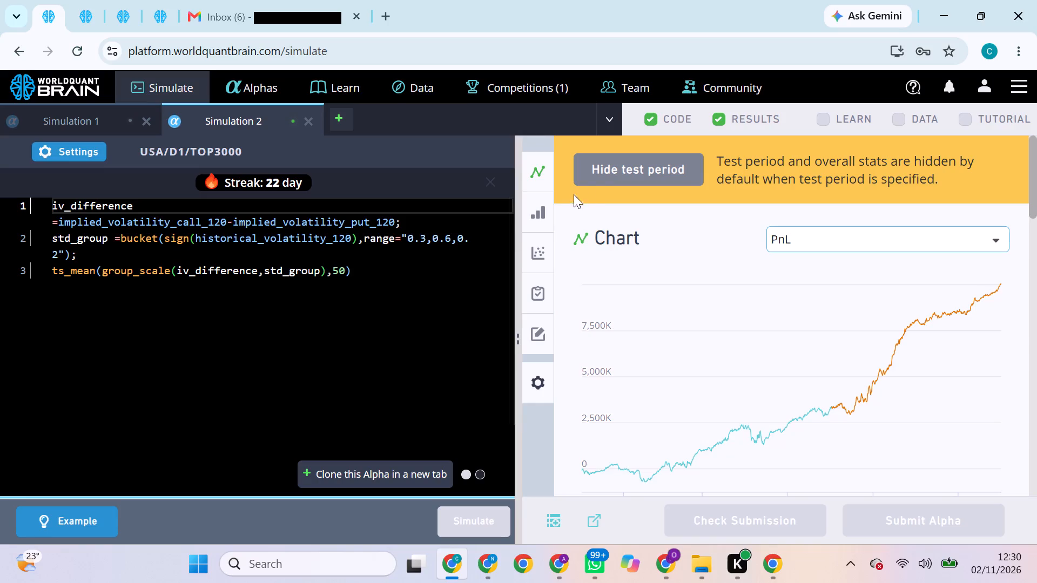
click(601, 167)
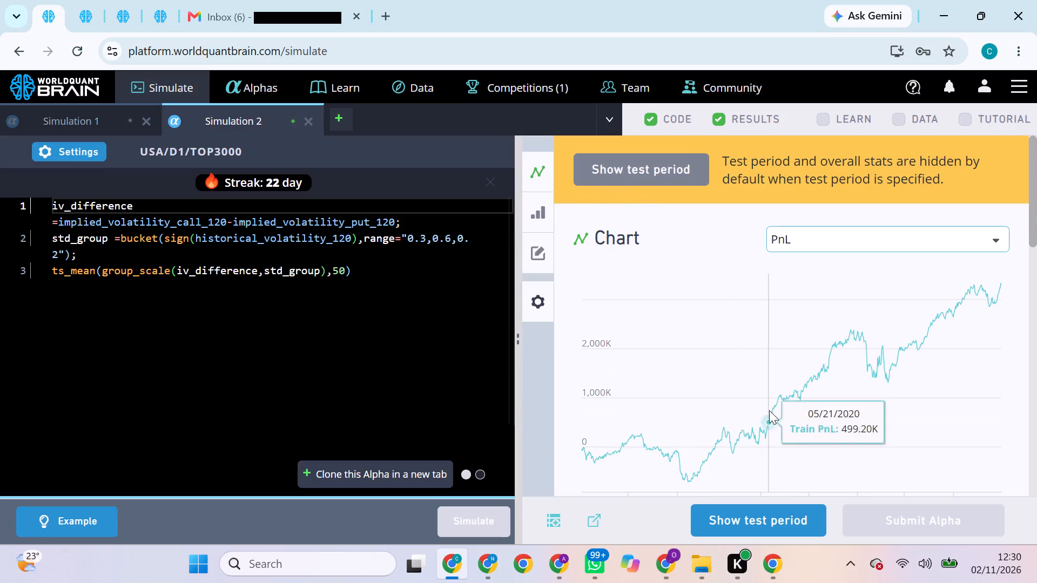
click(744, 515)
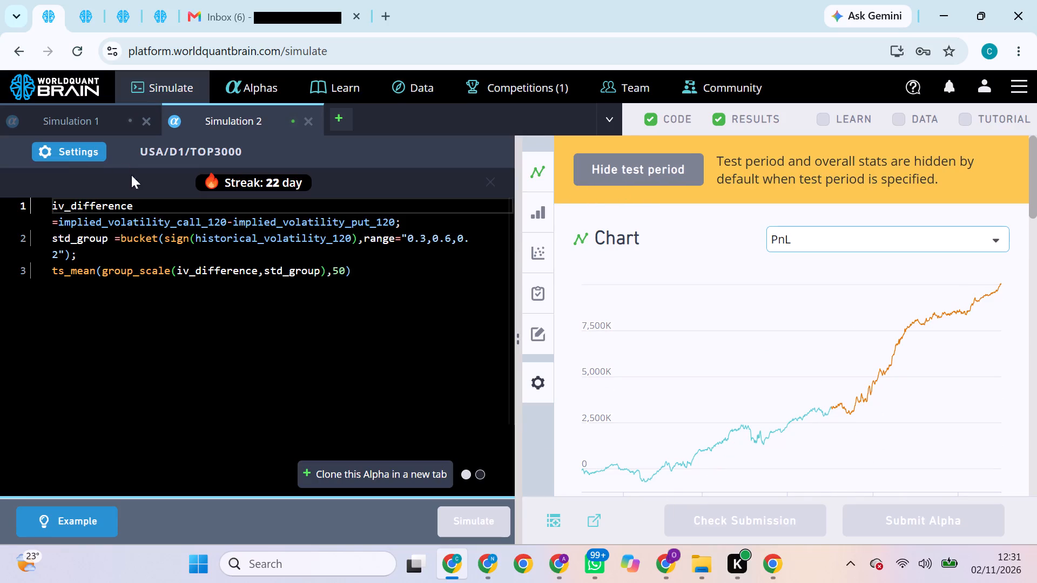
Set the first browser tab's iv_difference alpha to Market neutralization and decay 5, apply the settings, and rerun the simulation.
click(76, 147)
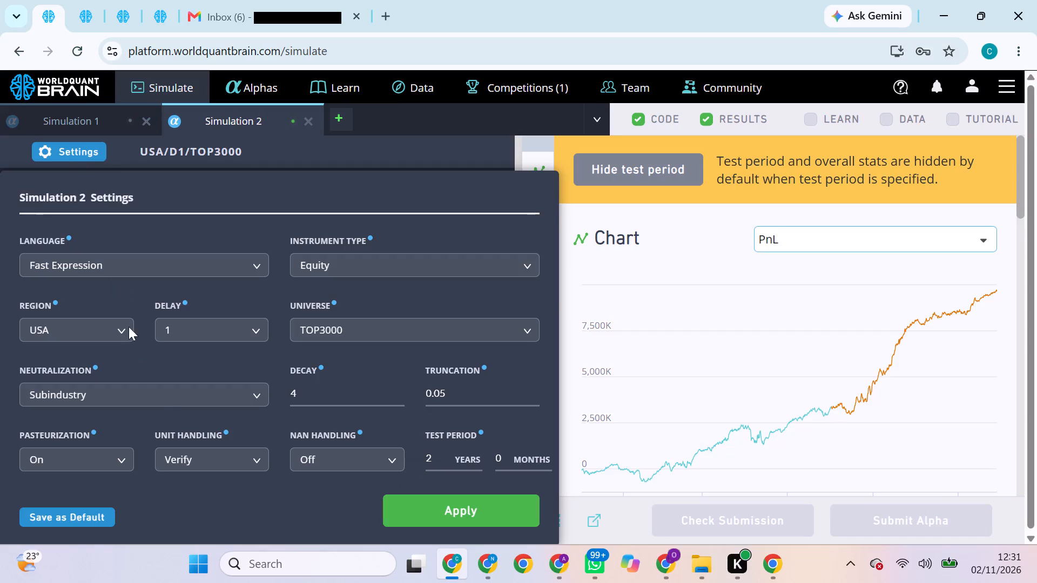
click(169, 397)
click(115, 448)
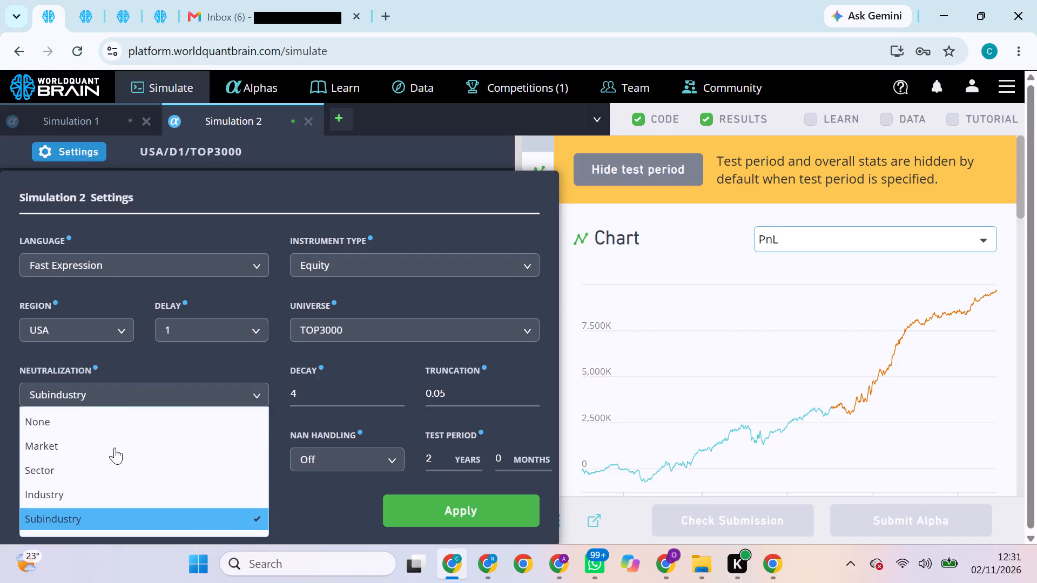
click(327, 383)
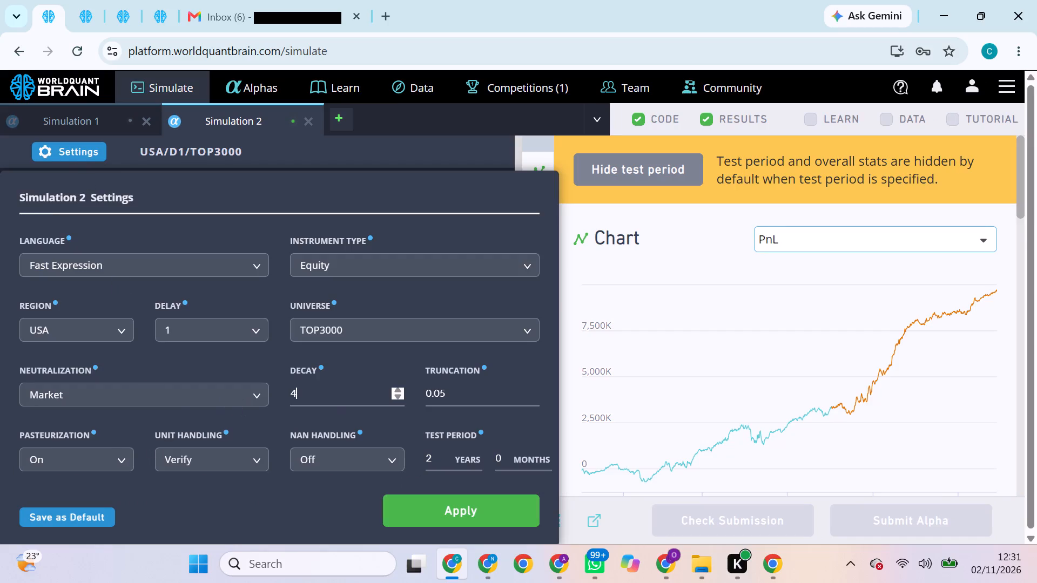
key(BackSpace)
key(5)
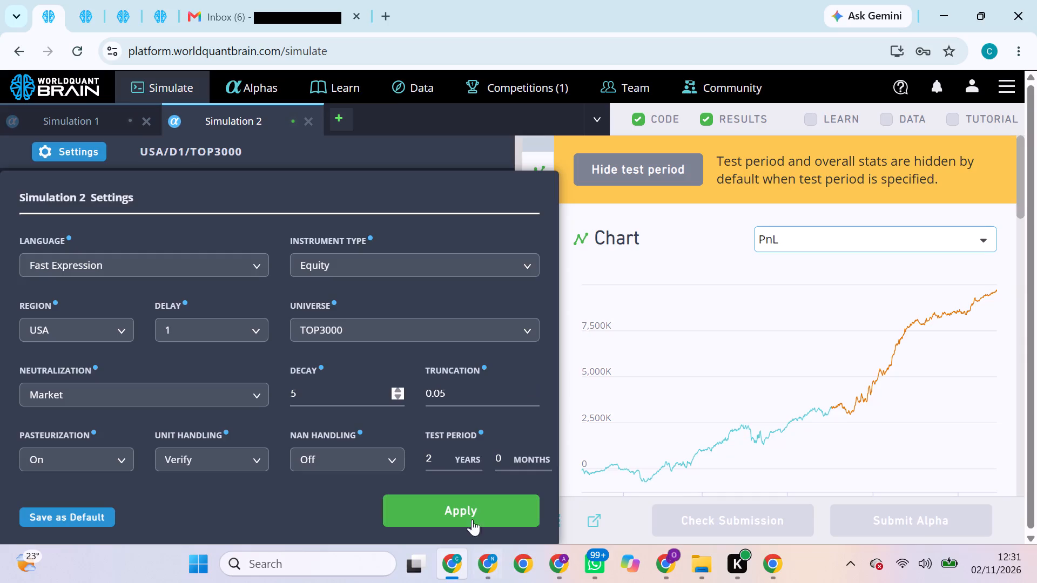
click(472, 506)
click(472, 507)
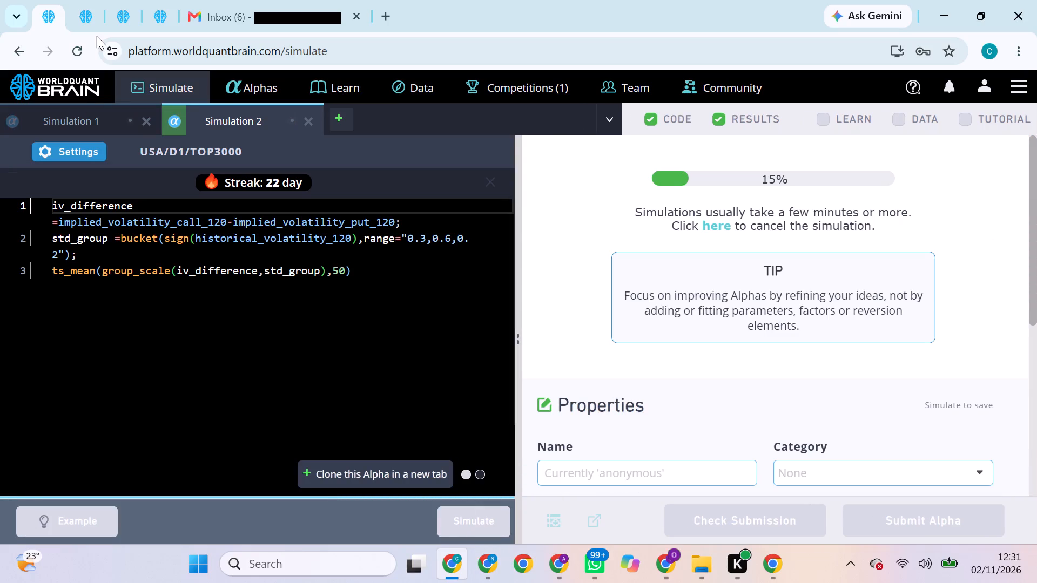
Show the test period of the second browser tab's alpha and try to submit it.
click(83, 18)
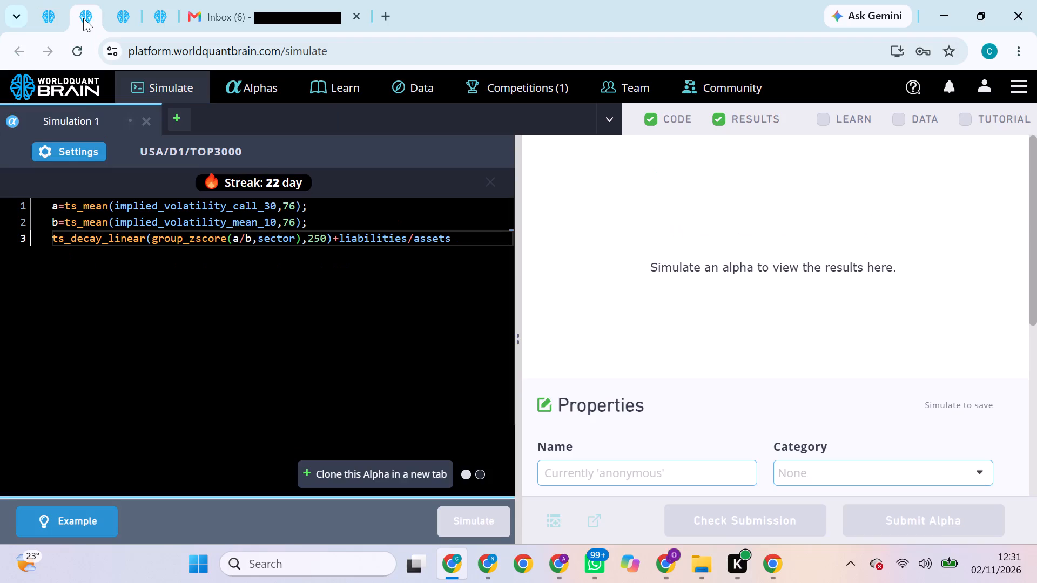
click(91, 152)
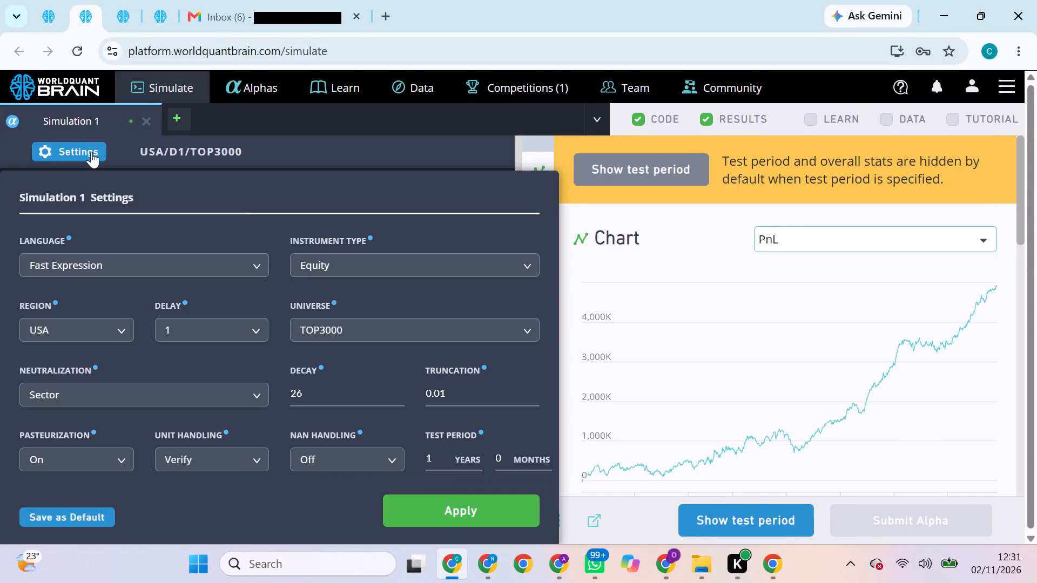
click(745, 523)
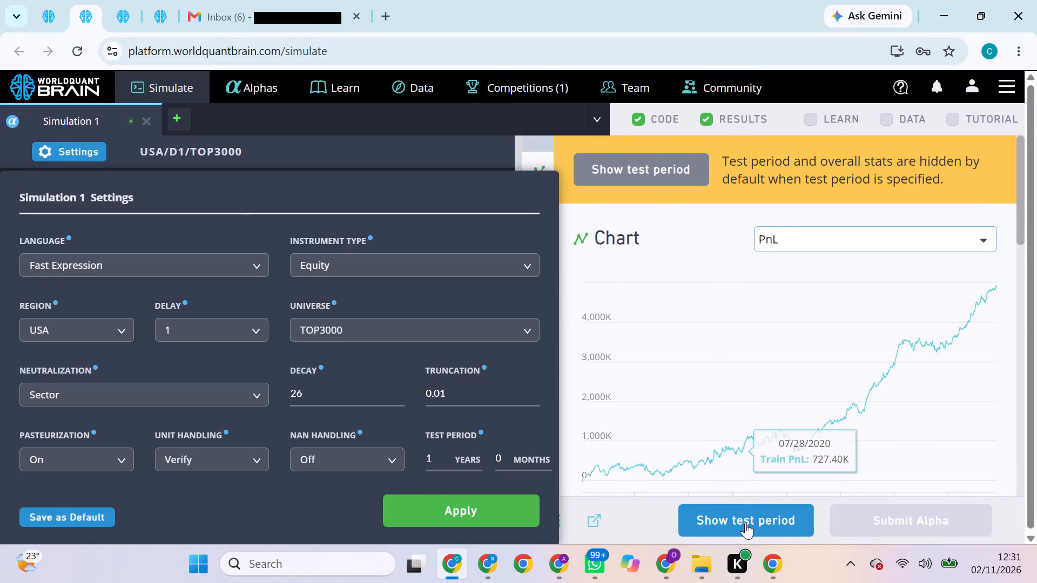
click(901, 517)
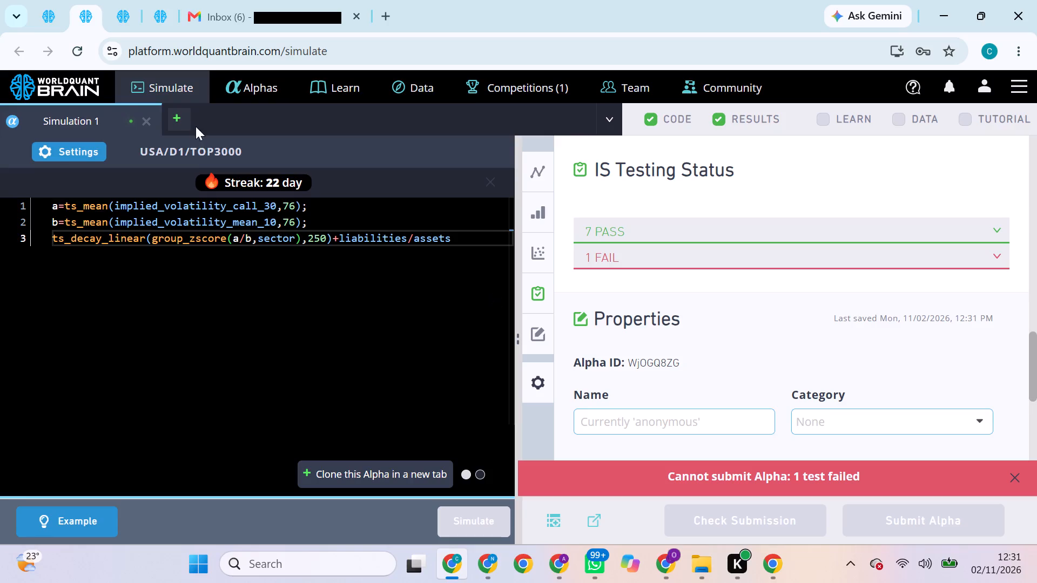
Set the second browser tab's alpha to Industry neutralization, apply the settings, and rerun the simulation.
click(85, 153)
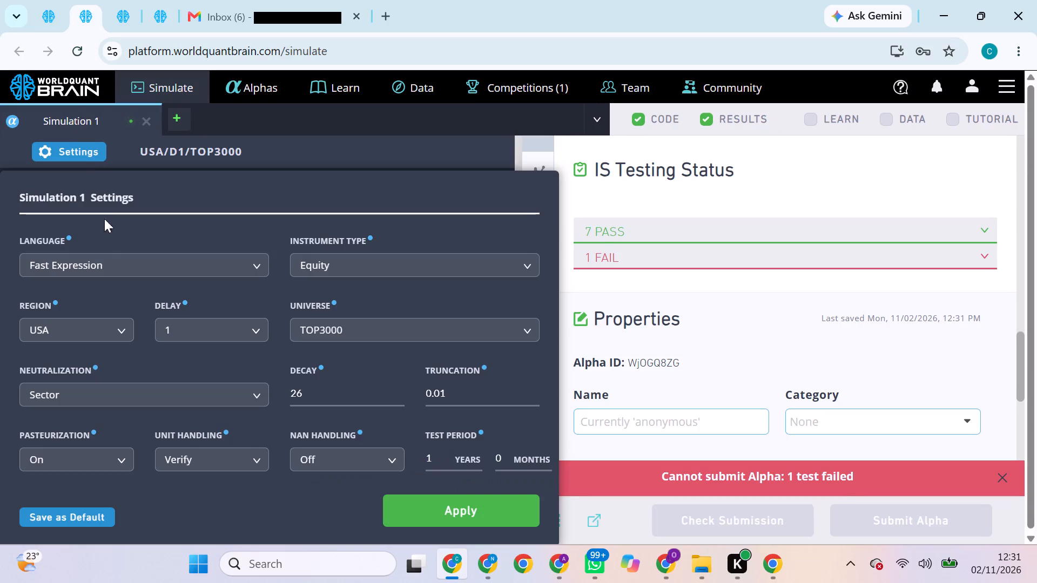
click(167, 395)
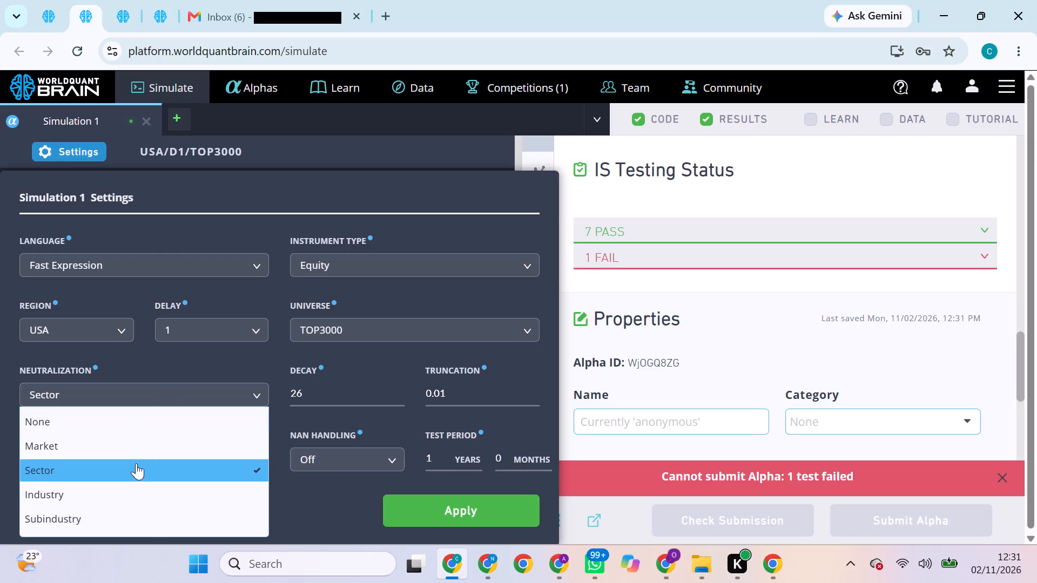
click(139, 486)
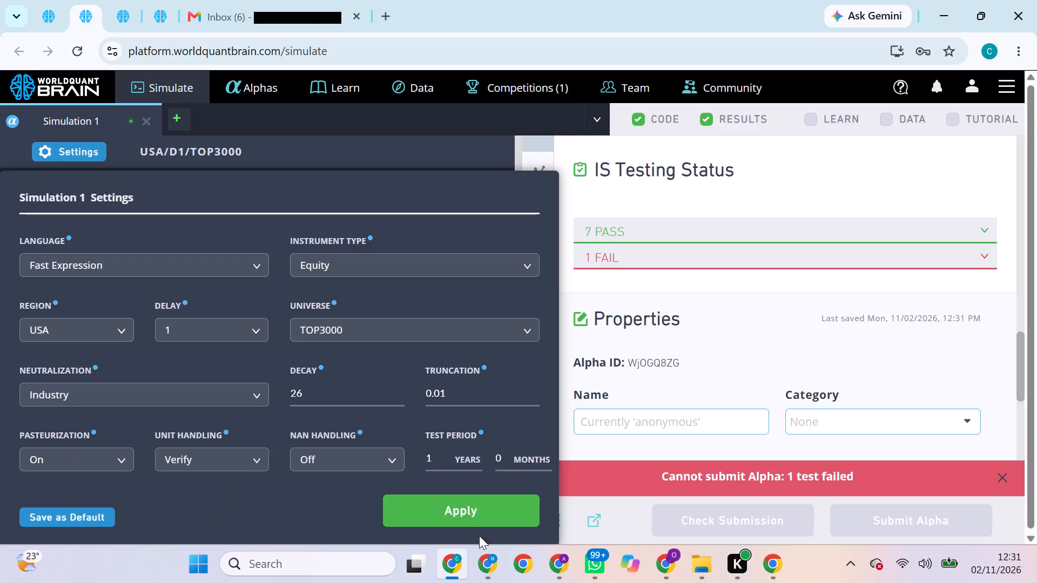
click(487, 510)
click(501, 519)
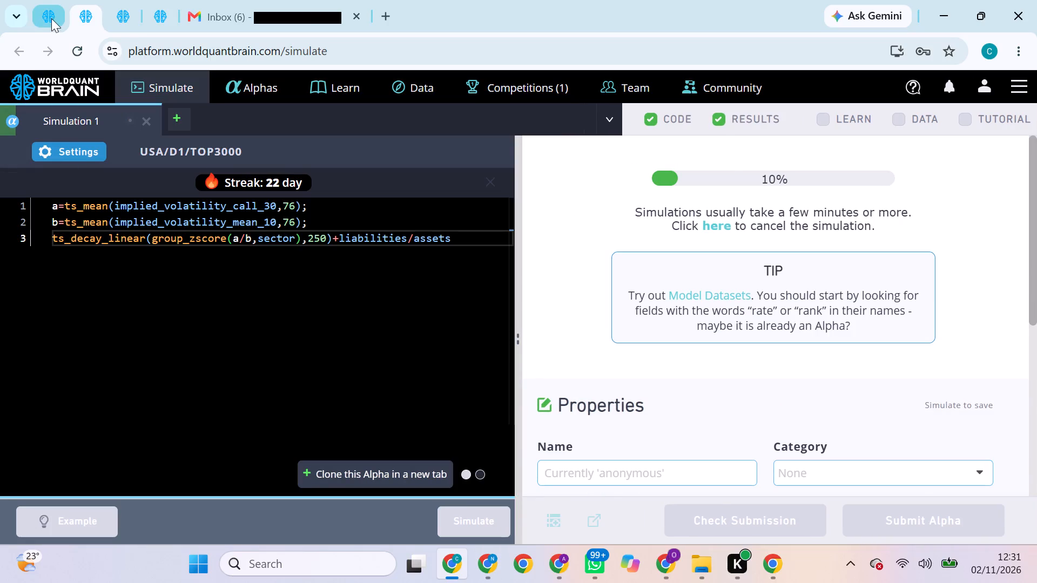
Show the test period of the third browser tab's rerun alpha and try to submit it.
click(51, 18)
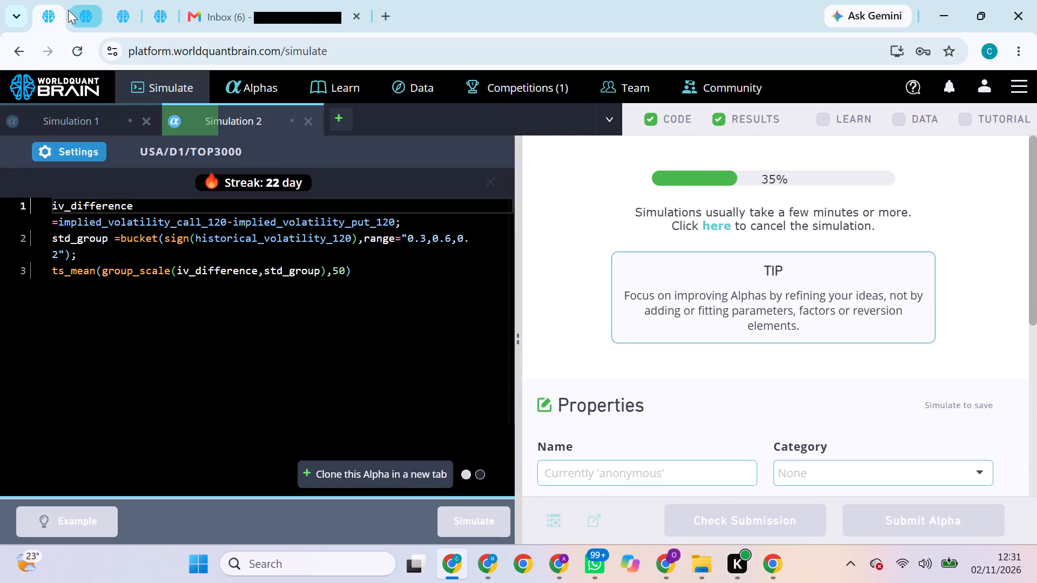
click(87, 11)
click(122, 17)
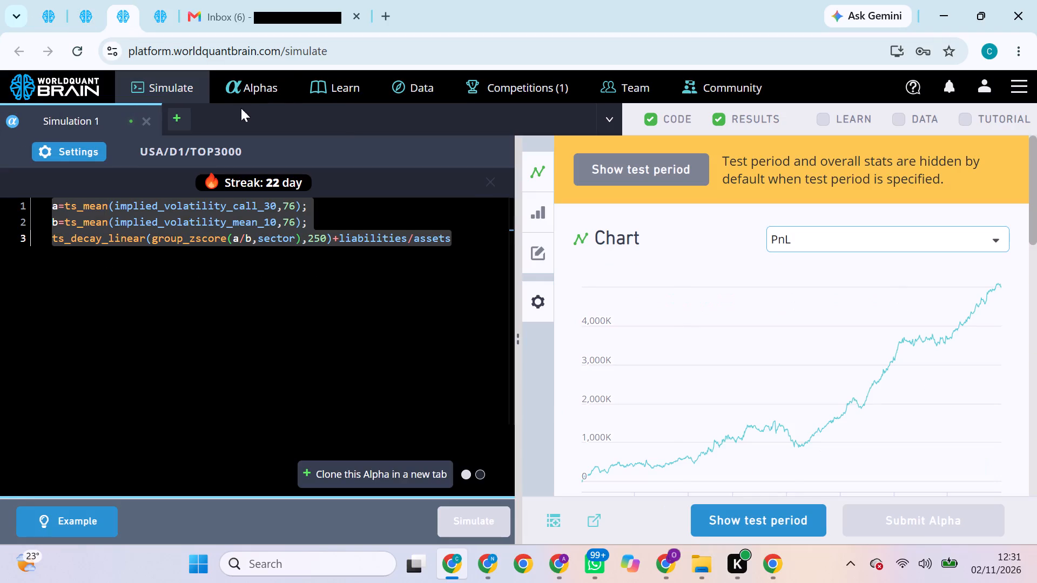
click(753, 516)
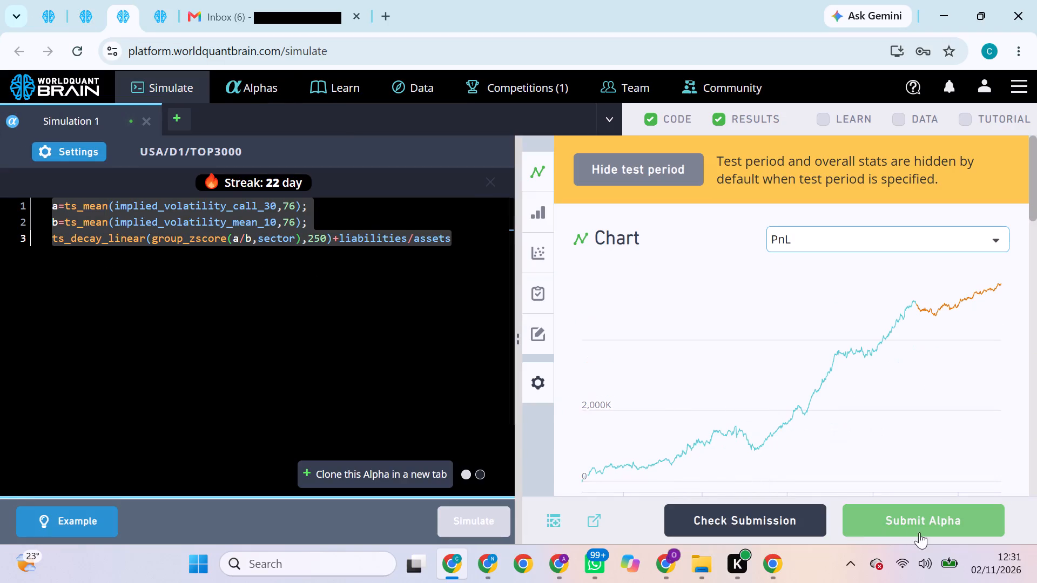
click(899, 510)
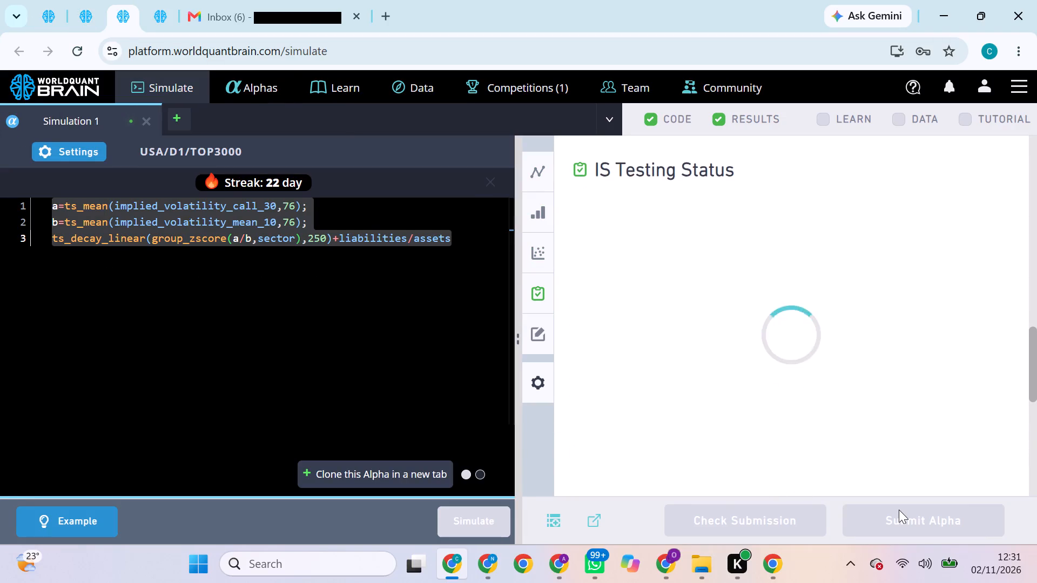
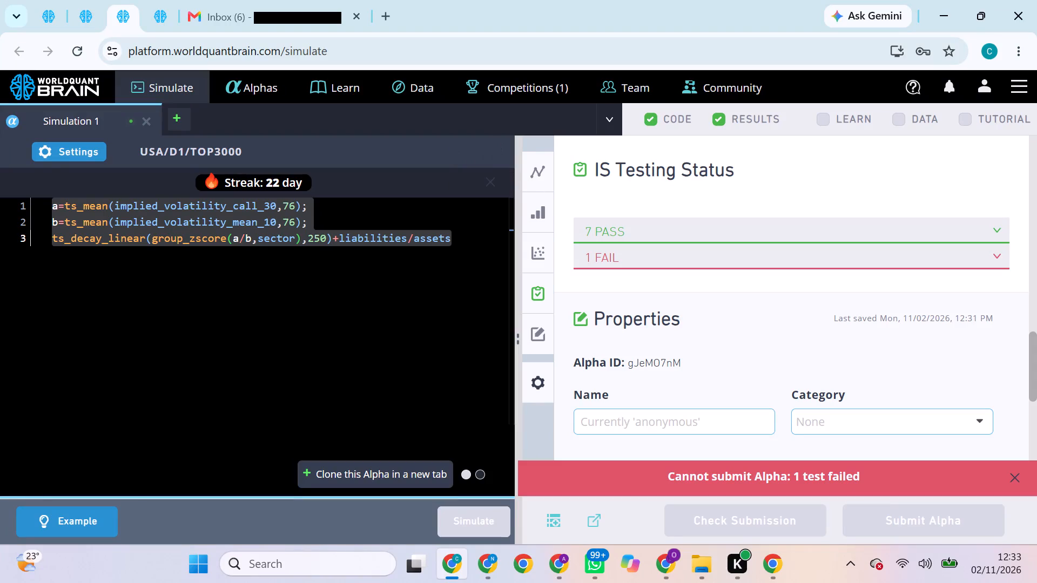
Set the third browser tab's alpha to Subindustry neutralization, apply the settings, and rerun the simulation.
click(71, 145)
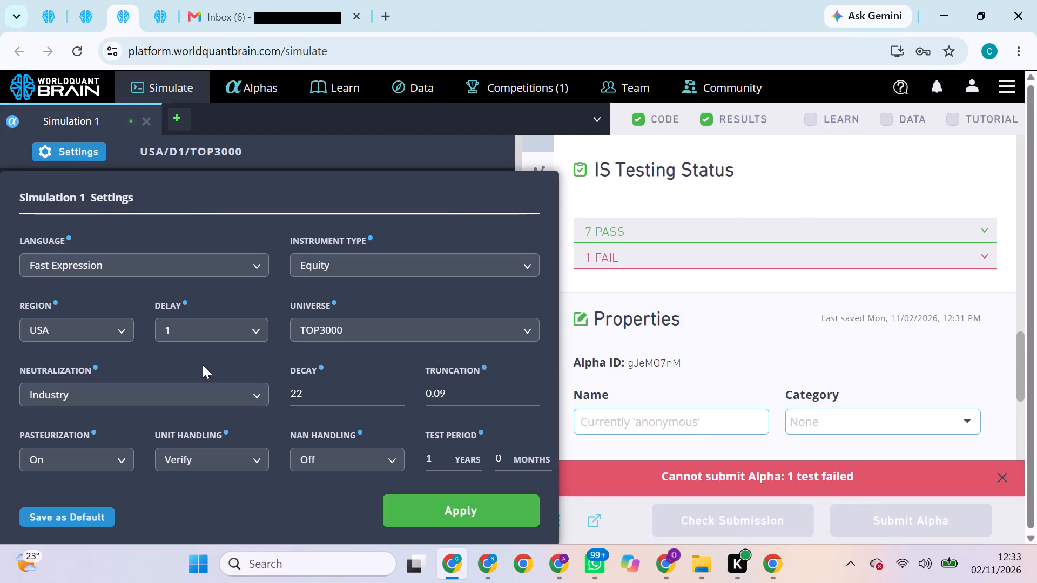
click(257, 398)
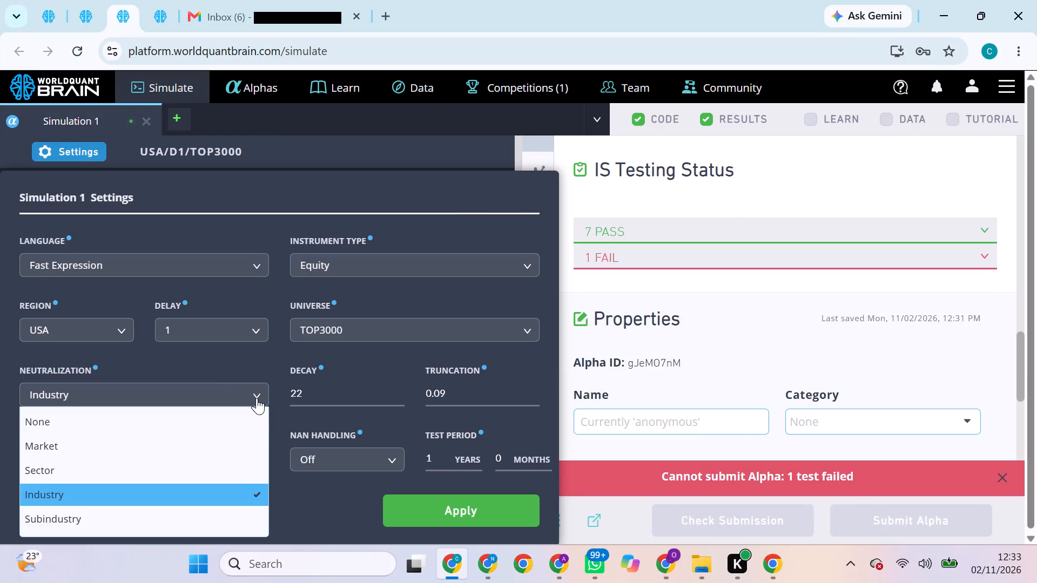
click(195, 538)
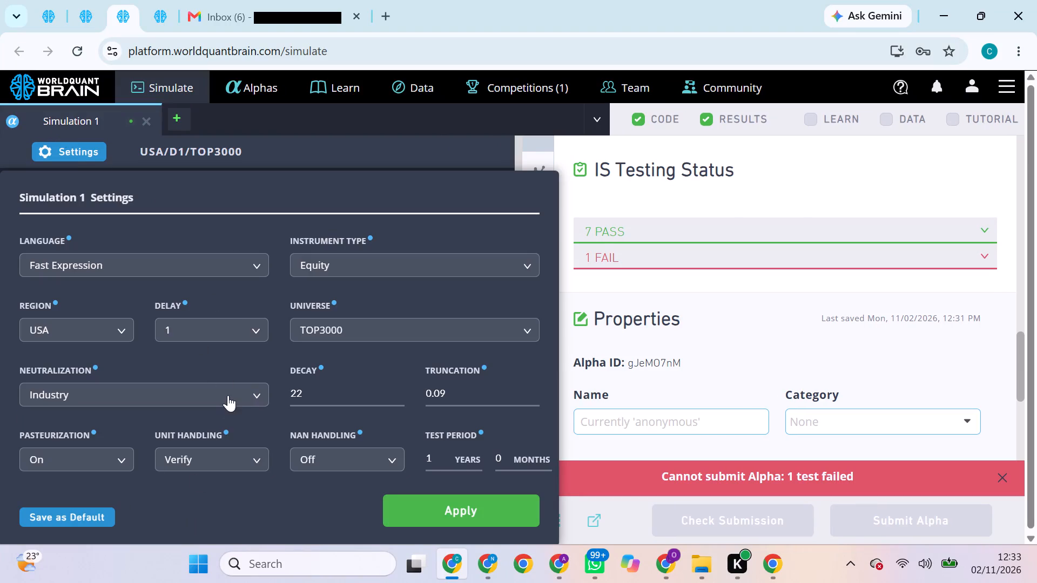
drag(248, 398, 256, 390)
click(256, 390)
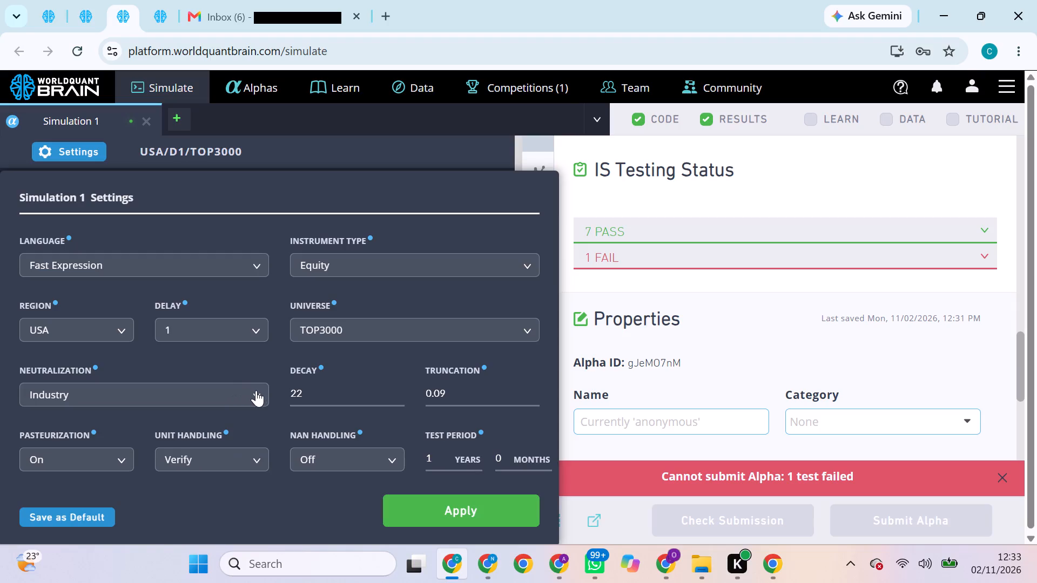
click(252, 403)
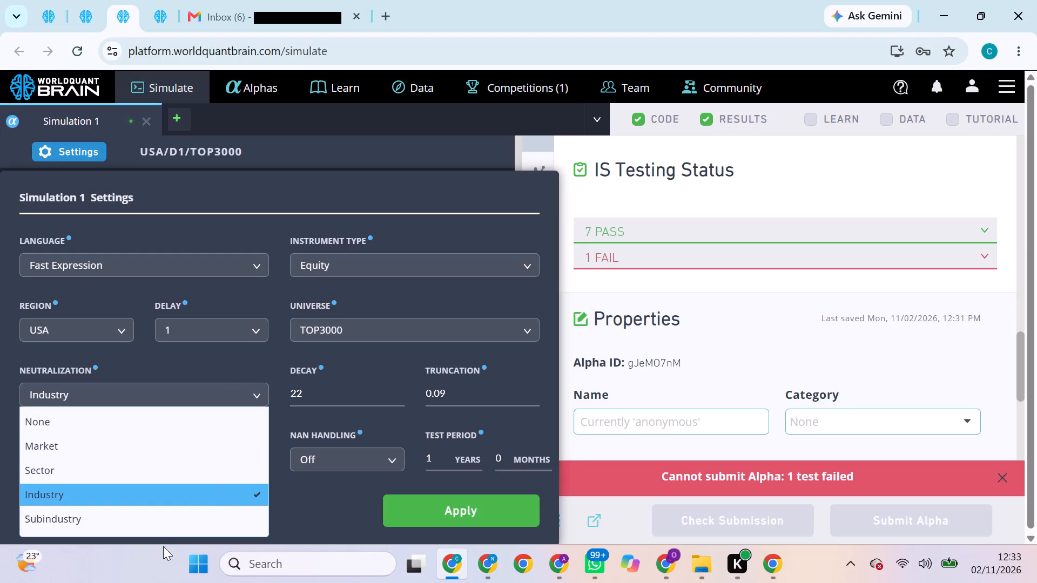
click(164, 531)
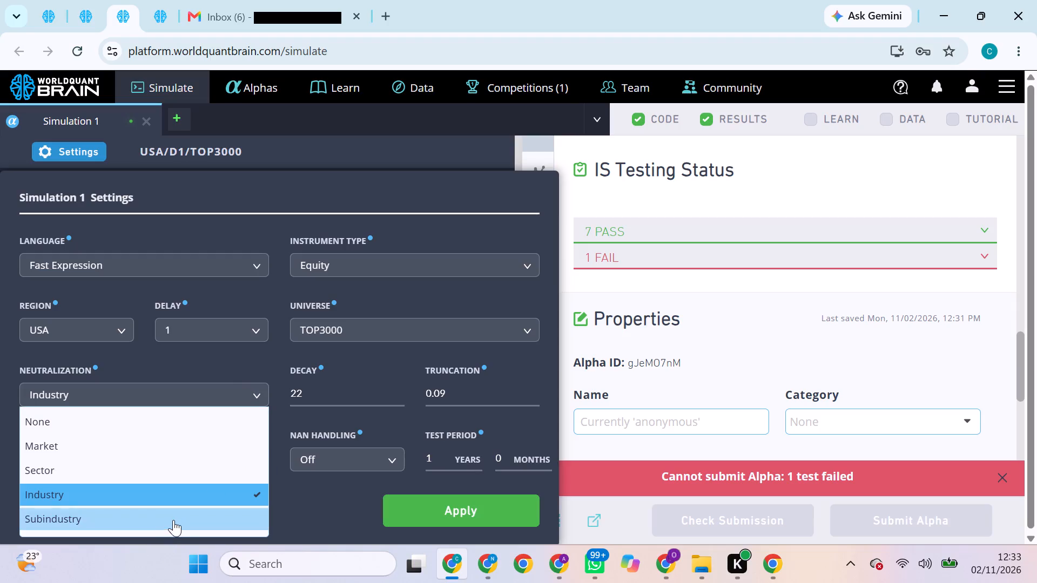
click(173, 520)
click(412, 507)
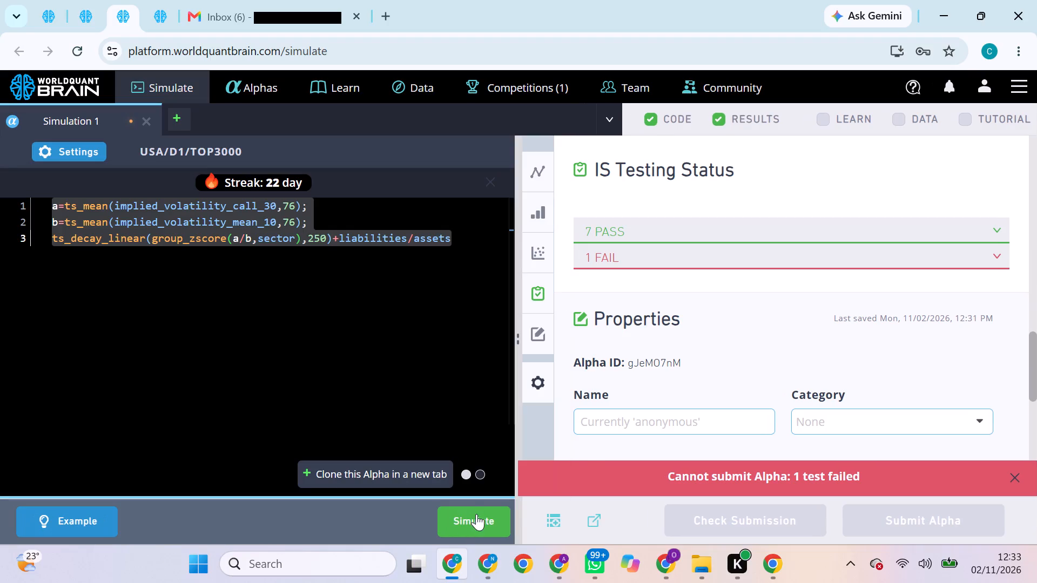
click(476, 514)
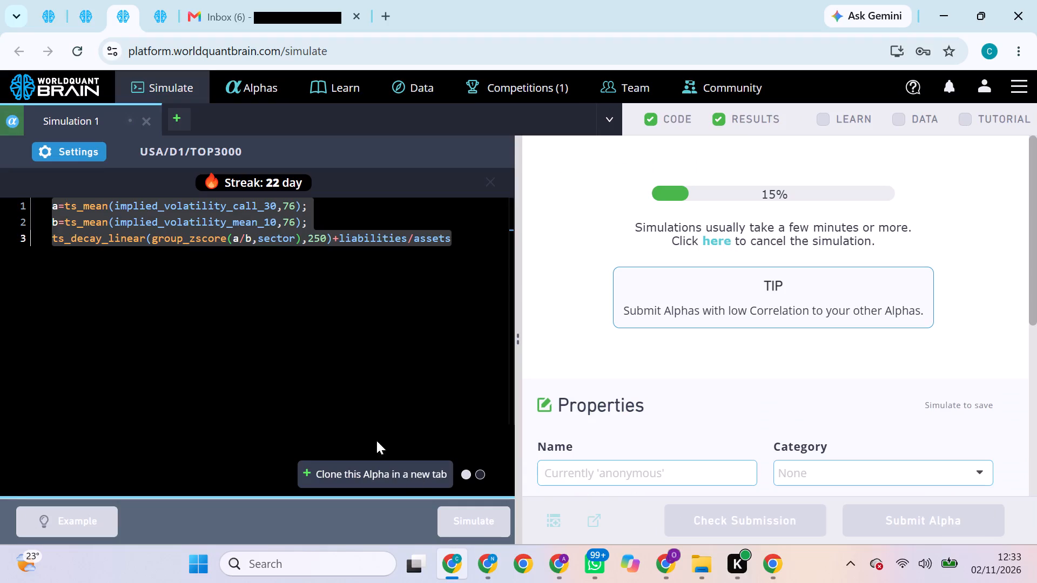
Show the test period of the first browser tab's iv_difference alpha and try to submit it.
click(51, 2)
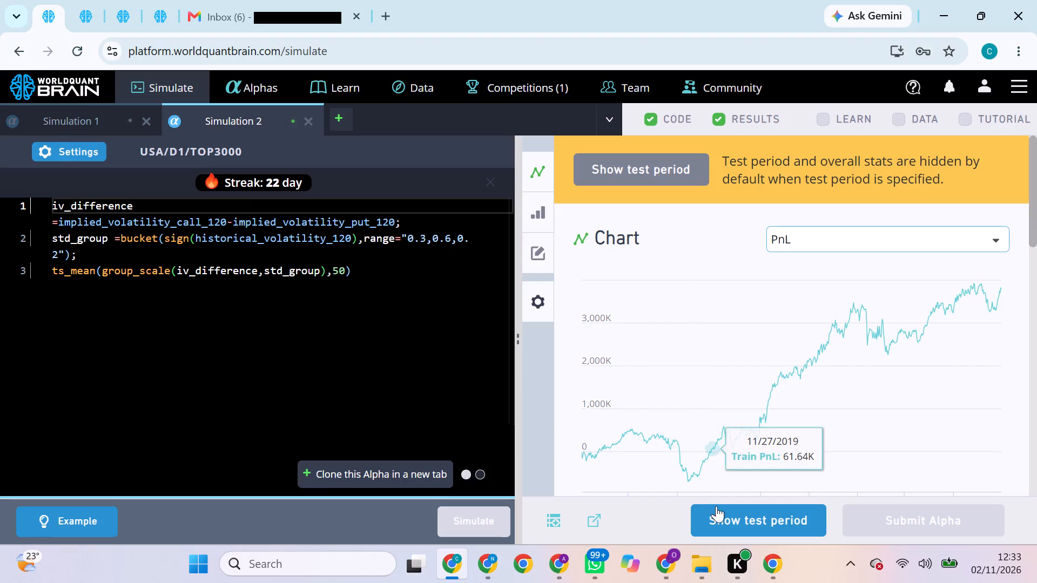
click(730, 518)
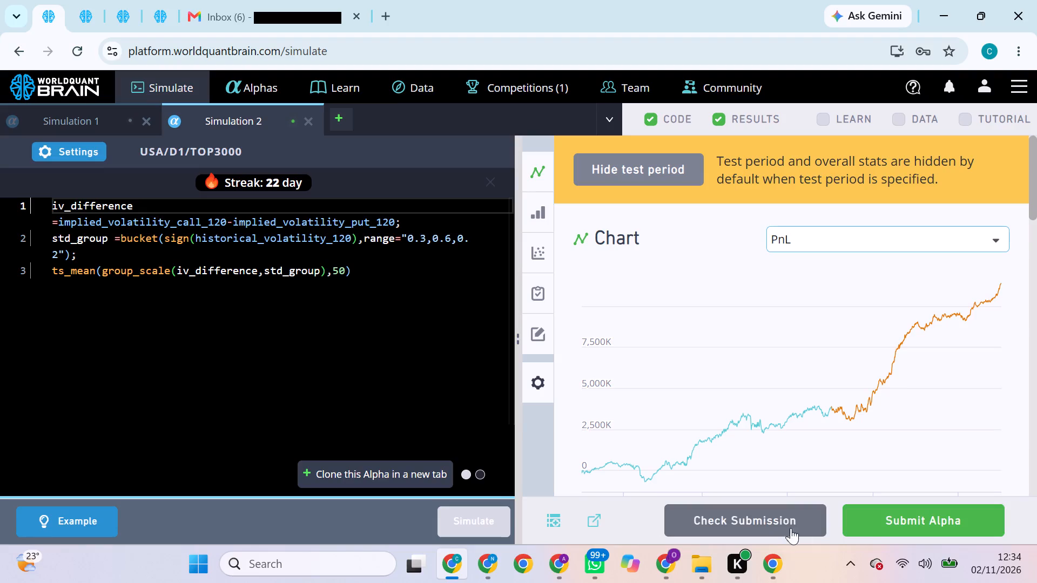
click(903, 517)
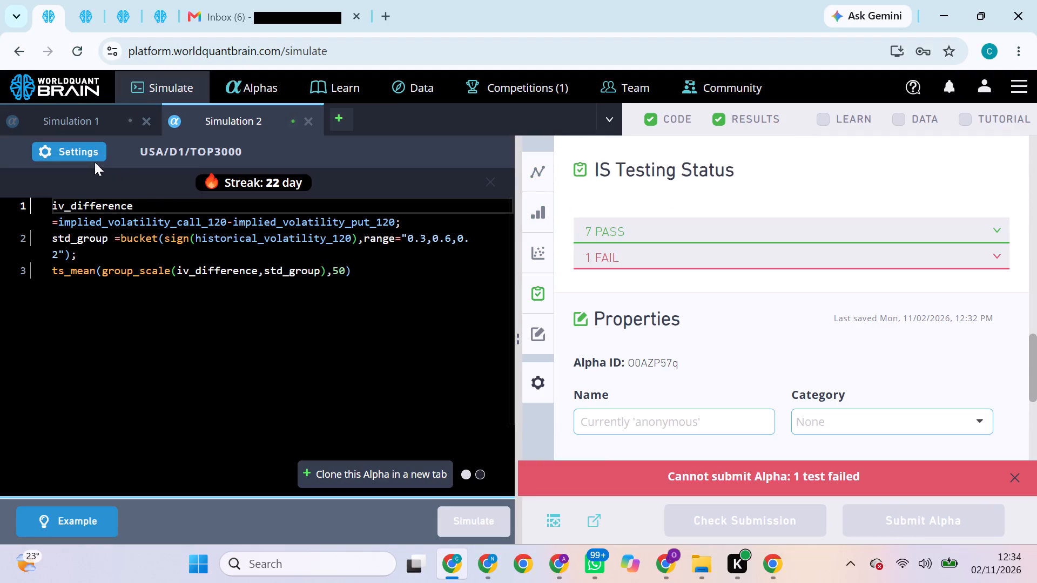
Set the first browser tab's iv_difference alpha to Sector neutralization, apply the settings, and rerun the simulation.
click(84, 144)
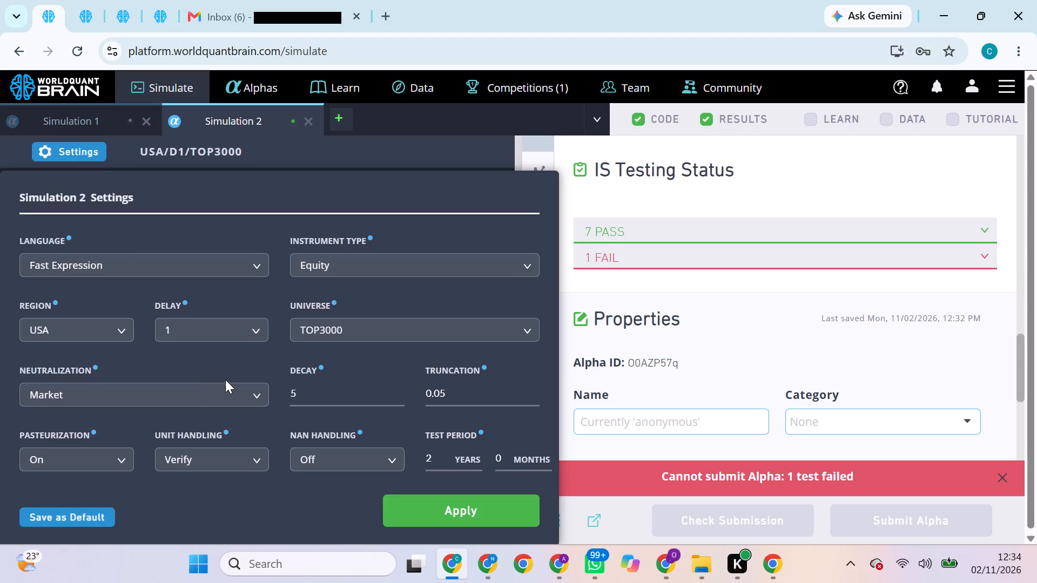
click(231, 381)
click(259, 398)
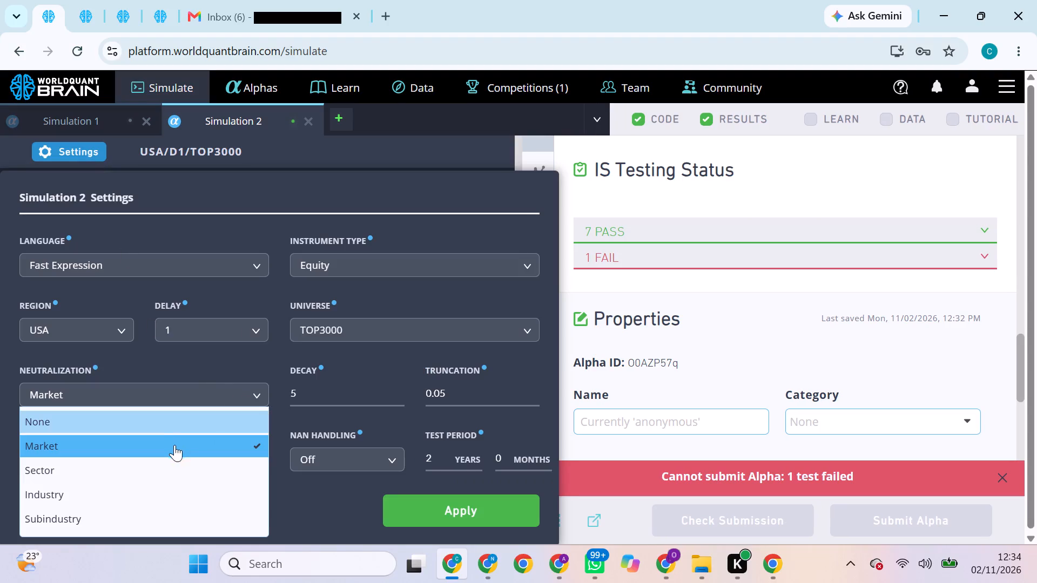
click(149, 471)
click(471, 501)
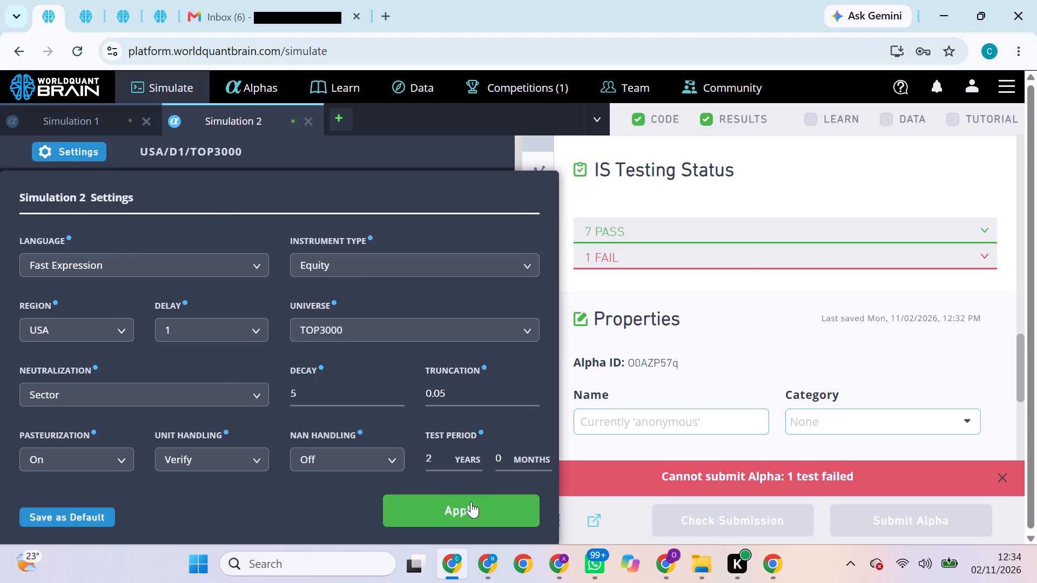
click(484, 514)
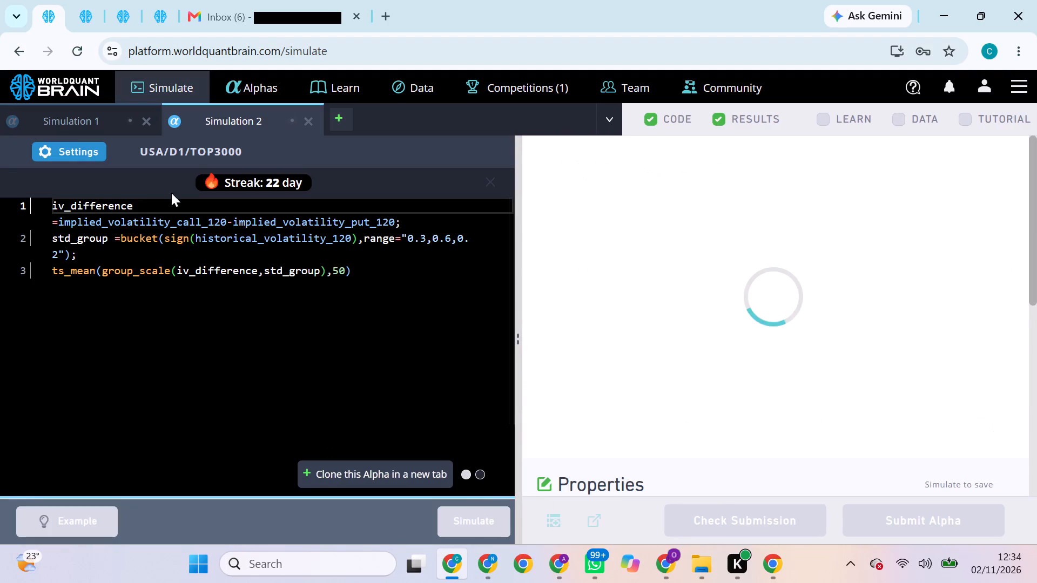
Show the test period of the second browser tab's alpha and try to submit it, checking the first tab's simulation meanwhile.
click(86, 13)
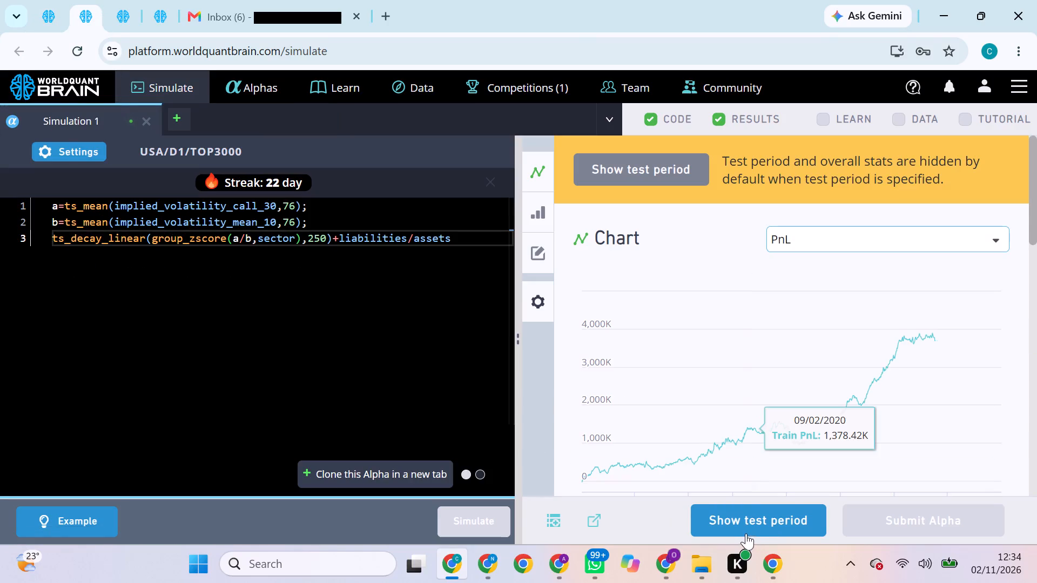
click(755, 522)
click(881, 526)
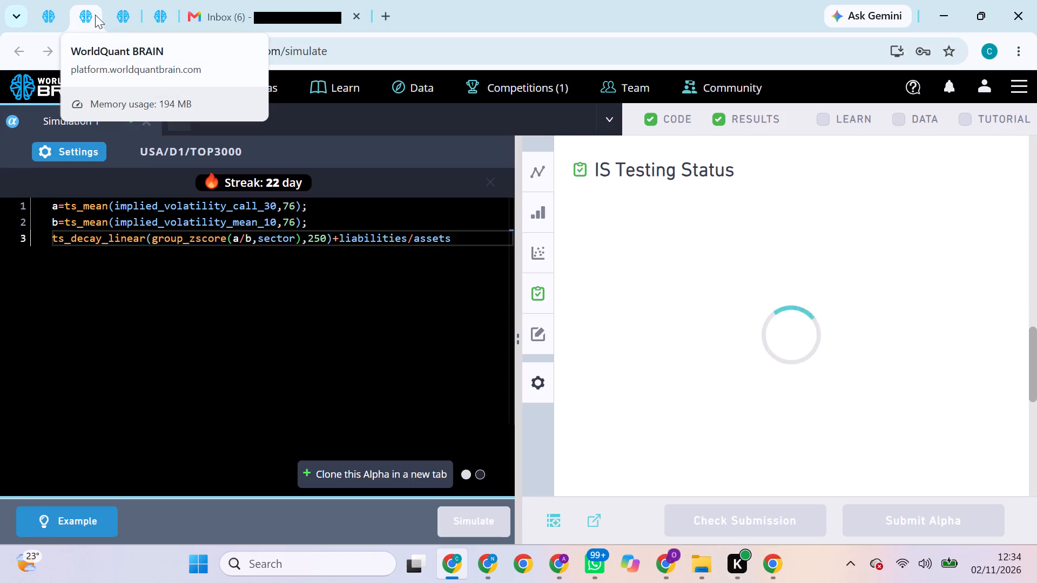
click(49, 18)
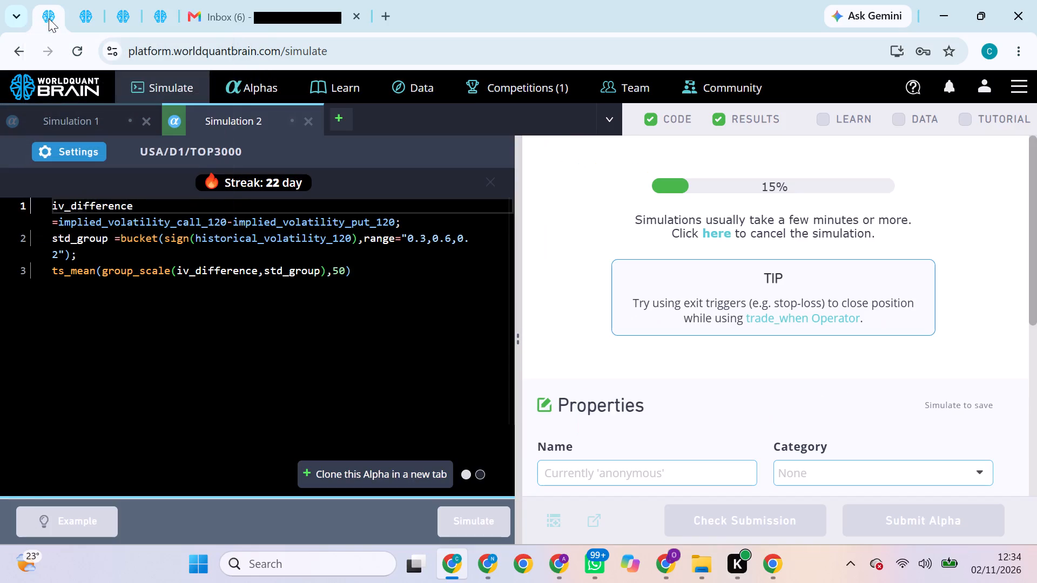
click(85, 20)
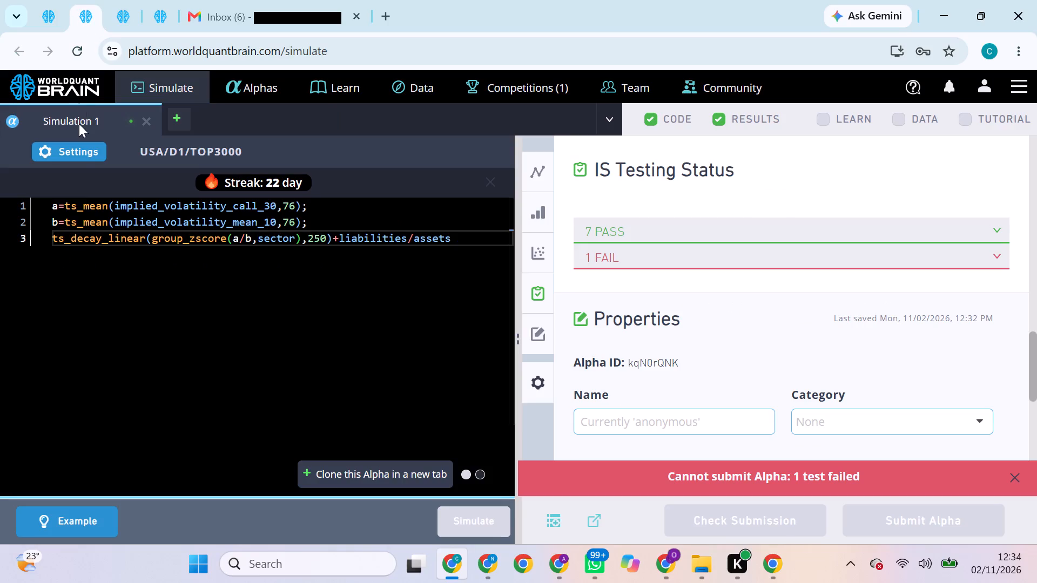
Set the second browser tab's alpha to Subindustry neutralization, apply the settings, and rerun the simulation.
click(76, 155)
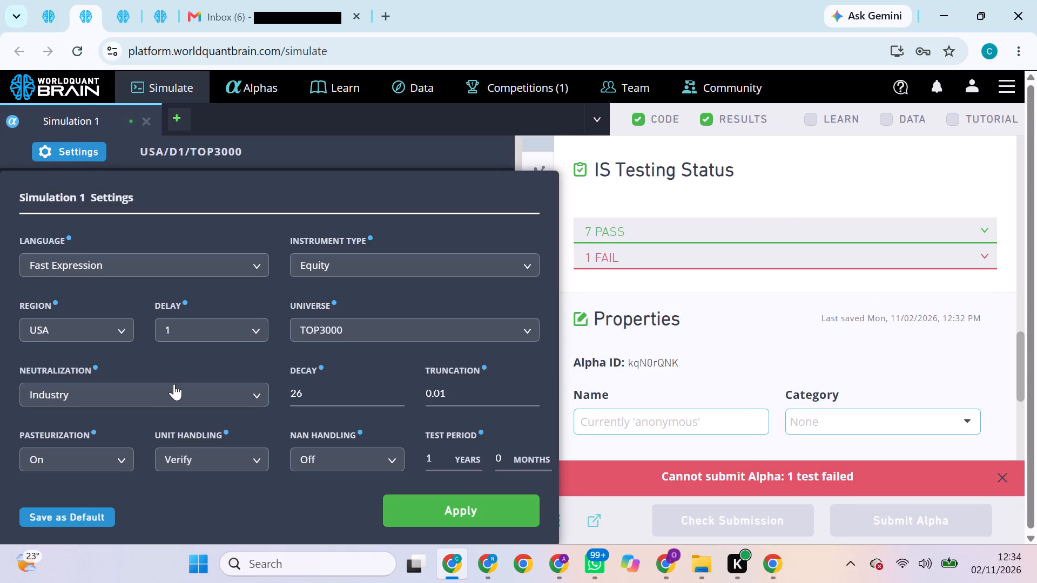
click(174, 384)
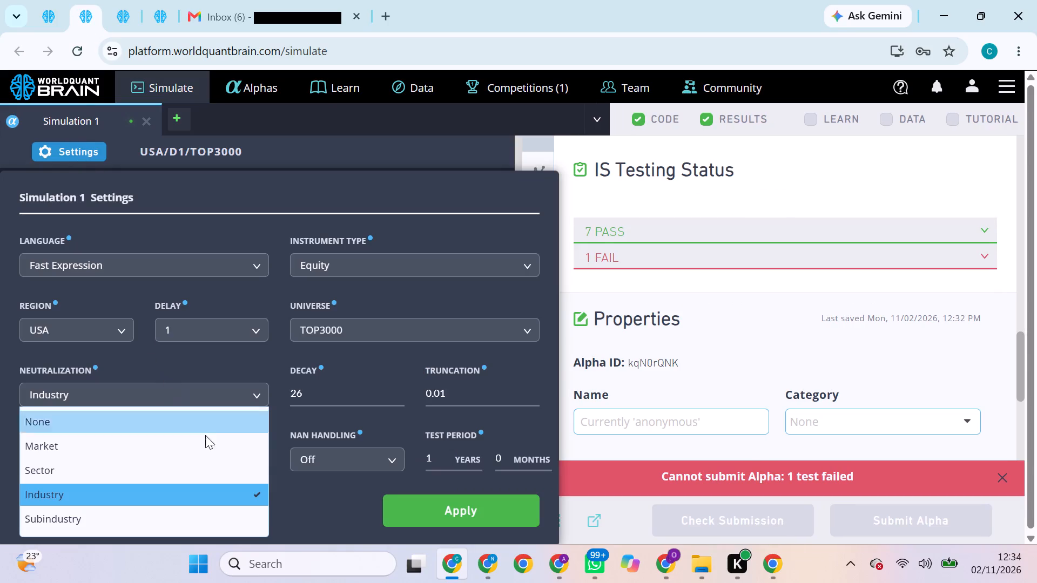
click(189, 511)
click(419, 507)
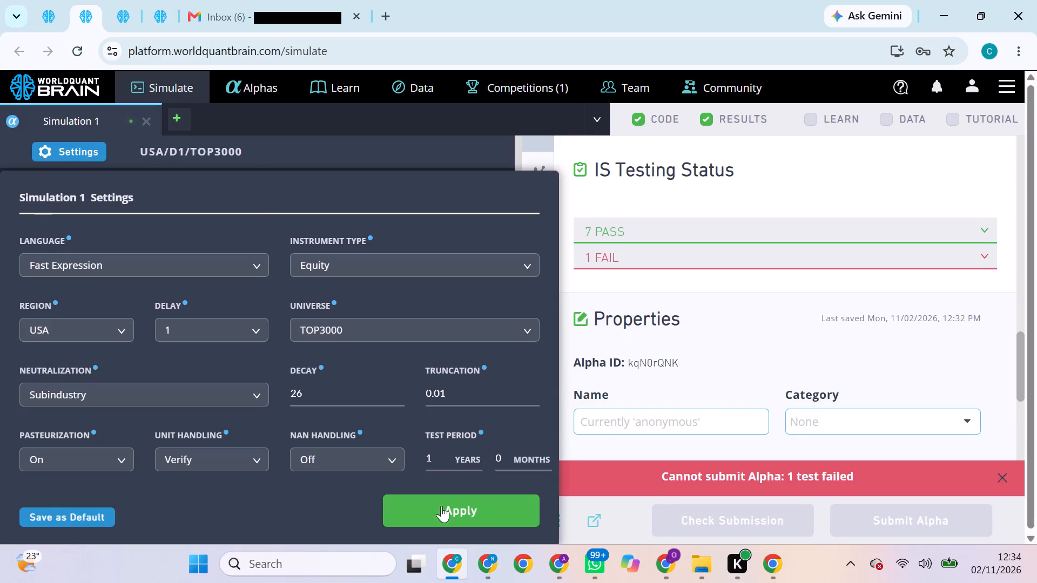
click(479, 523)
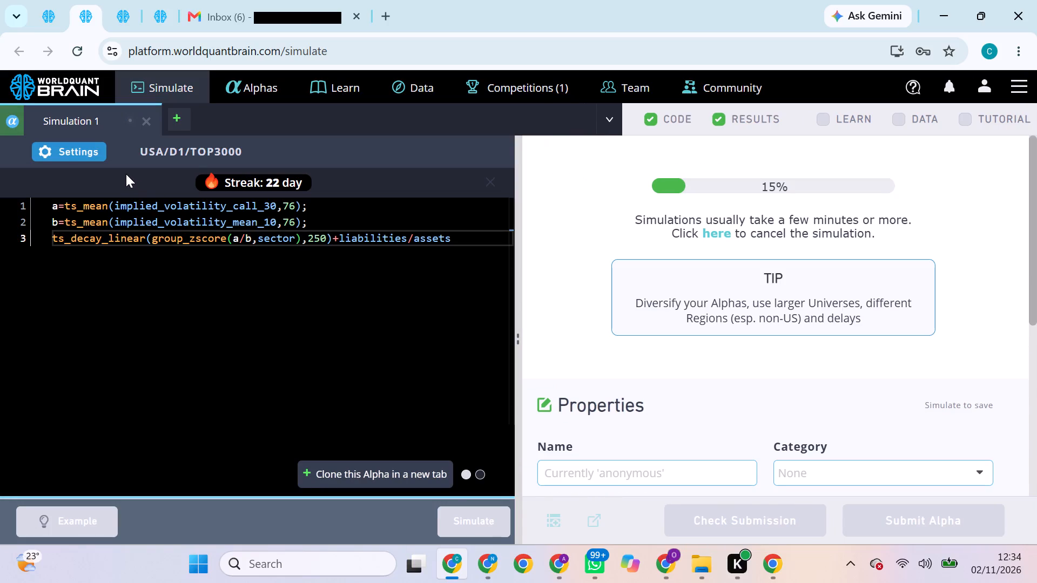
Check the running simulations, show the test period of the fourth browser tab's alpha, and try to submit it.
click(43, 23)
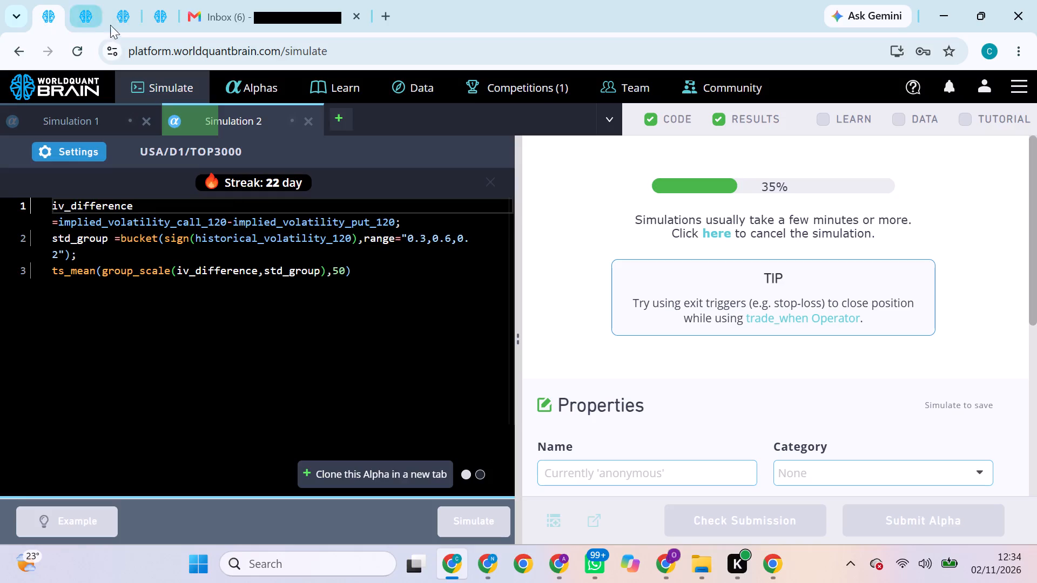
click(92, 16)
click(118, 9)
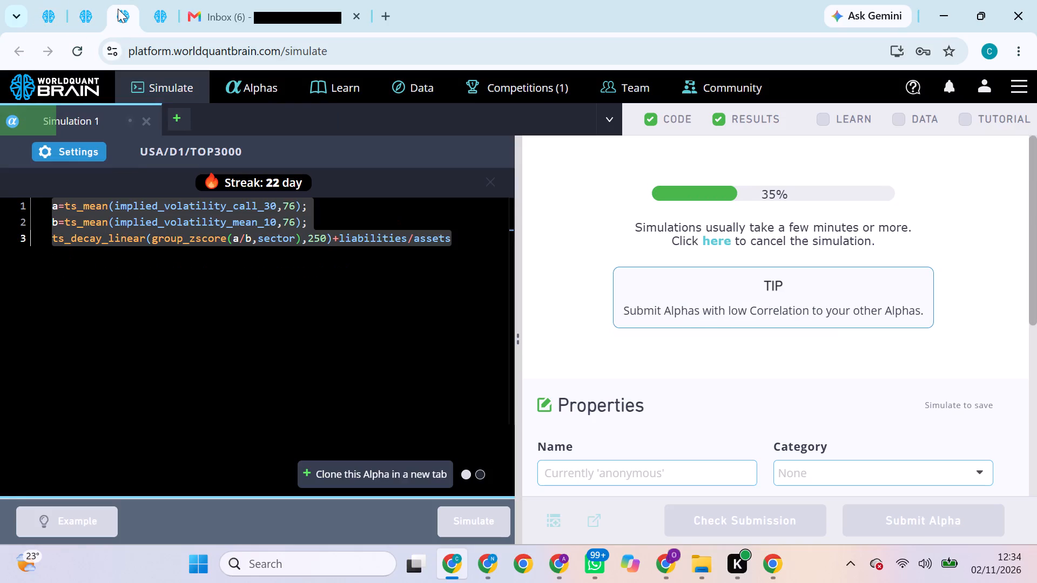
click(156, 15)
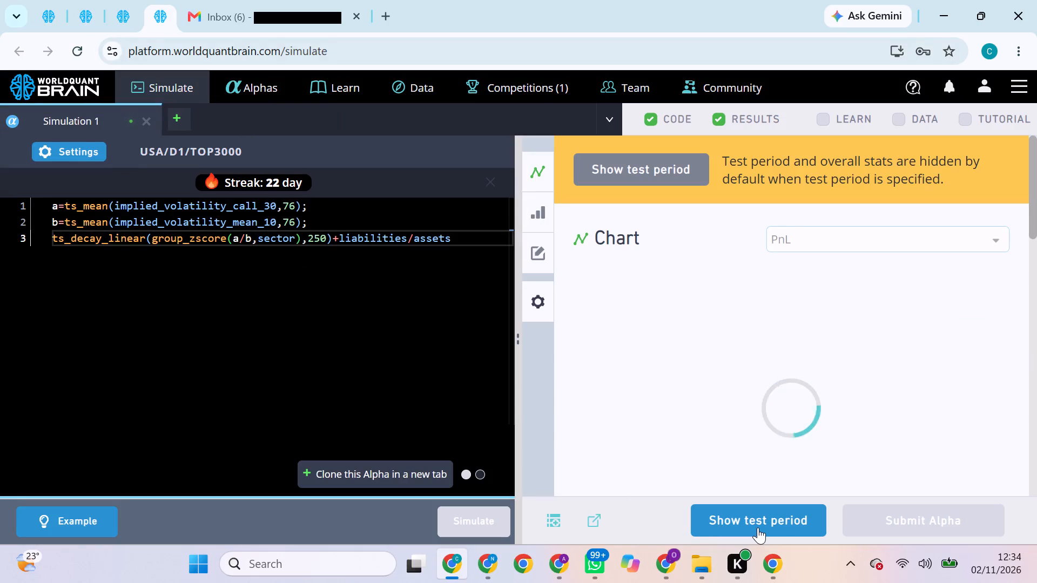
click(758, 527)
click(915, 515)
drag(915, 515, 616, 338)
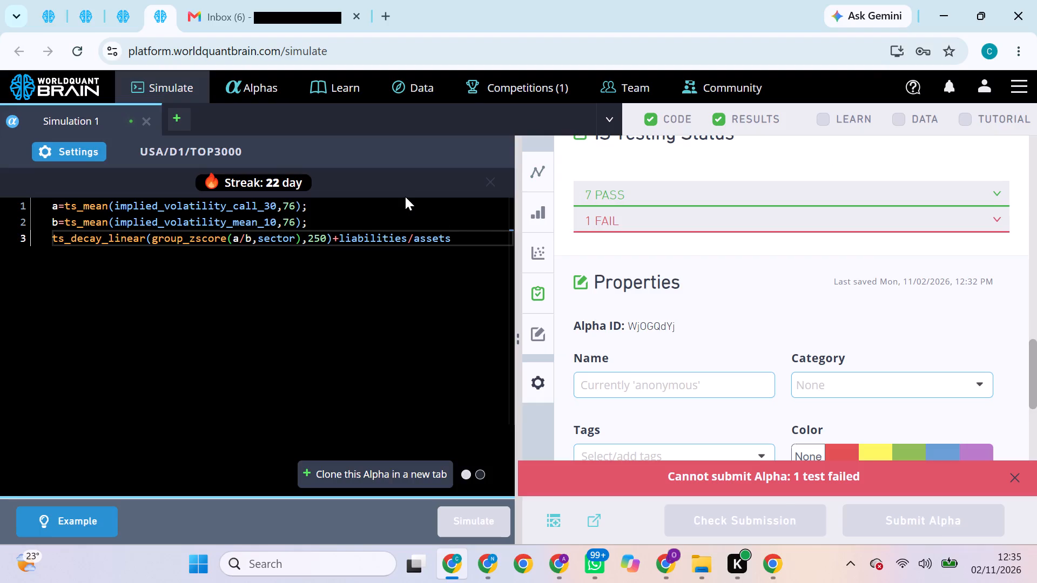
Set the fourth browser tab's alpha to Sector neutralization, apply the settings, and rerun the simulation.
click(89, 157)
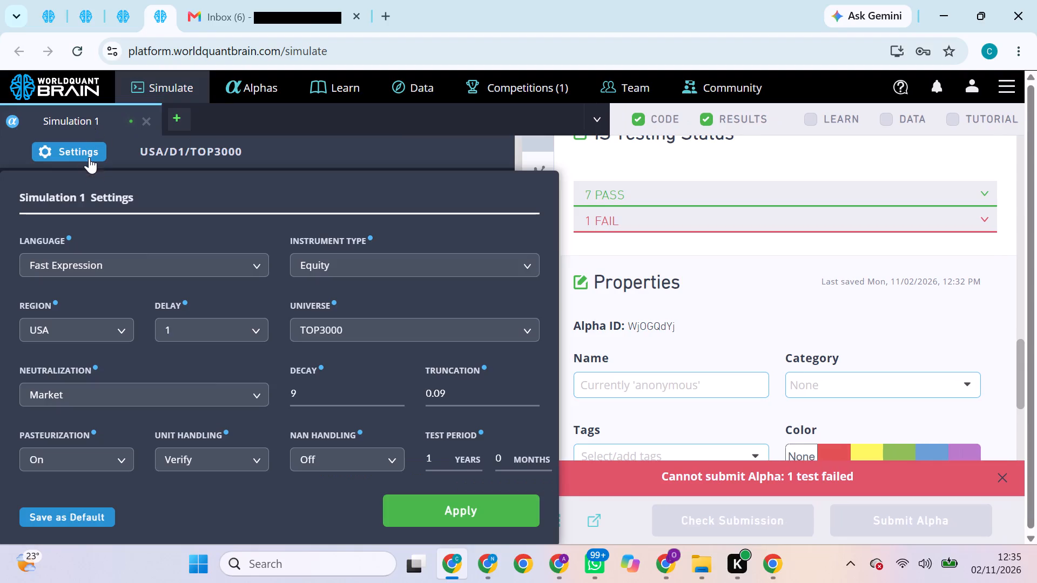
click(207, 392)
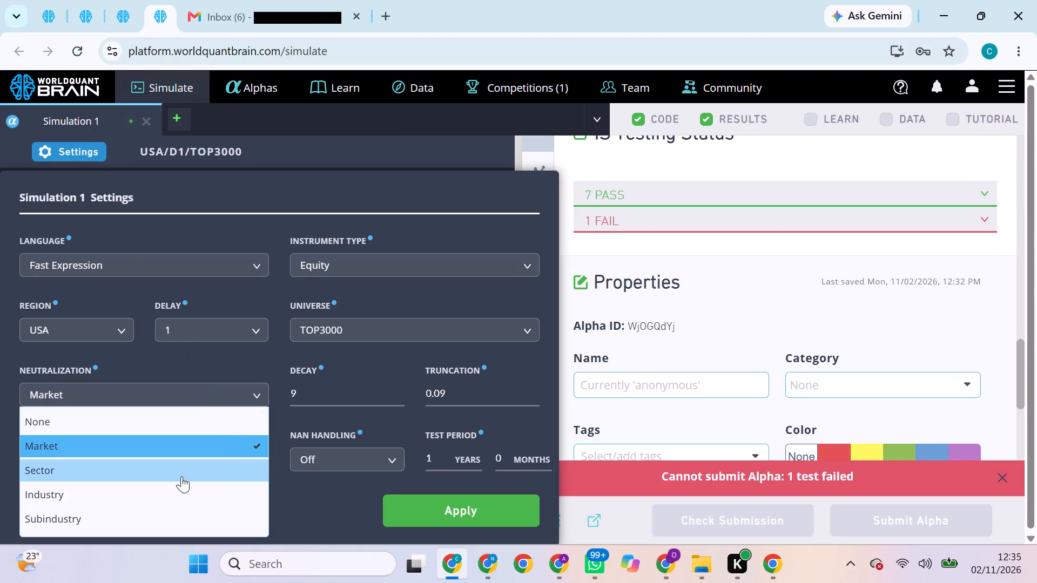
click(181, 476)
click(458, 499)
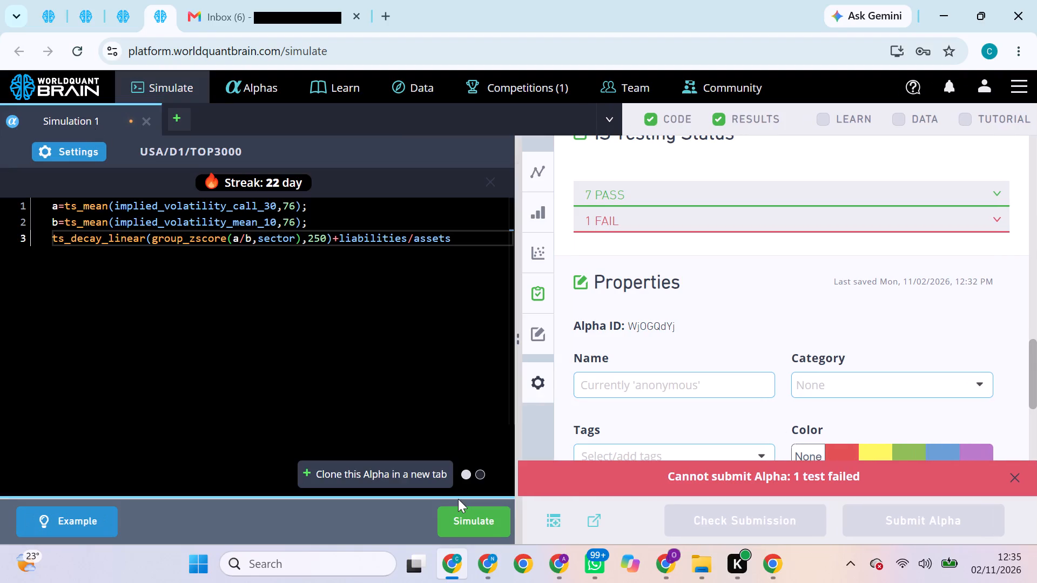
click(492, 521)
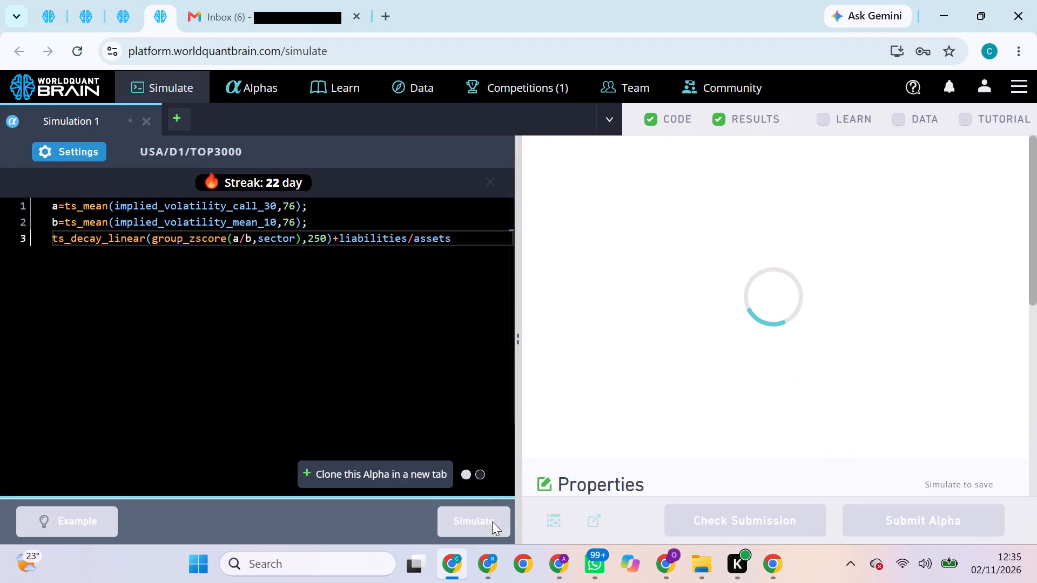
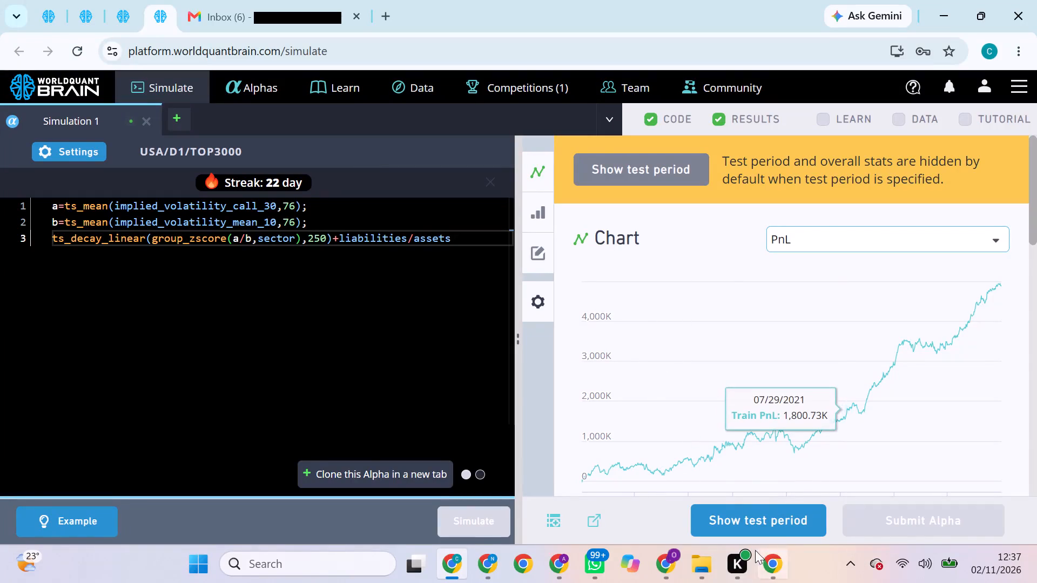
Show the test period of the fourth browser tab's alpha and try to submit it.
click(767, 512)
click(887, 507)
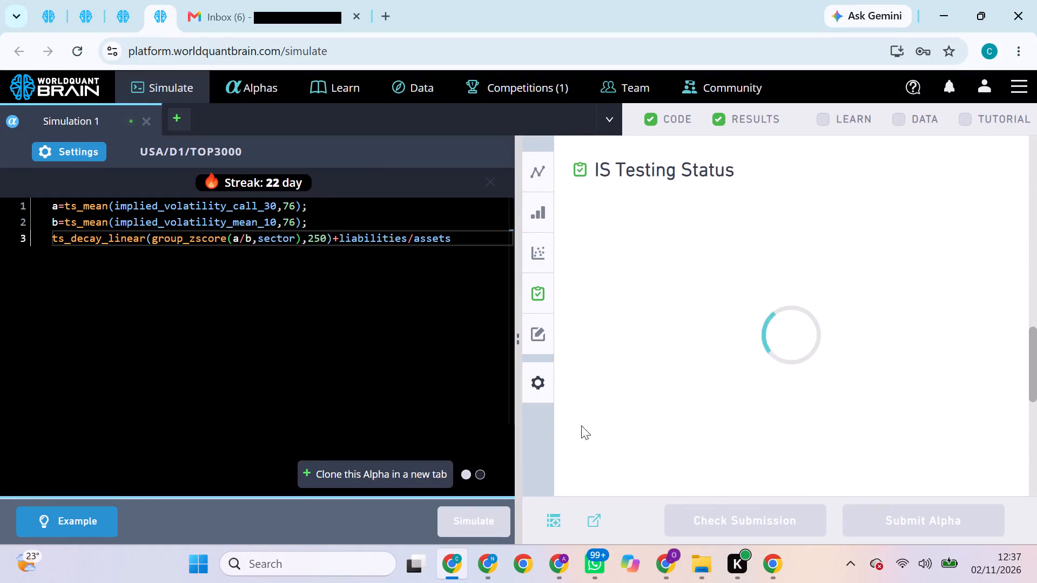
Show the test period of the first browser tab's implied-volatility difference alpha and try to submit it.
click(38, 19)
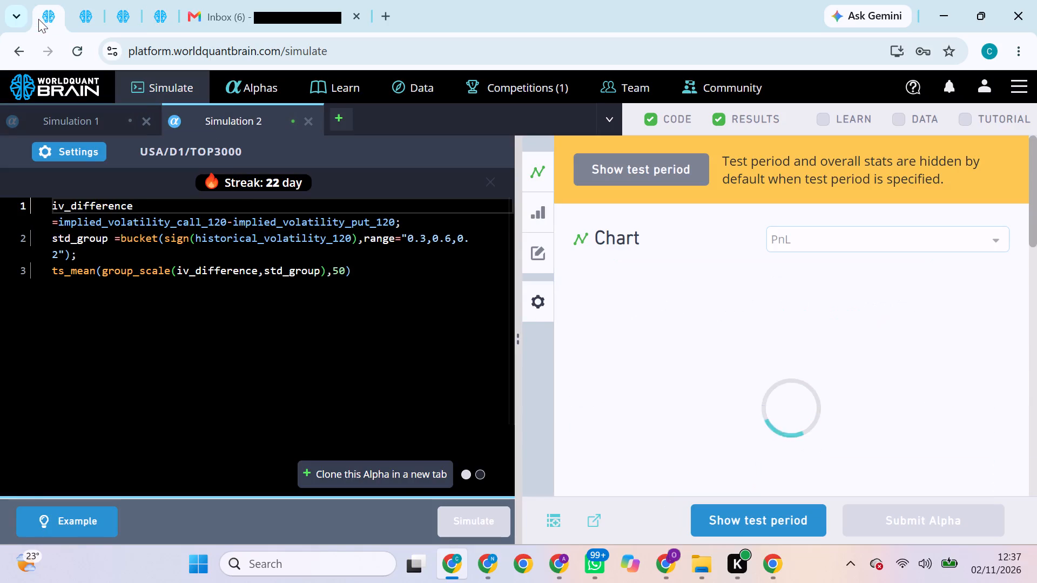
click(774, 524)
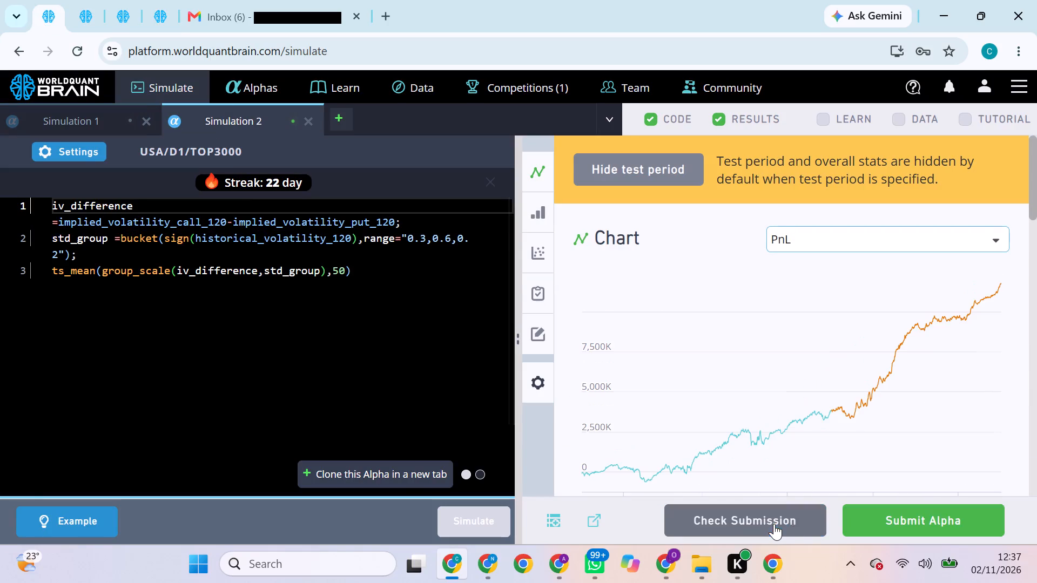
click(876, 513)
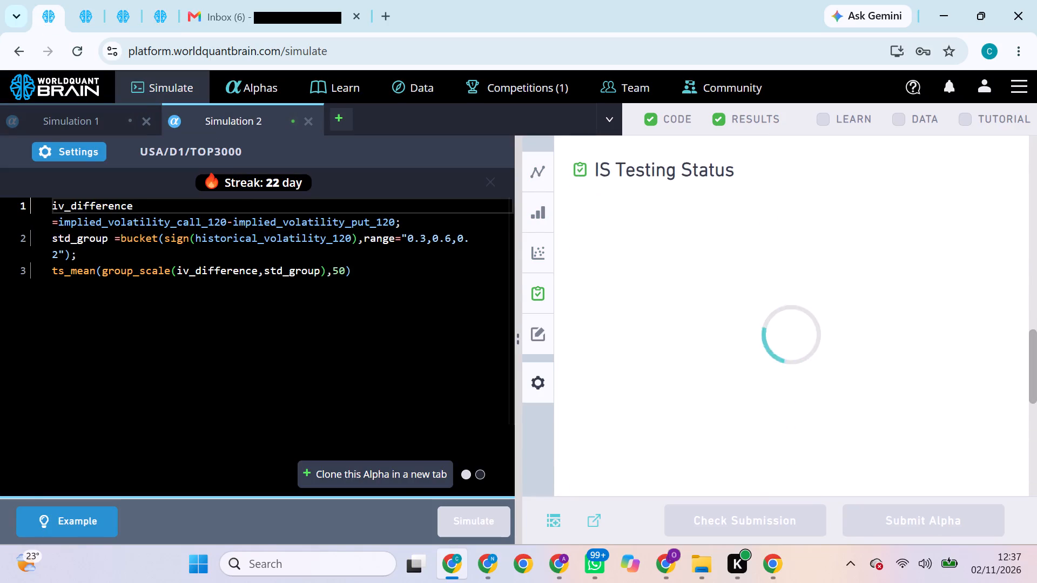
Show the test period of the second browser tab's alpha and try to submit it.
click(94, 18)
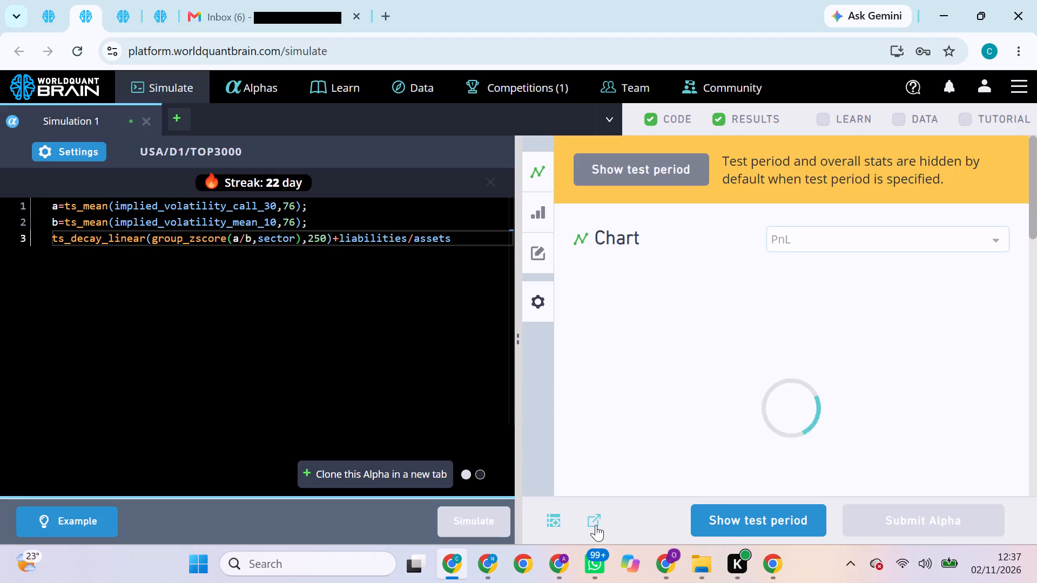
click(746, 533)
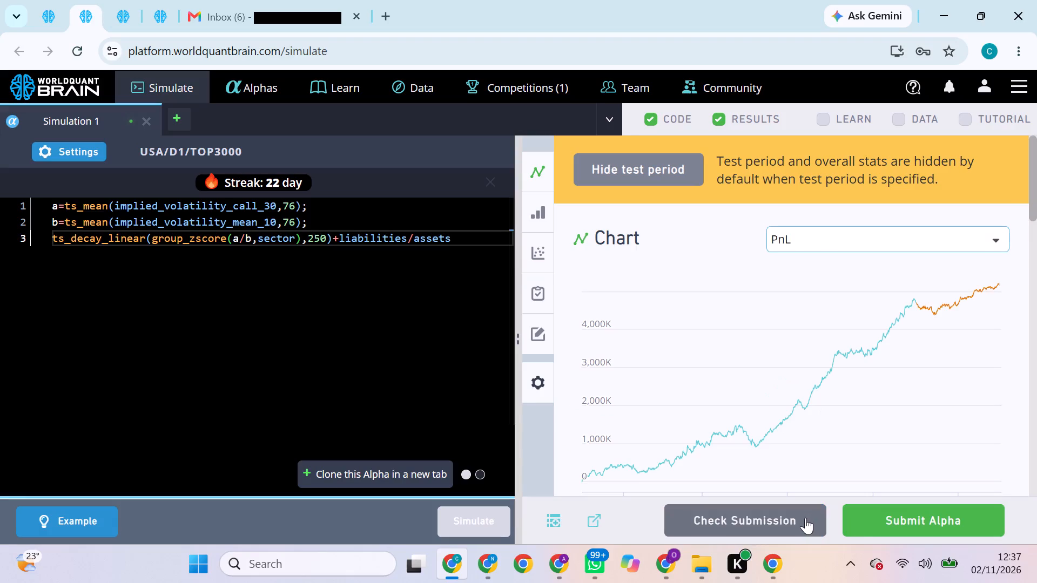
click(872, 519)
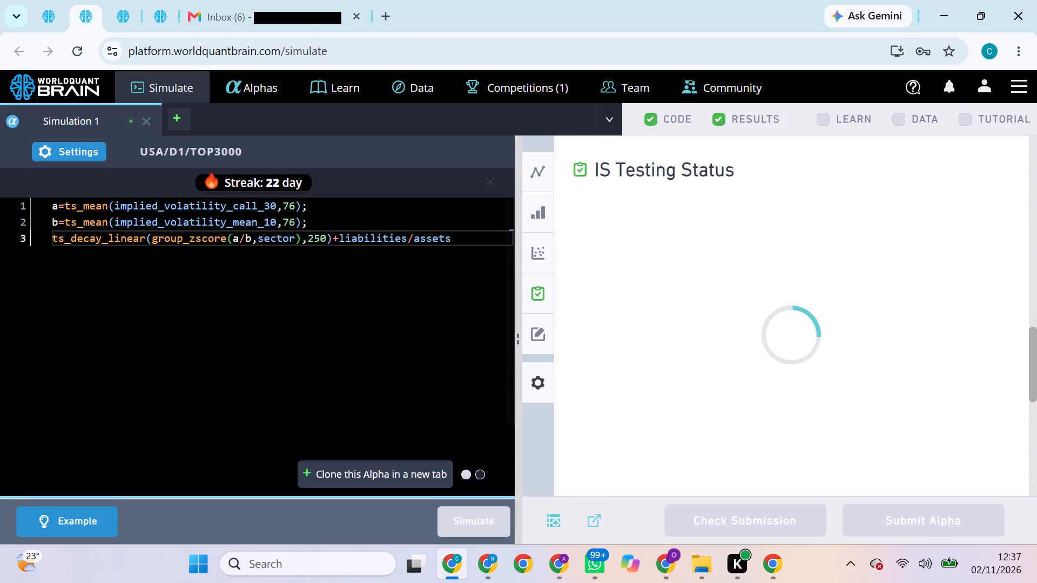
Set the first browser tab's alpha to Industry neutralization, apply the settings, and rerun the simulation.
click(42, 12)
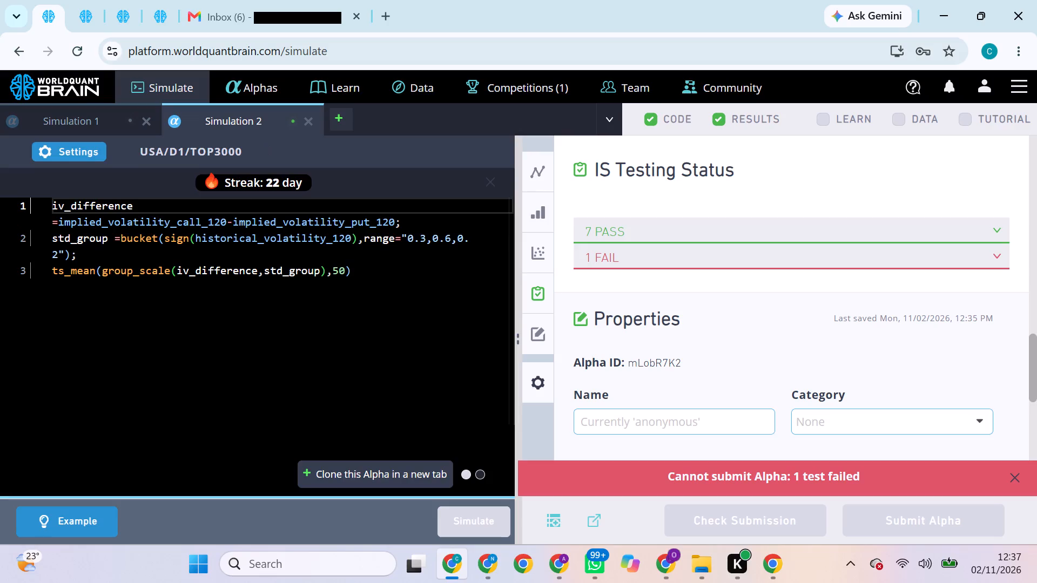
click(74, 152)
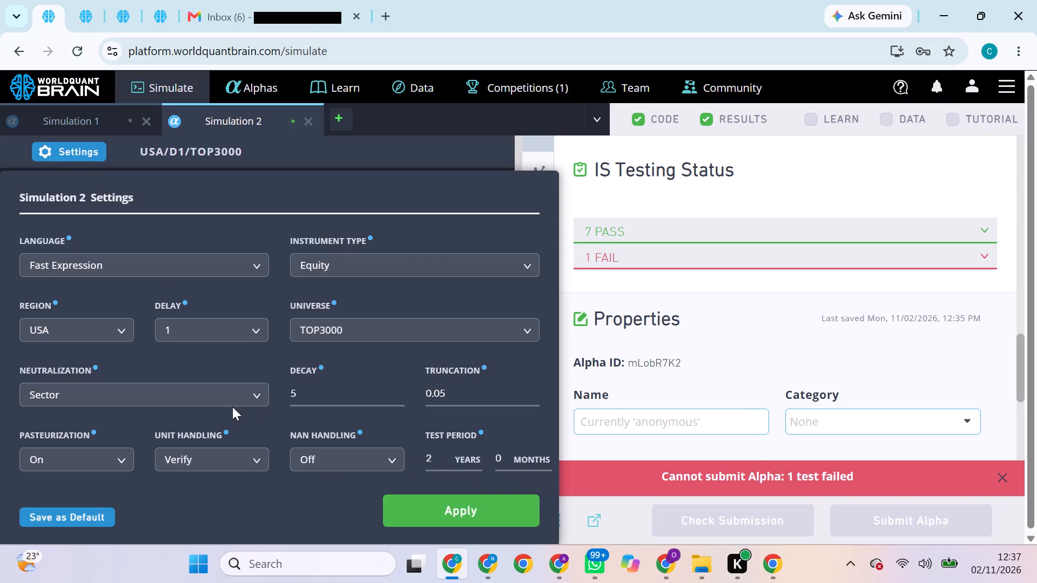
click(230, 404)
click(205, 498)
click(450, 506)
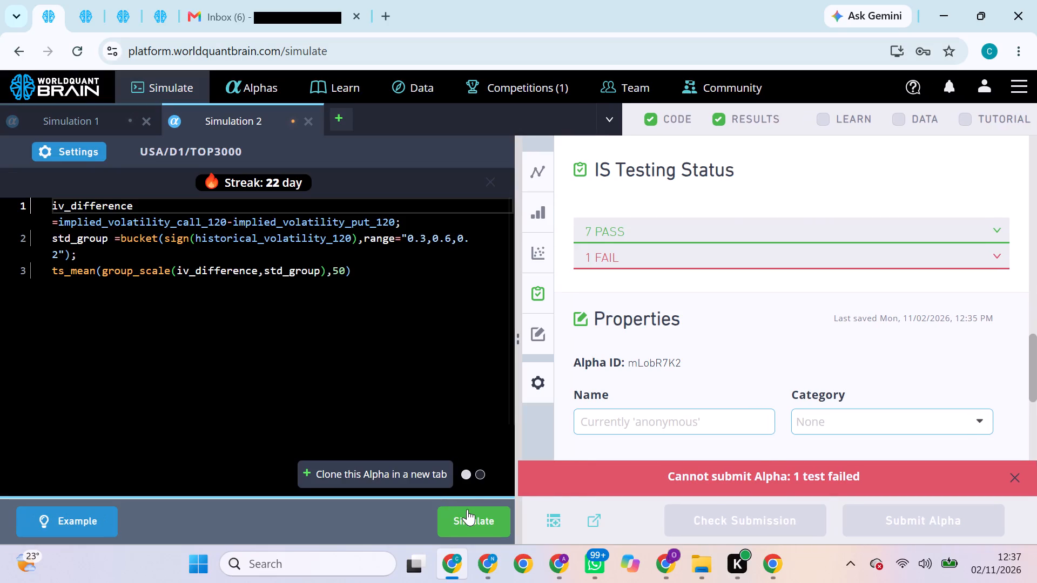
click(467, 509)
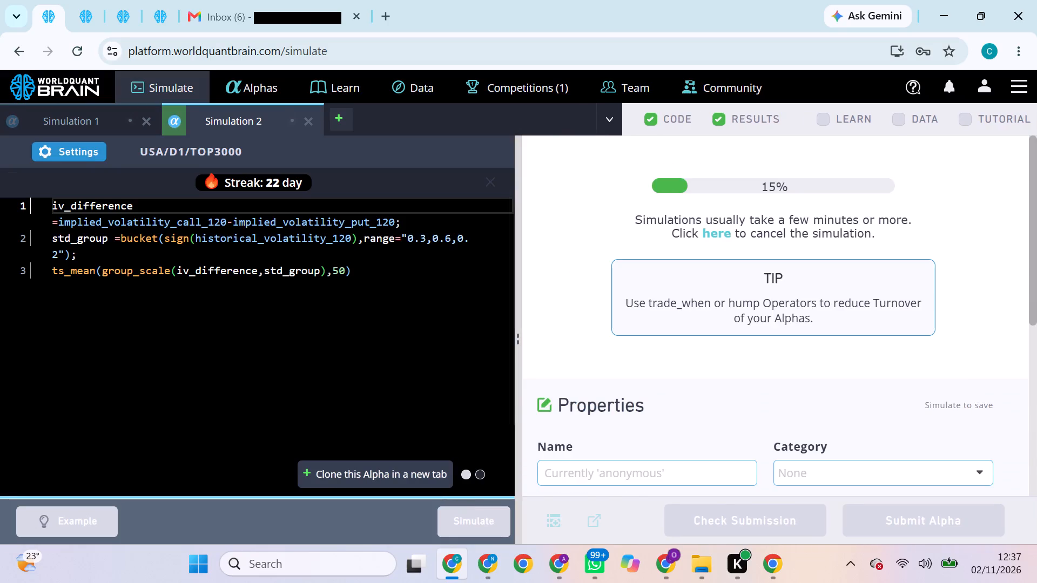
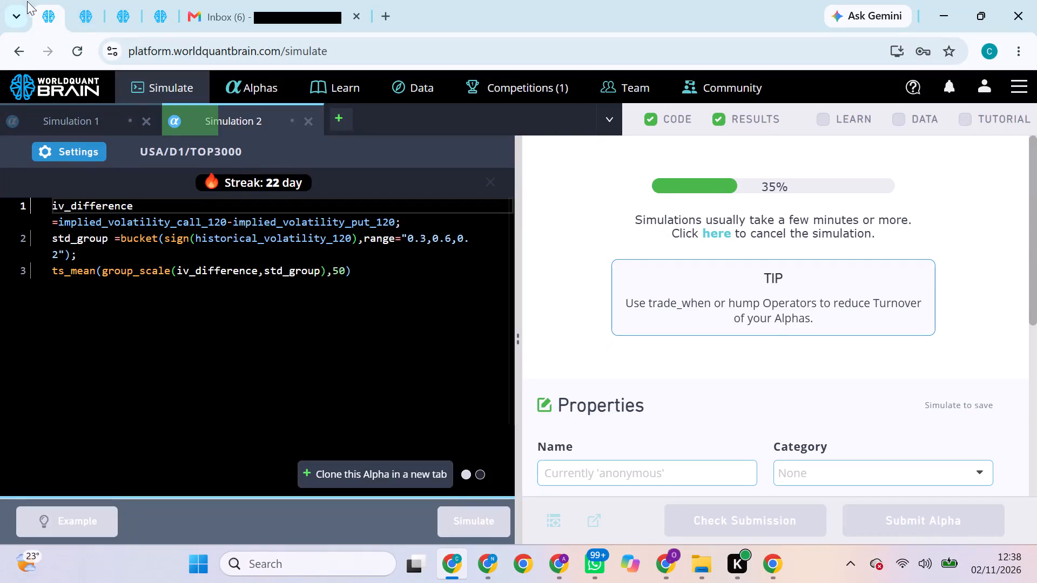
Set the second browser tab's alpha to Market neutralization and decay 25, apply the settings, and rerun the simulation.
click(87, 9)
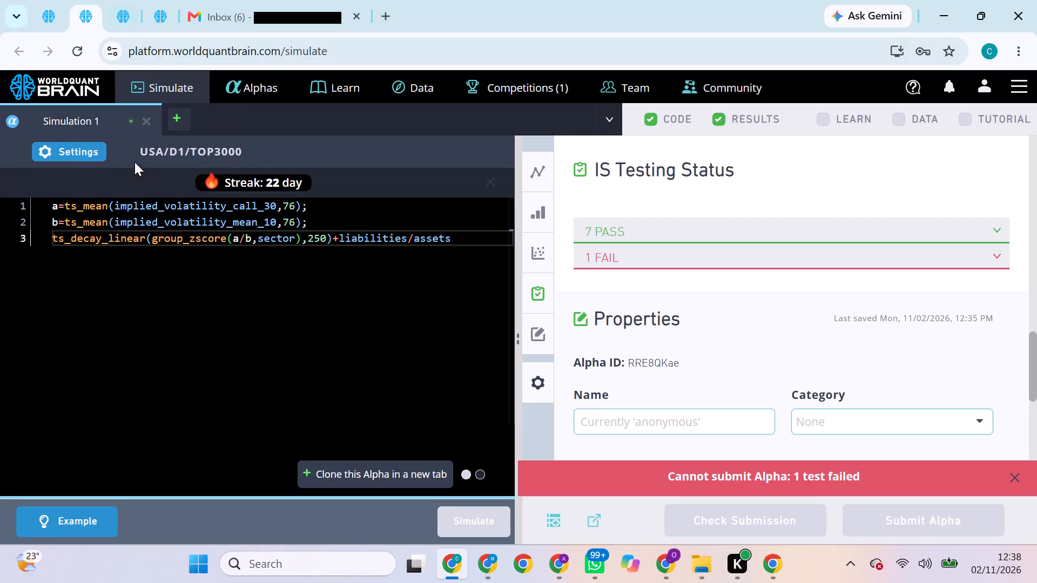
click(91, 150)
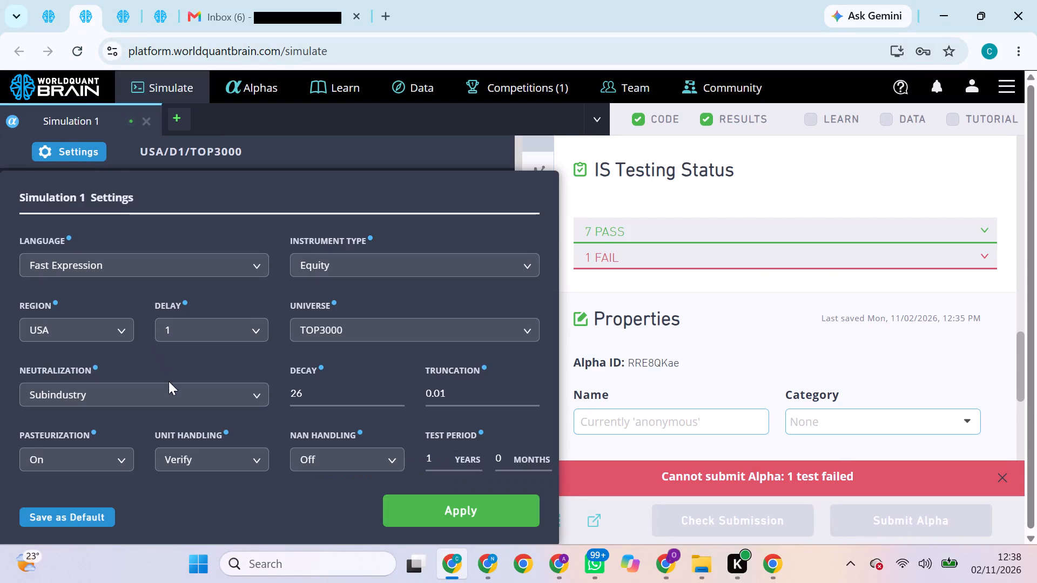
click(173, 385)
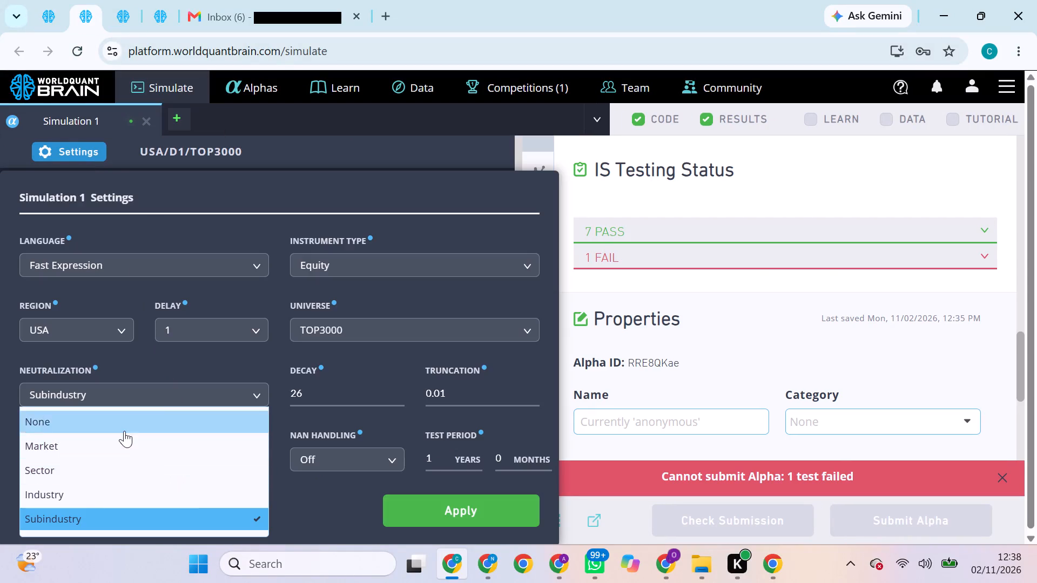
click(127, 444)
click(315, 391)
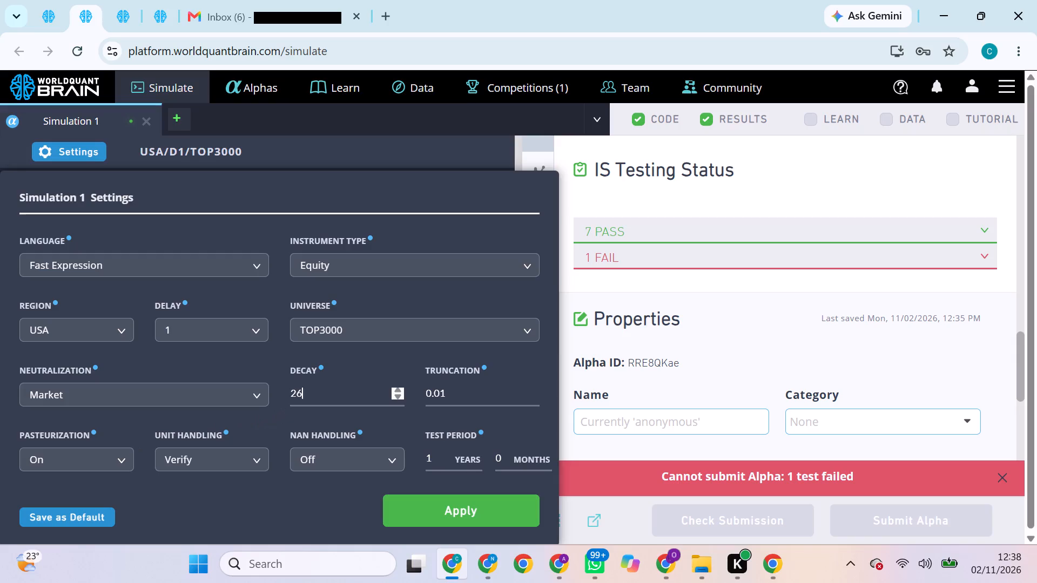
key(BackSpace)
key(5)
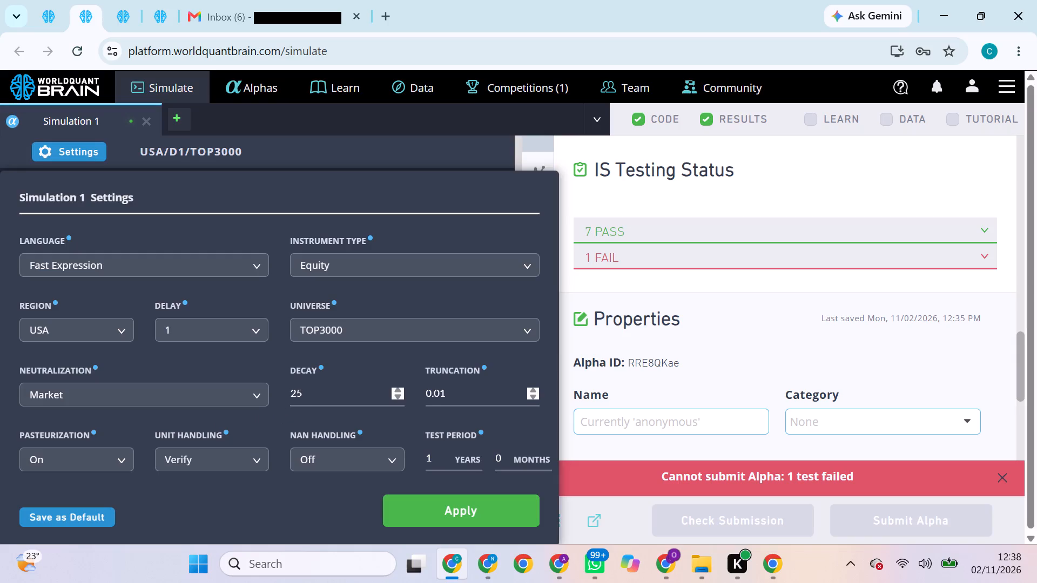
click(460, 395)
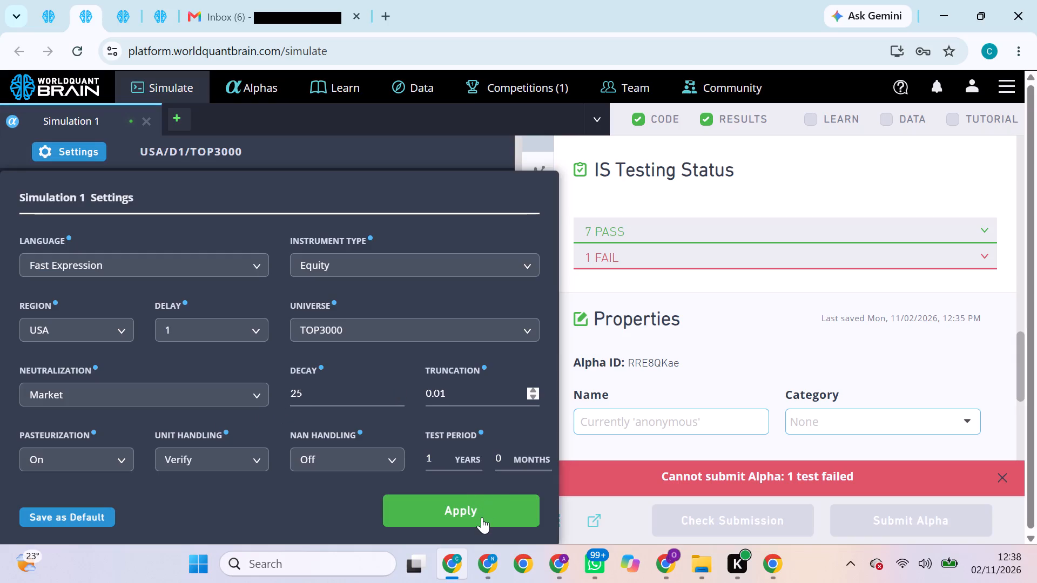
click(482, 517)
click(482, 519)
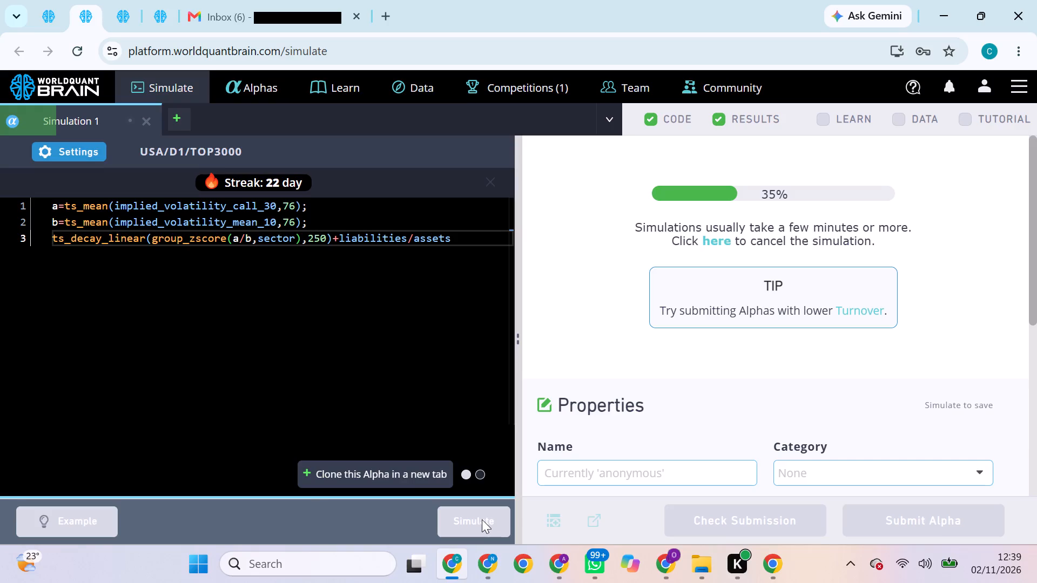
Show the test period of the first browser tab's implied-volatility difference alpha and try to submit it.
click(46, 23)
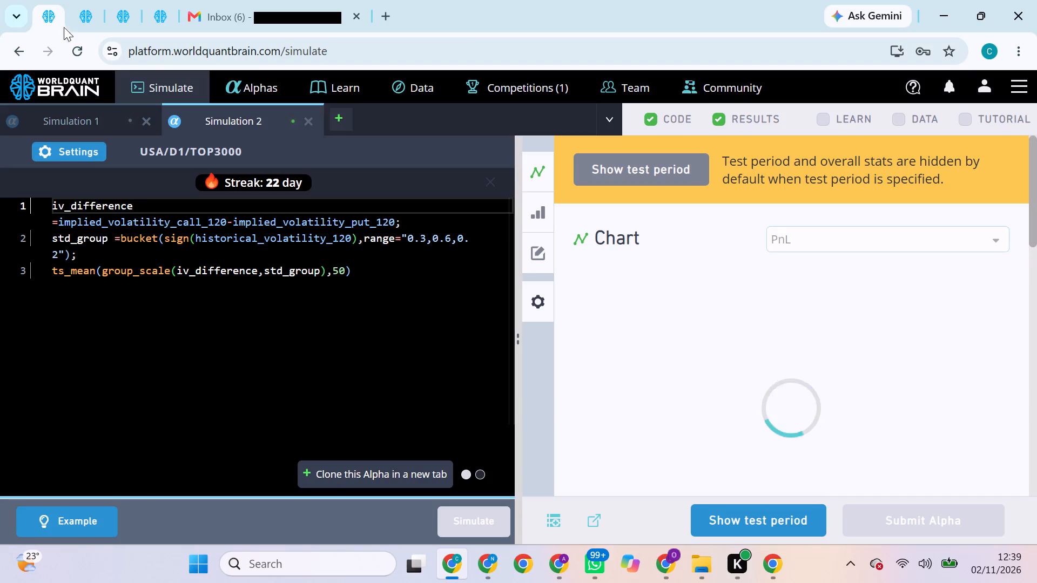
click(736, 525)
click(897, 523)
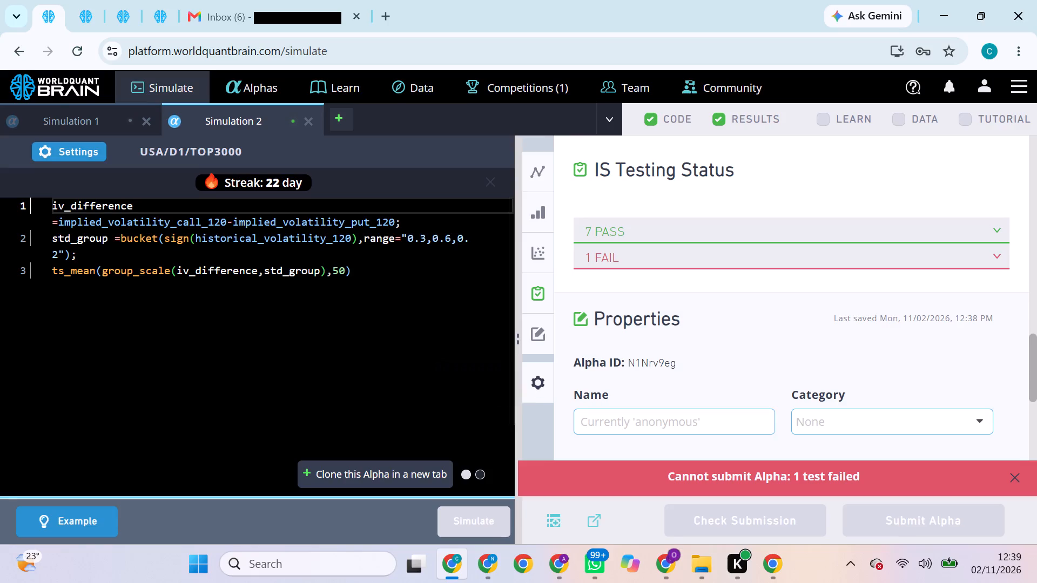
Set the first browser tab's alpha to Subindustry neutralization, apply the settings, and rerun the simulation.
click(73, 157)
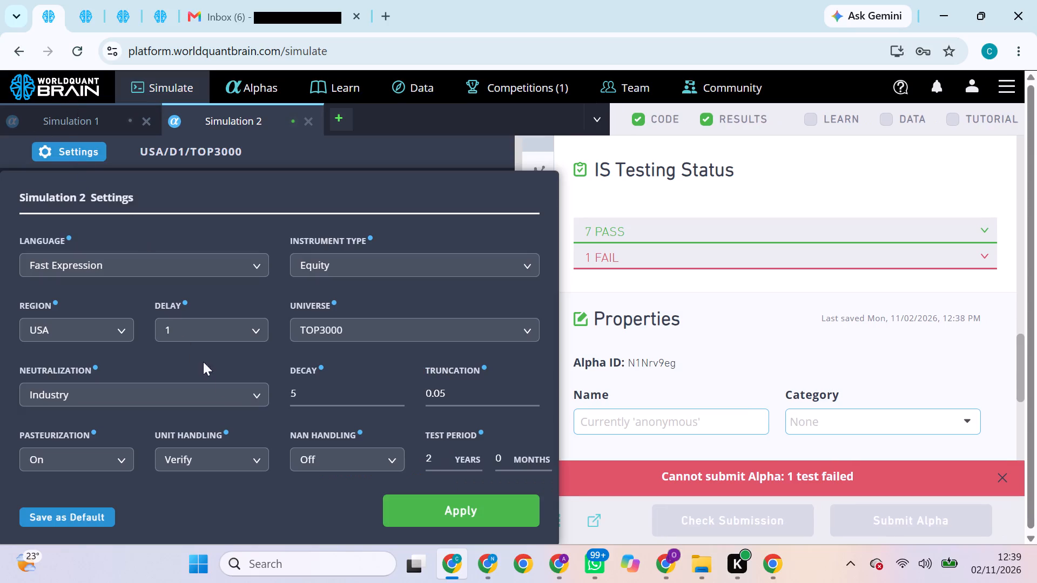
click(232, 397)
click(212, 516)
click(435, 509)
click(486, 520)
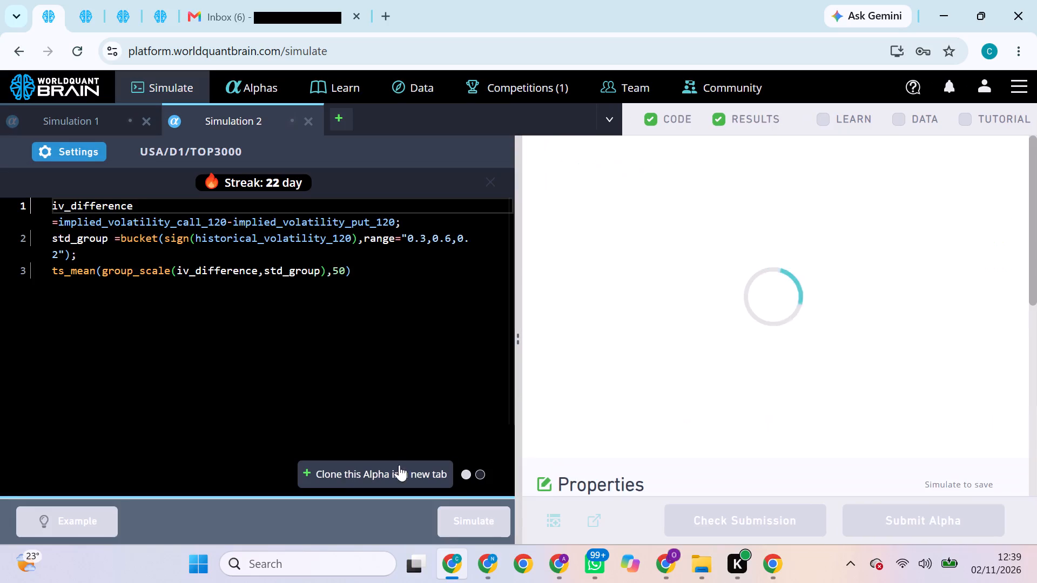
Show the test period of the third browser tab's alpha and try to submit it.
click(84, 24)
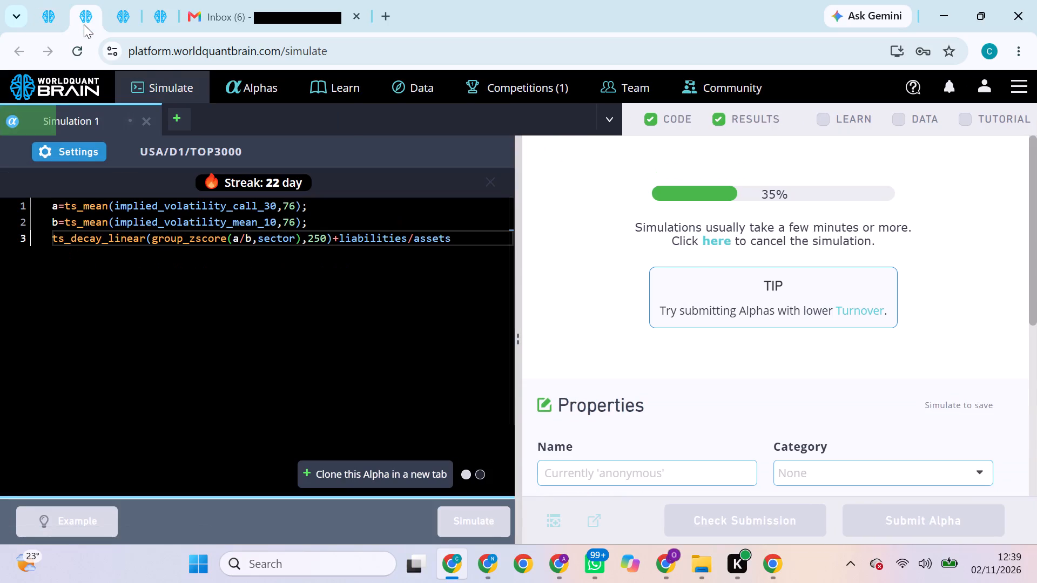
click(124, 24)
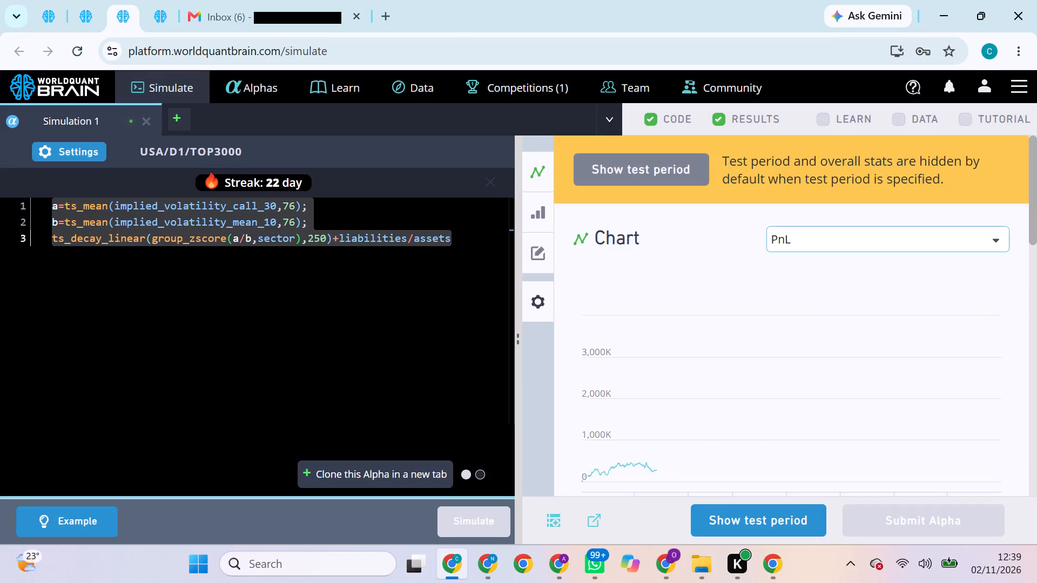
click(752, 524)
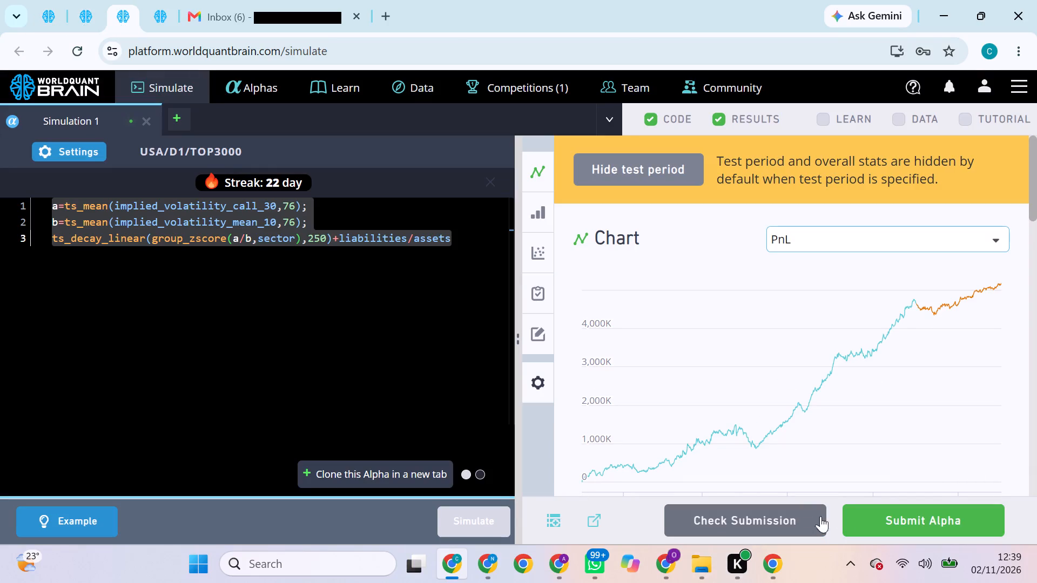
click(879, 519)
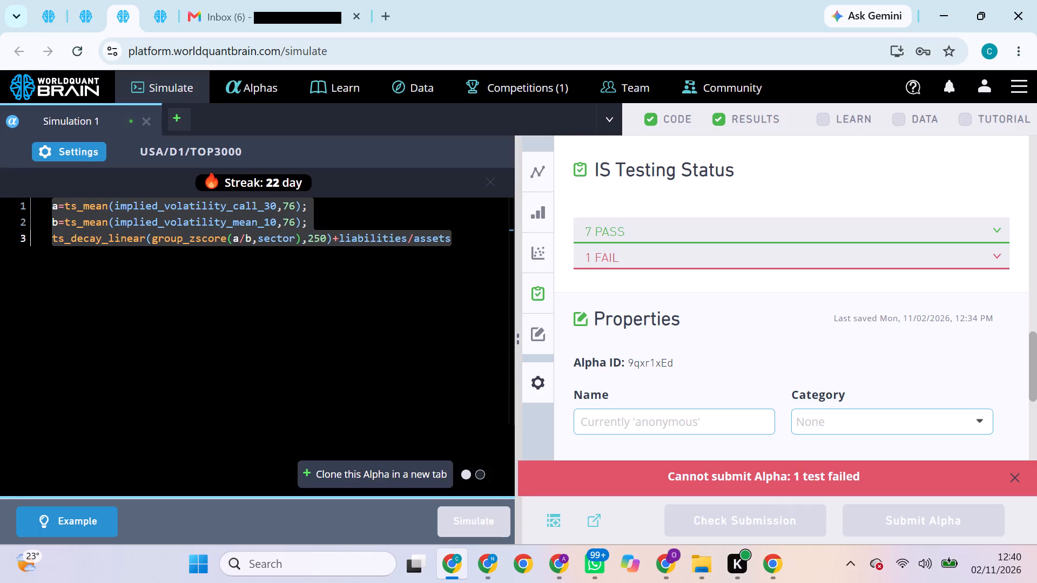
Set the third browser tab's alpha to Market neutralization and decay 25, apply the settings, and rerun the simulation.
click(78, 151)
click(143, 381)
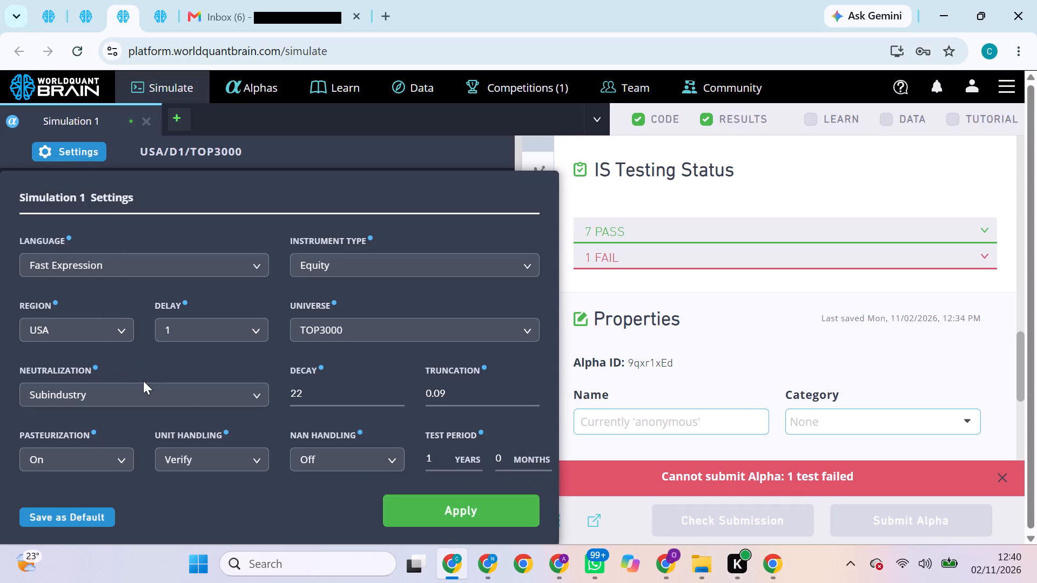
click(210, 406)
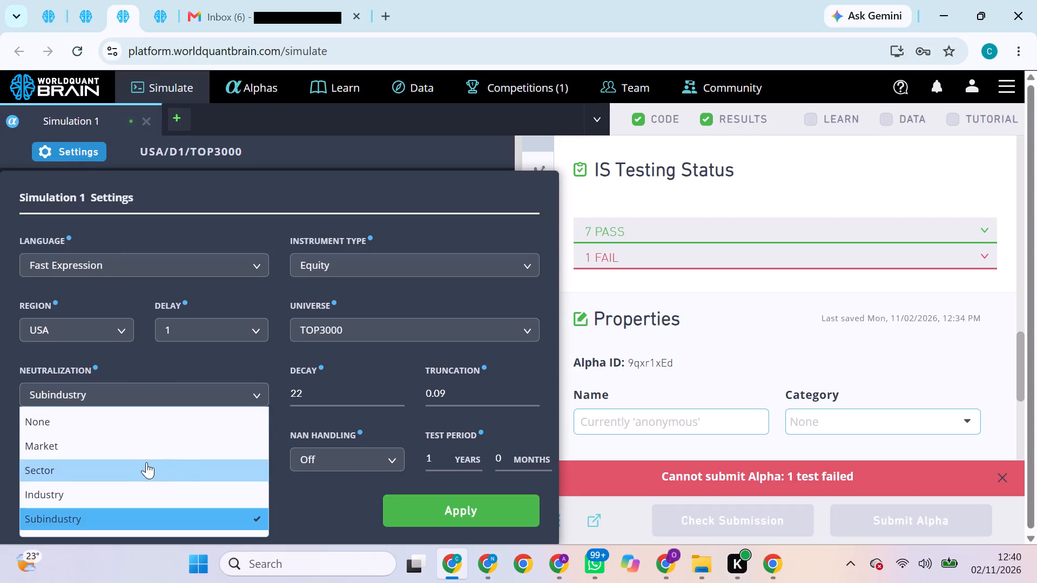
click(146, 451)
click(327, 388)
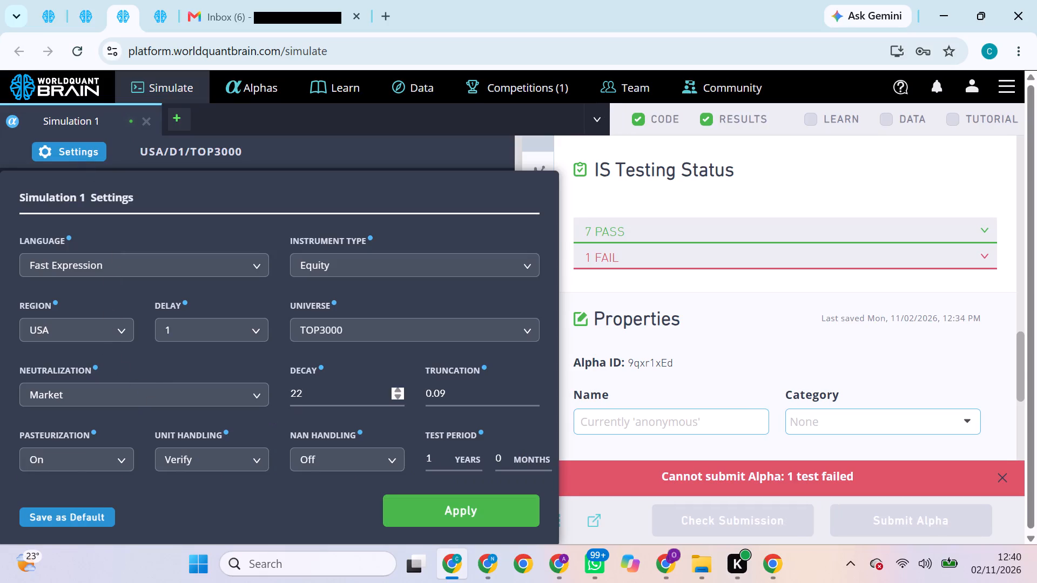
key(BackSpace)
key(5)
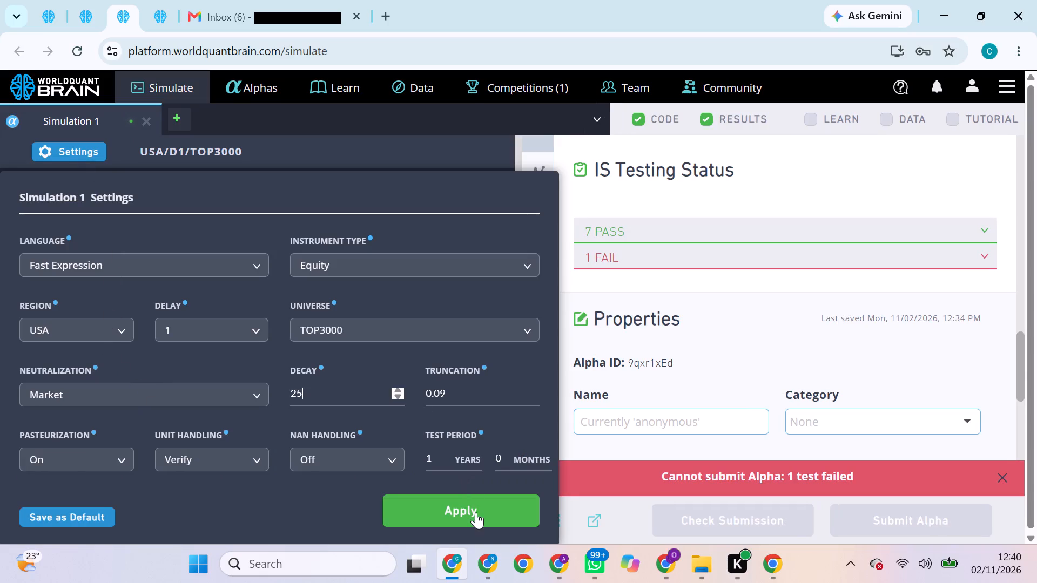
click(476, 512)
click(476, 512)
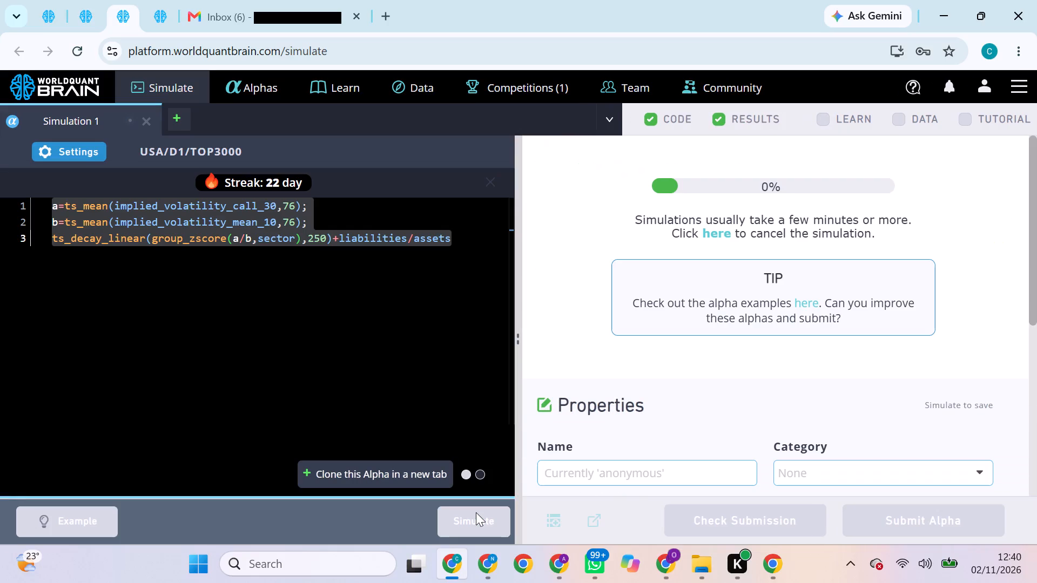
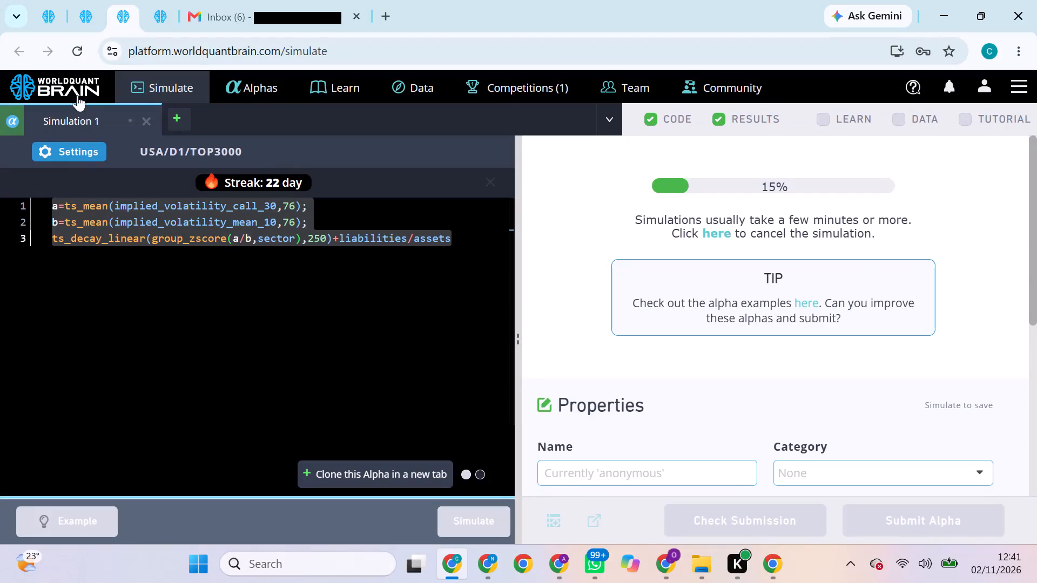
Show the test period of the first browser tab's implied-volatility difference alpha.
click(43, 14)
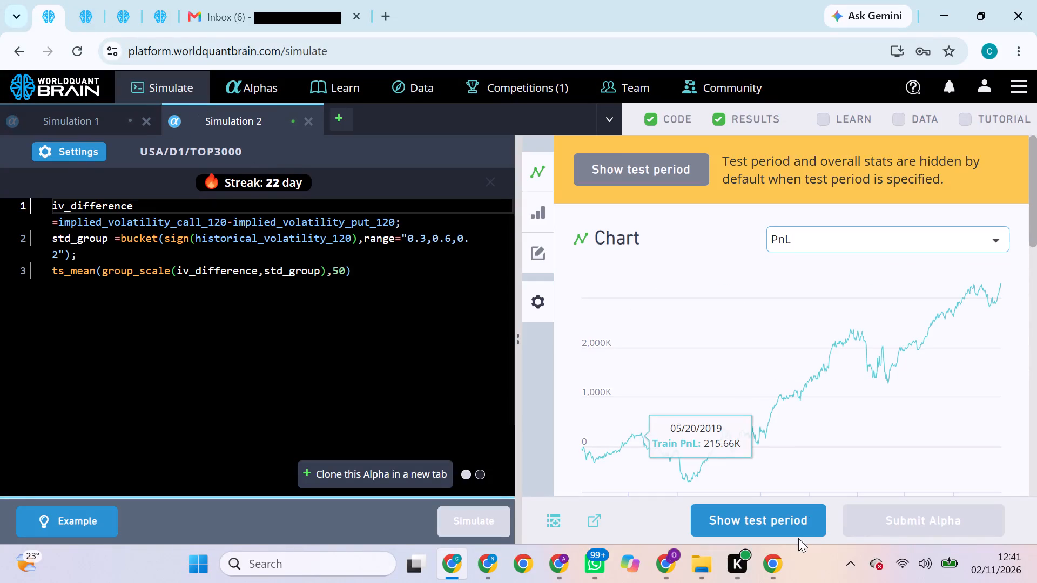
click(817, 511)
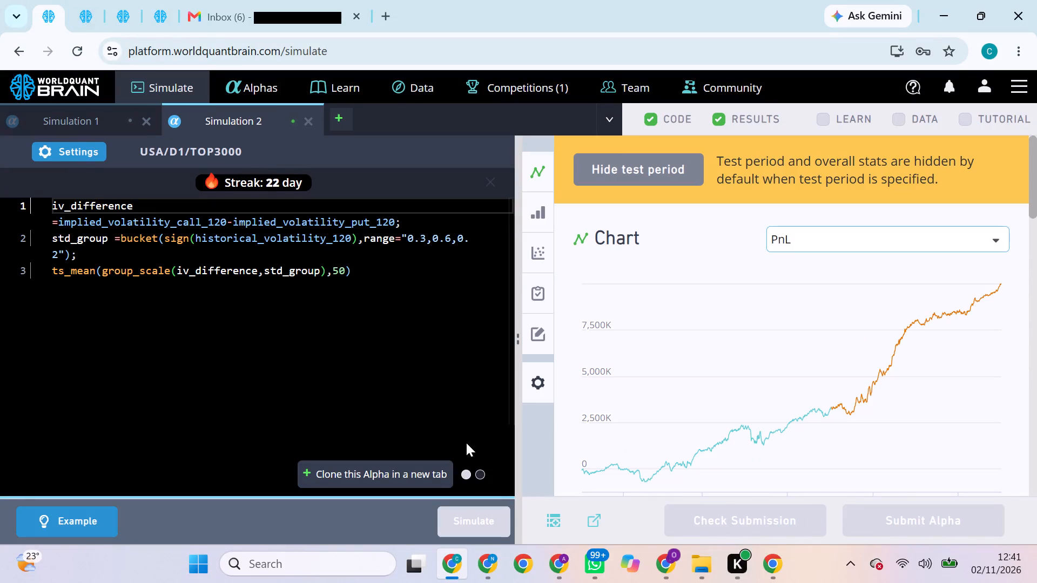
Set the first browser tab's alpha to Market neutralization, decay 8 and truncation 0.07, apply the settings, and rerun the simulation.
click(75, 153)
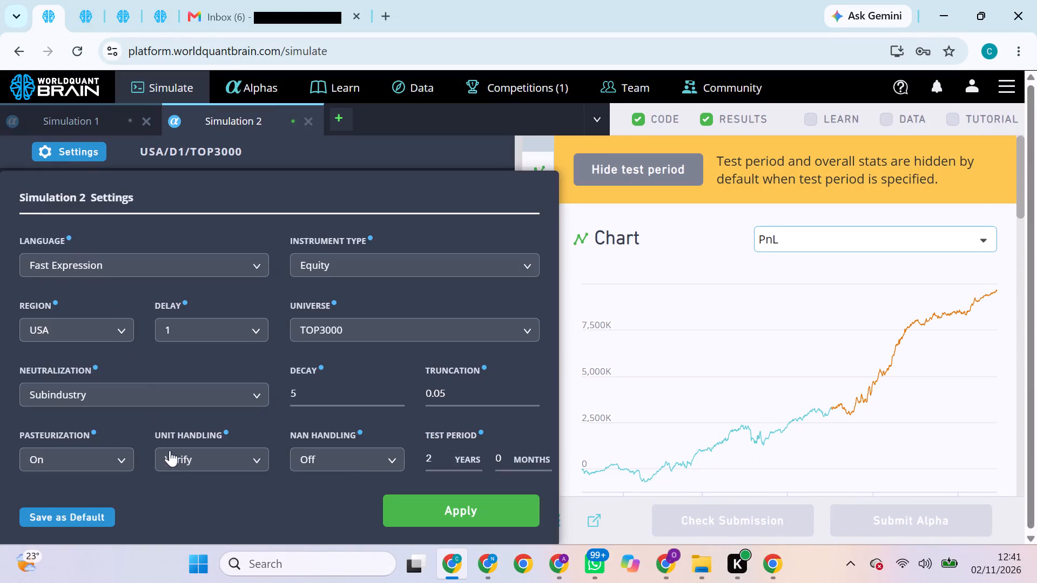
click(208, 387)
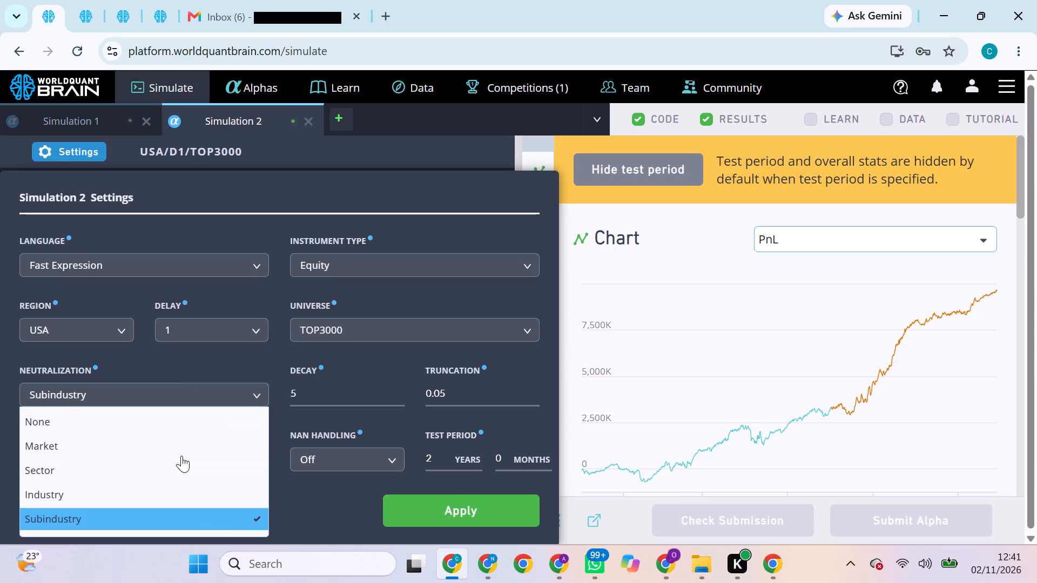
click(178, 450)
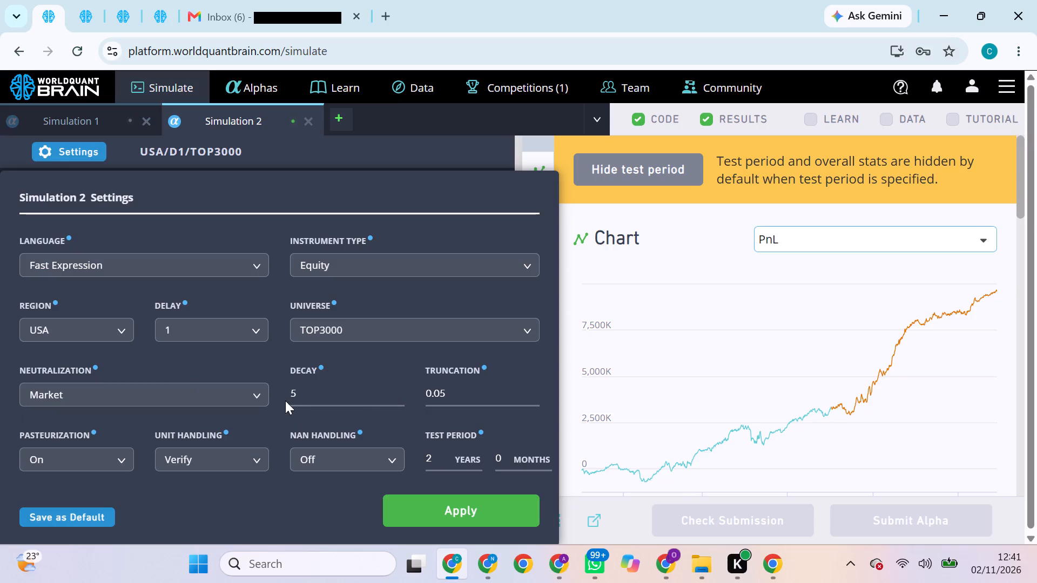
click(304, 388)
key(BackSpace)
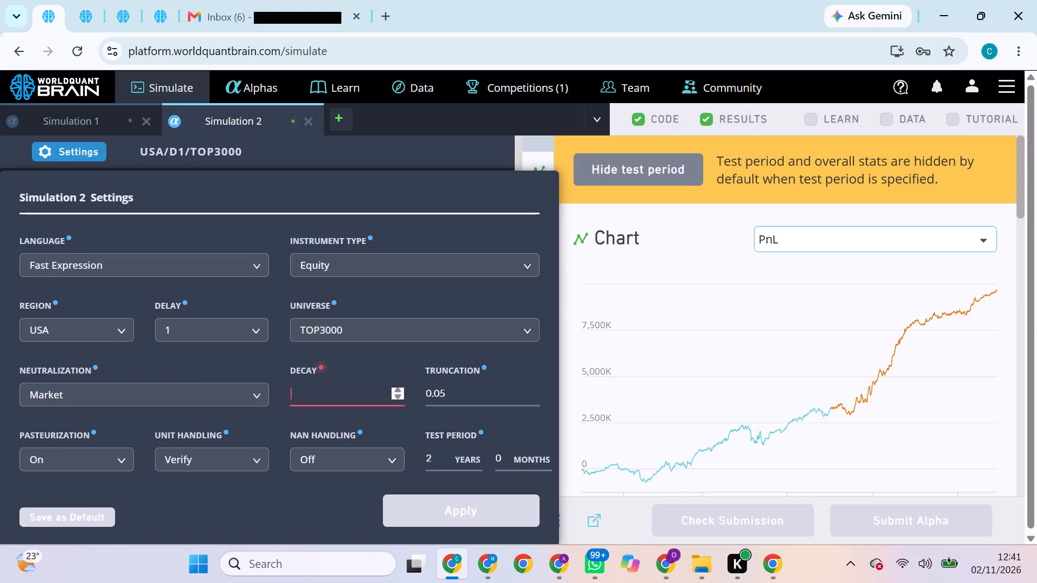
key(5)
key(BackSpace)
key(8)
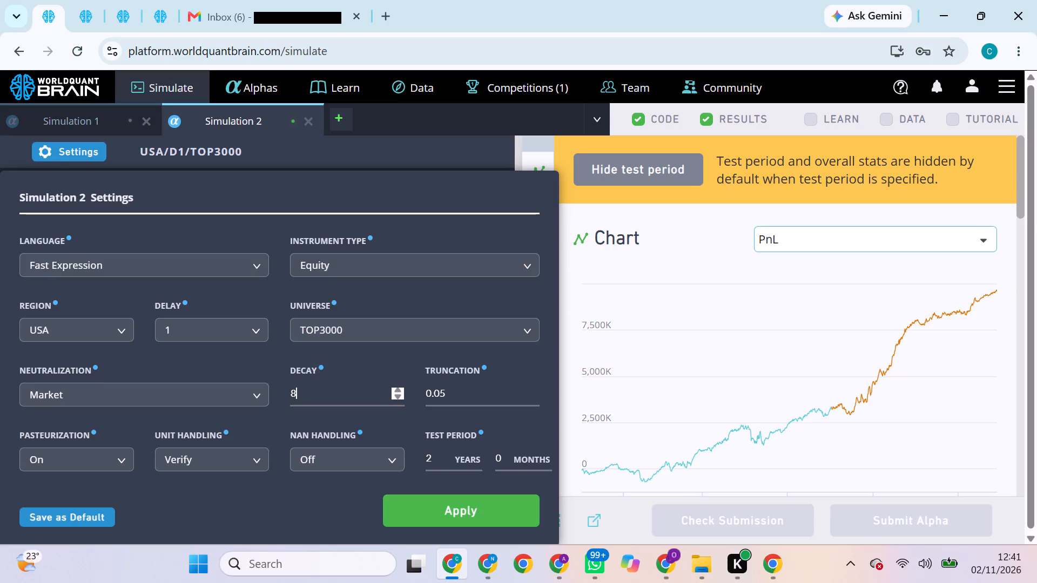
click(448, 379)
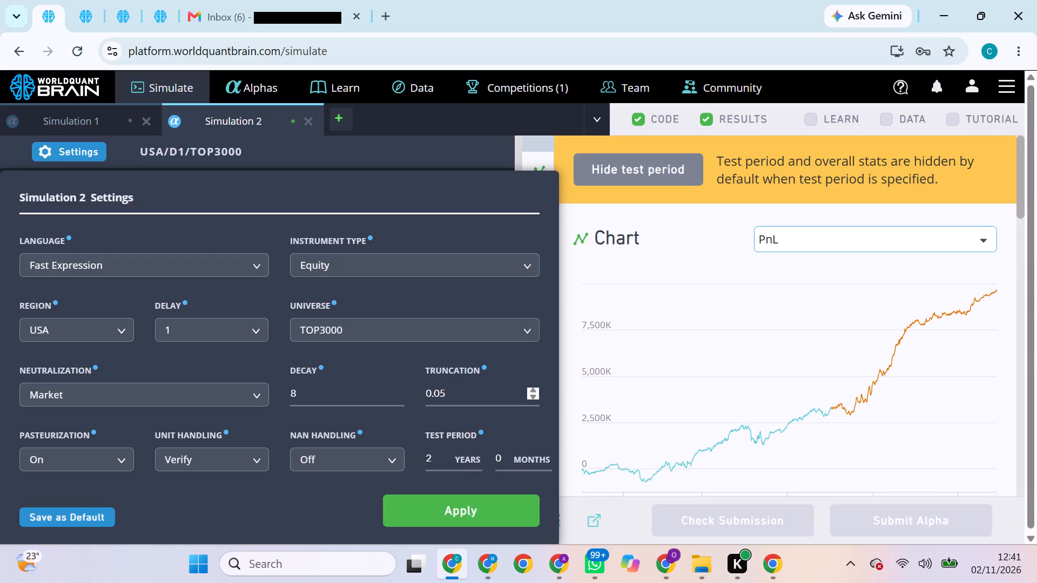
click(458, 391)
key(BackSpace)
key(7)
click(459, 508)
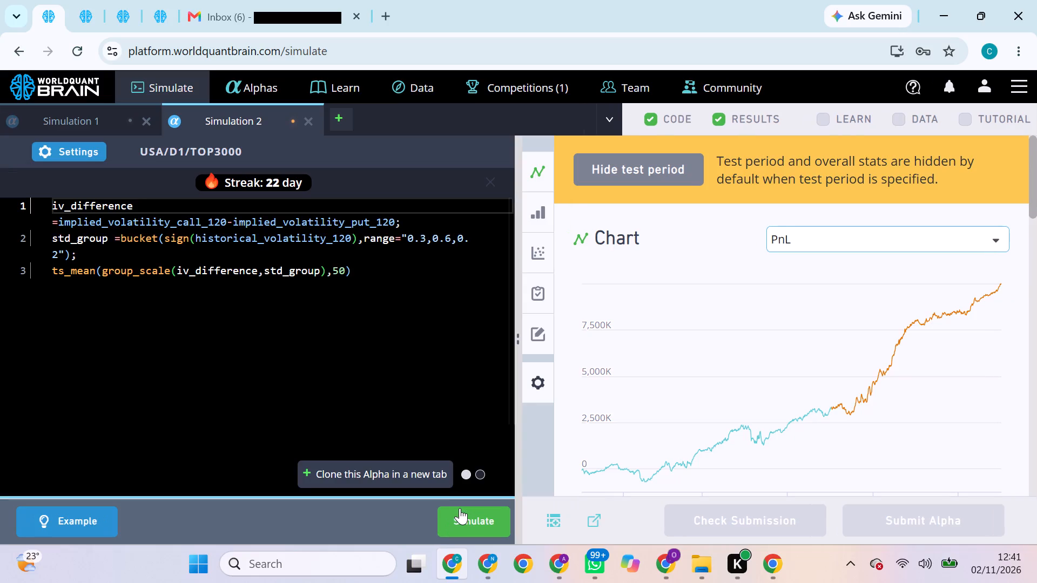
click(470, 520)
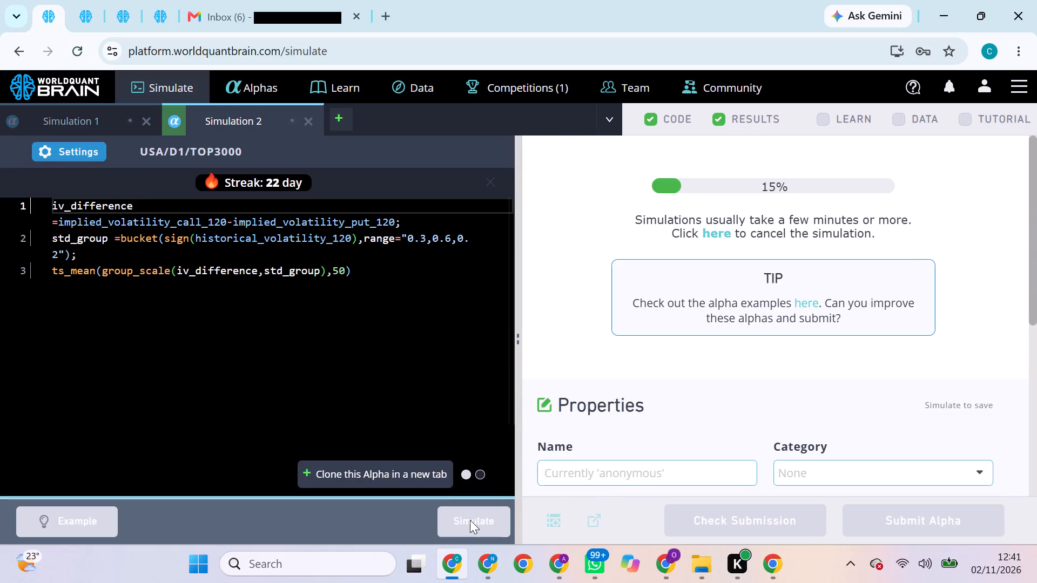
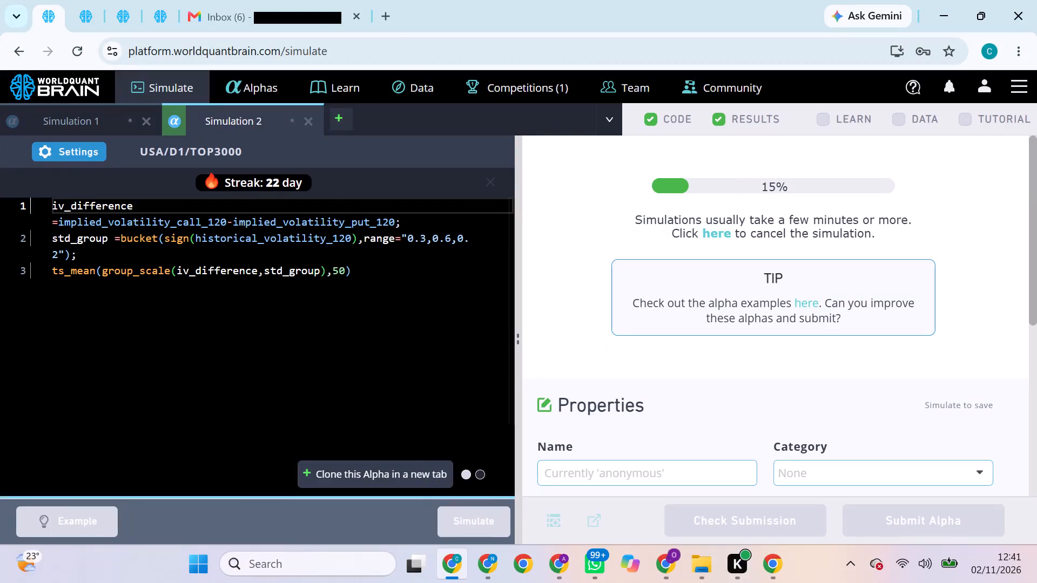
Show the test period of the second browser tab's call-to-mean implied-volatility alpha and attempt to submit it.
click(89, 13)
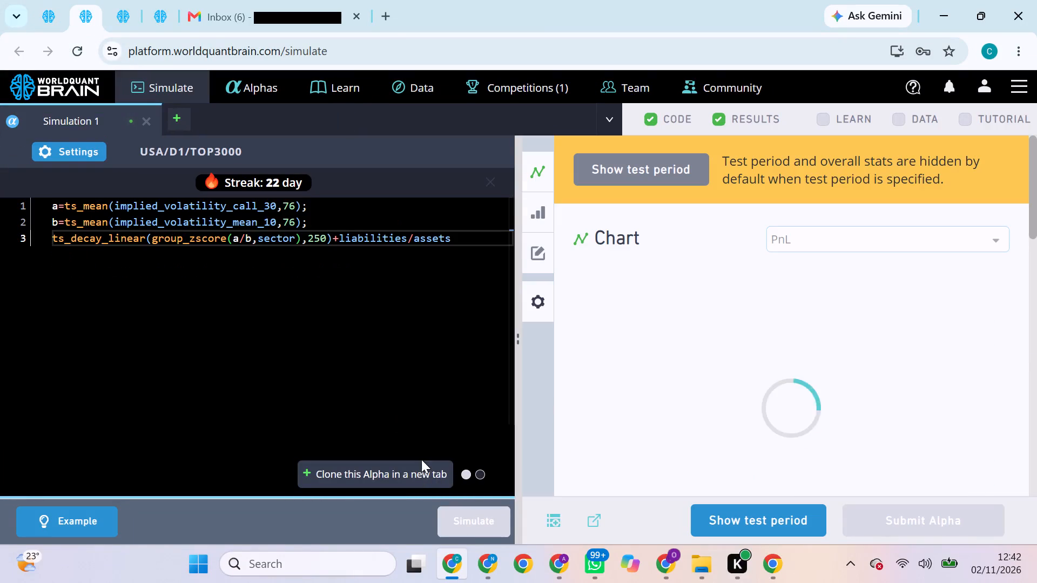
click(738, 524)
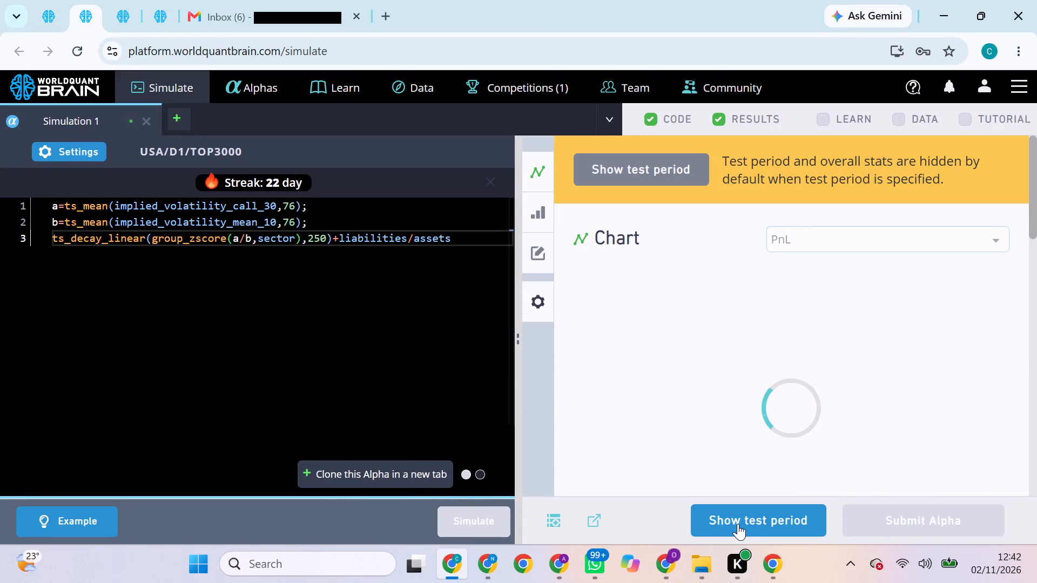
click(876, 531)
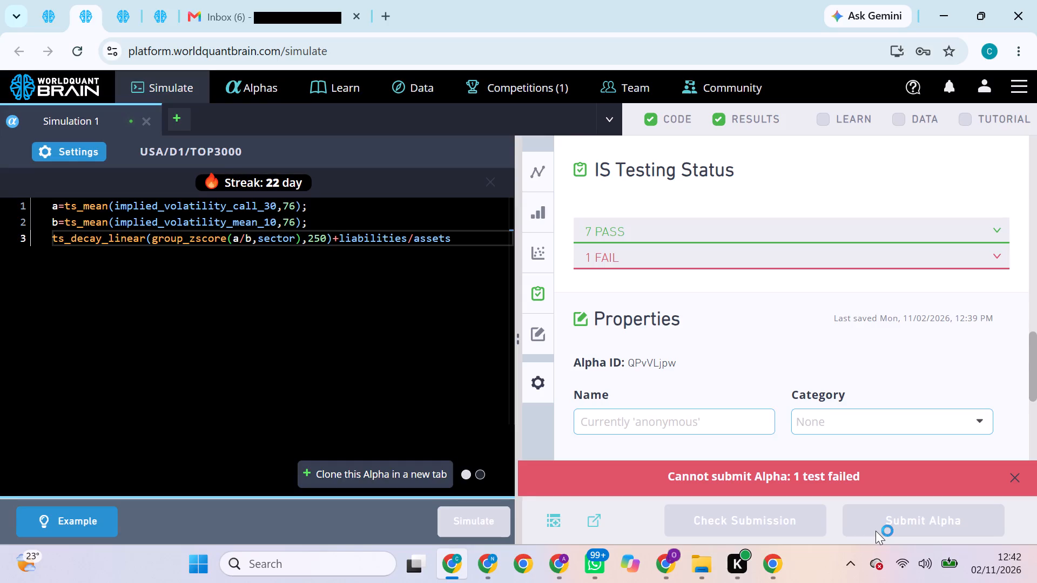
Set the second browser tab's alpha to Sector neutralization, apply the settings, and rerun the simulation.
click(83, 157)
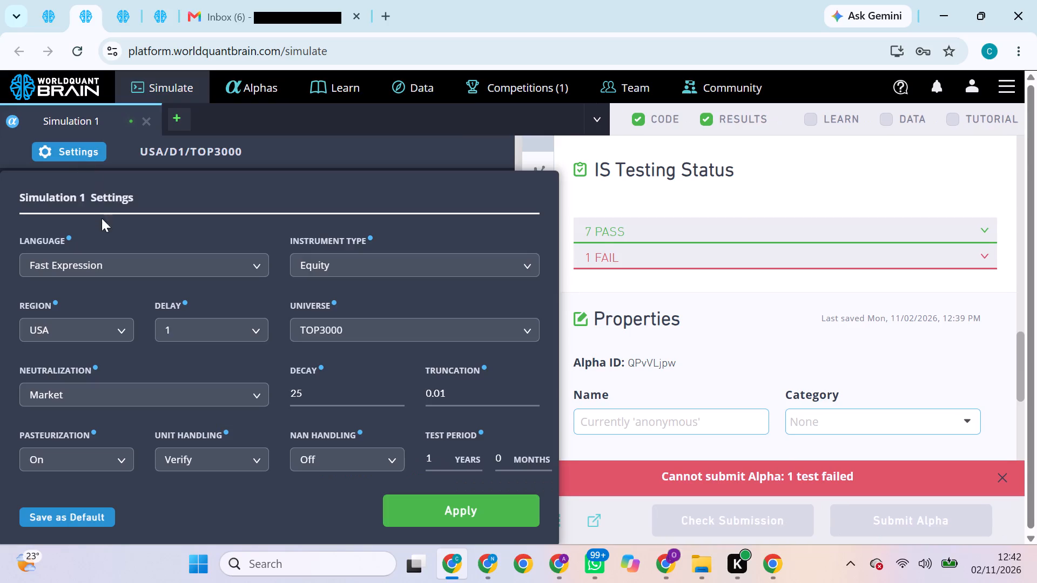
click(178, 391)
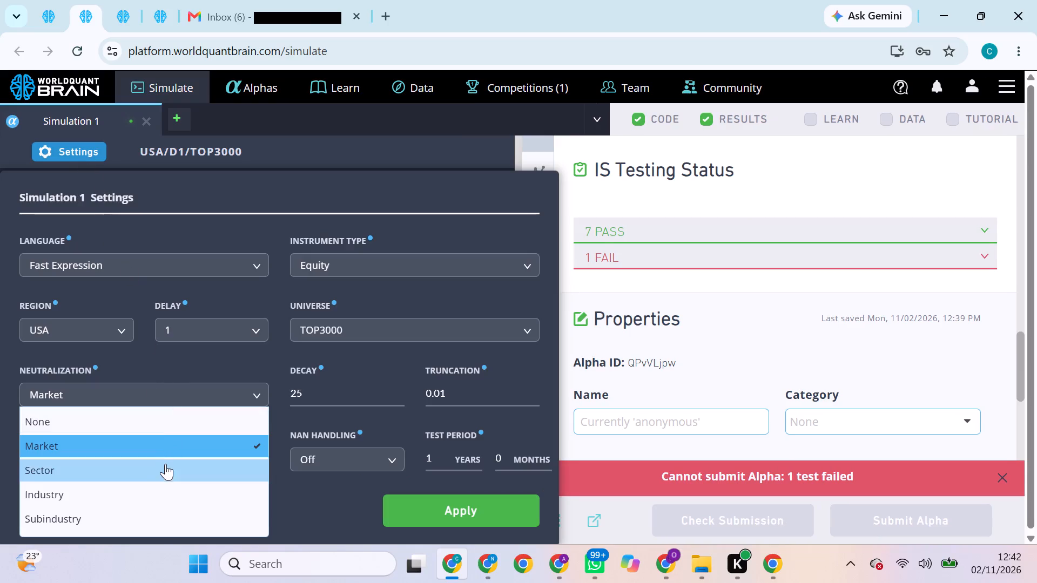
click(169, 473)
click(455, 509)
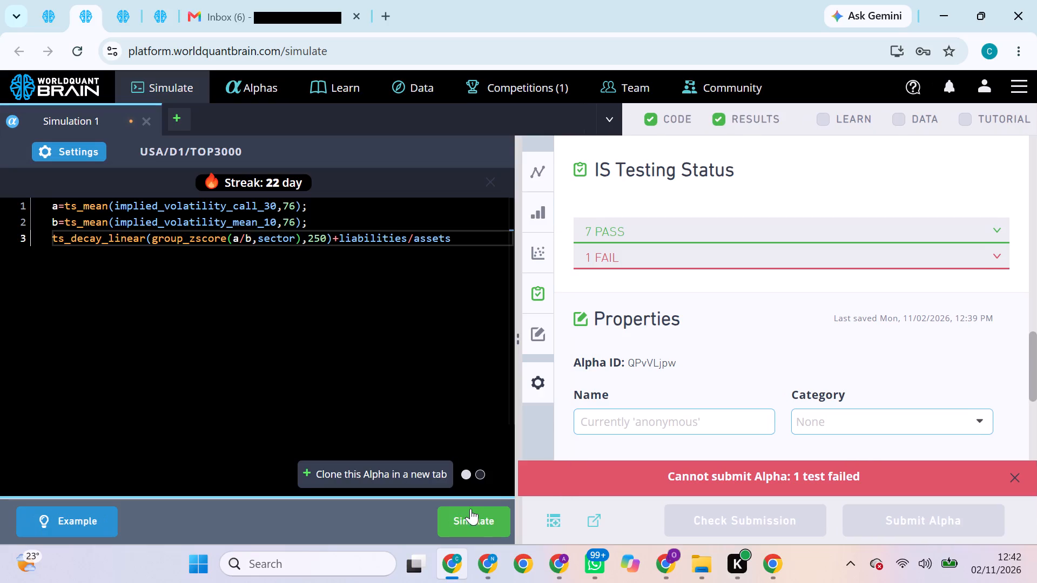
click(492, 526)
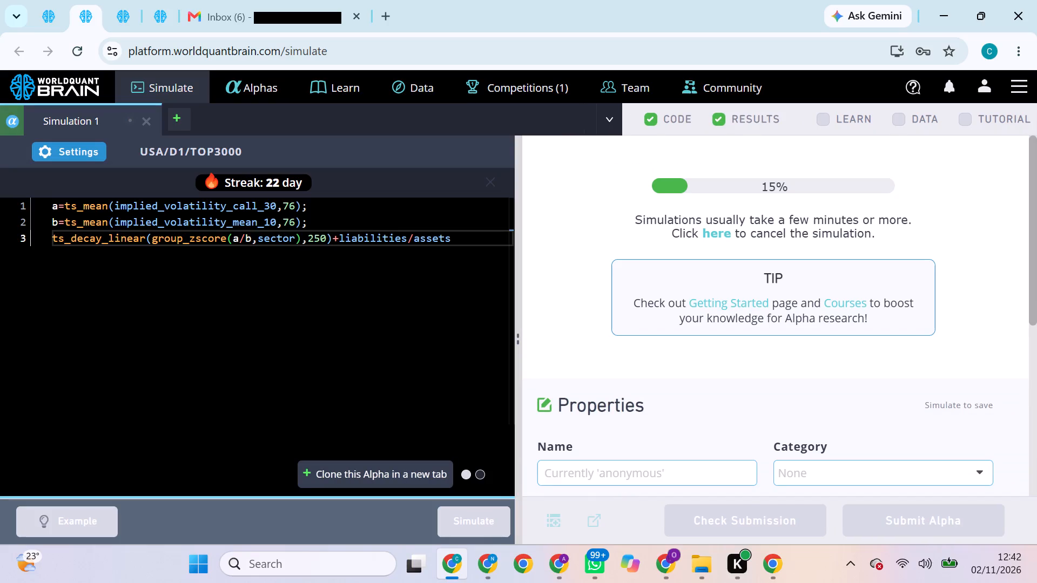
Show the test period of the third browser tab's alpha and attempt to submit it.
click(48, 17)
drag(86, 19, 114, 19)
drag(114, 19, 80, 19)
click(80, 19)
click(115, 19)
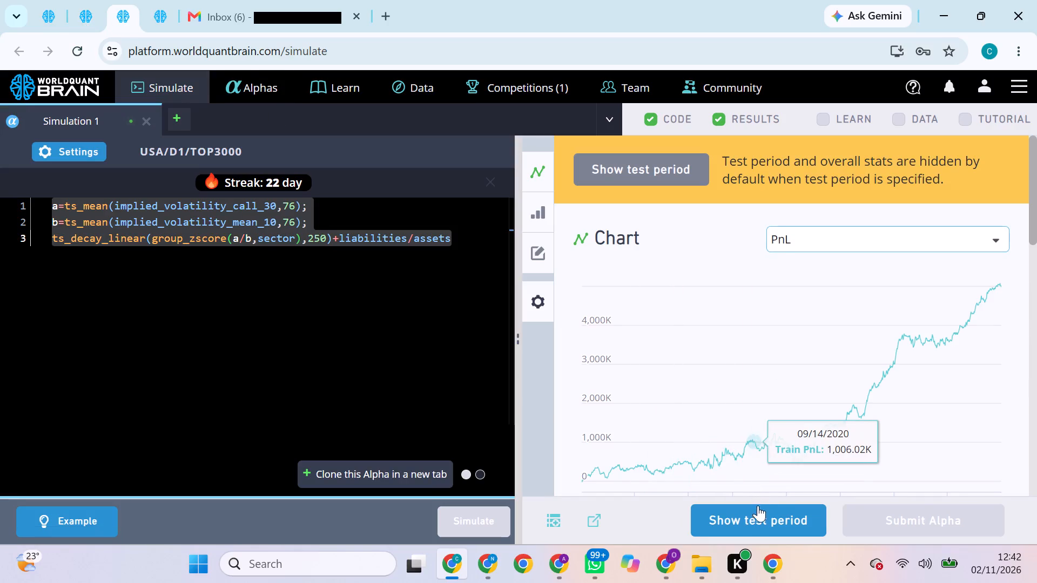
click(759, 519)
click(891, 521)
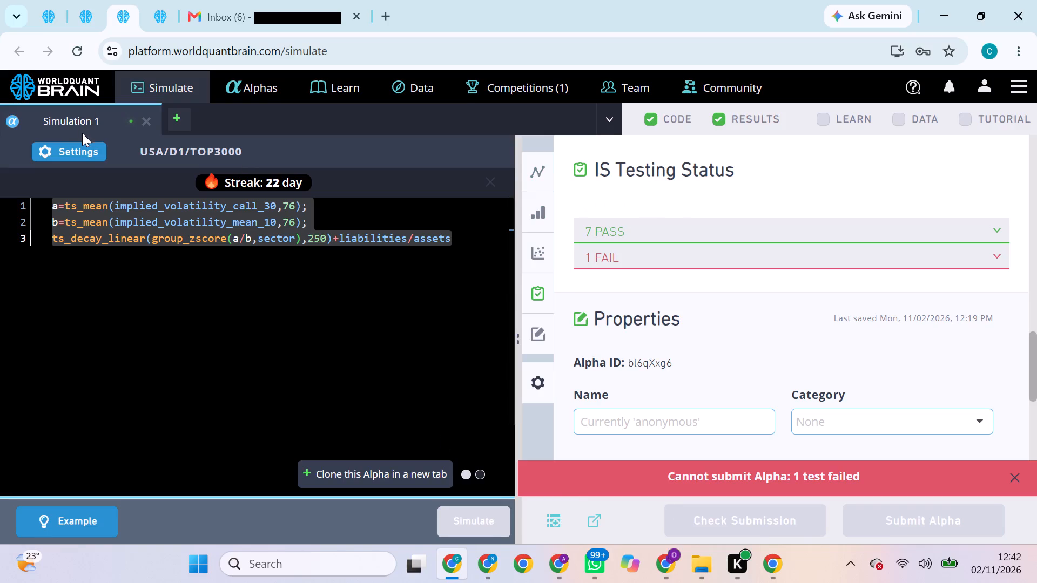
Set the third browser tab's alpha to Sector neutralization, apply the settings, and rerun the simulation.
click(84, 147)
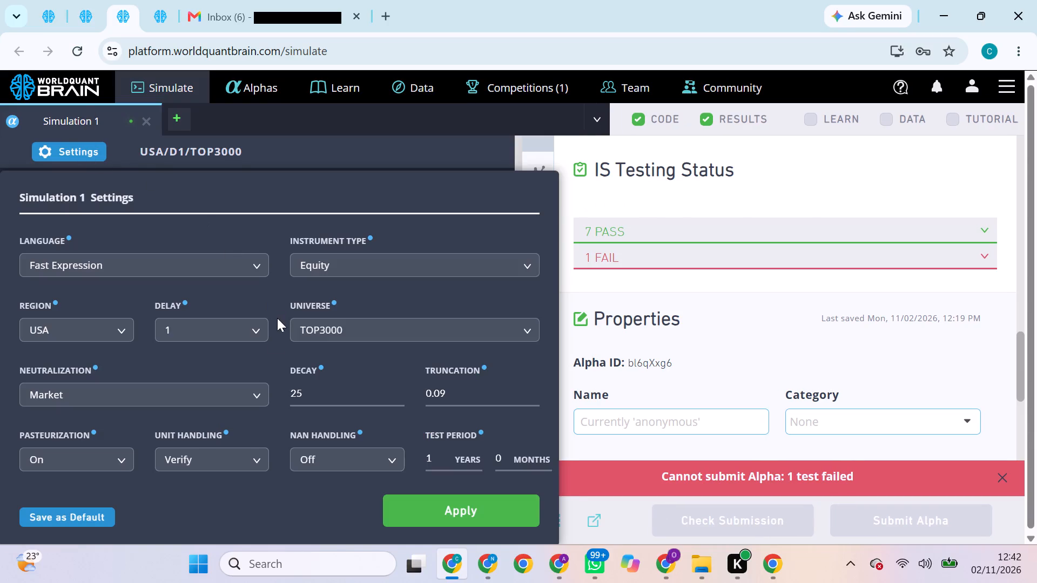
click(178, 392)
click(173, 465)
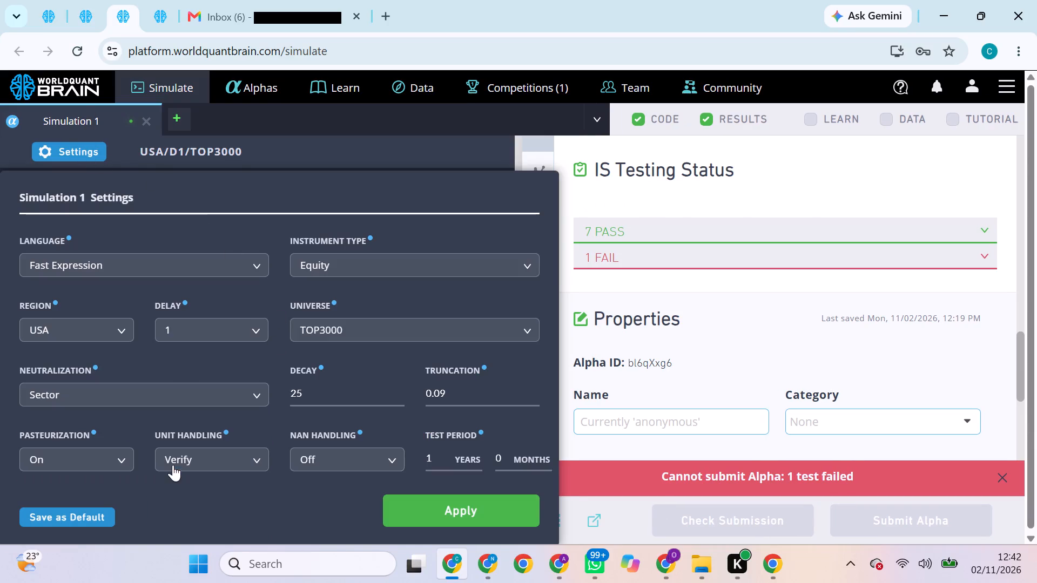
click(455, 514)
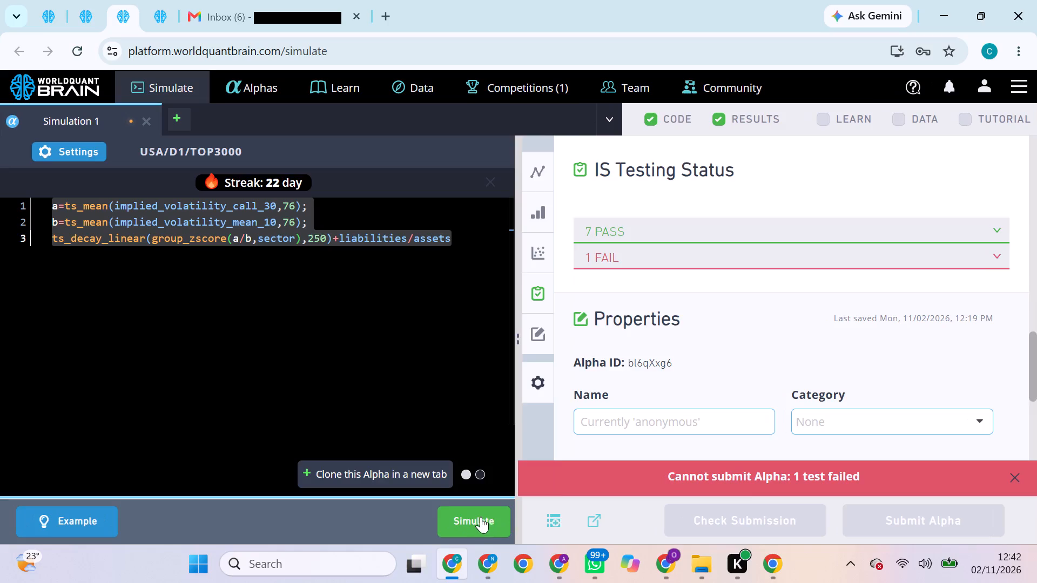
click(474, 514)
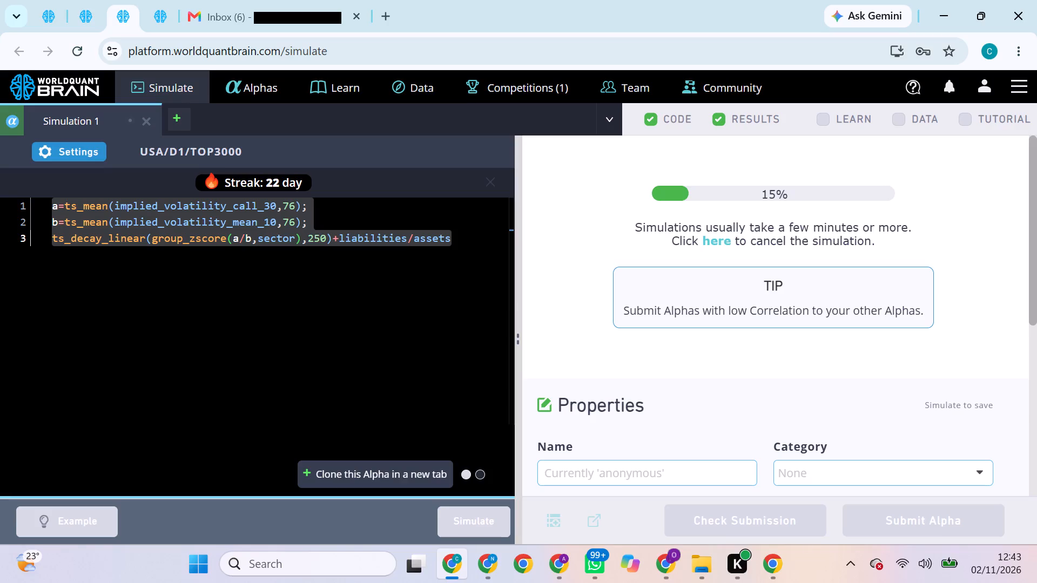
Show the test period of the first browser tab's implied-volatility difference alpha and attempt to submit it.
click(46, 9)
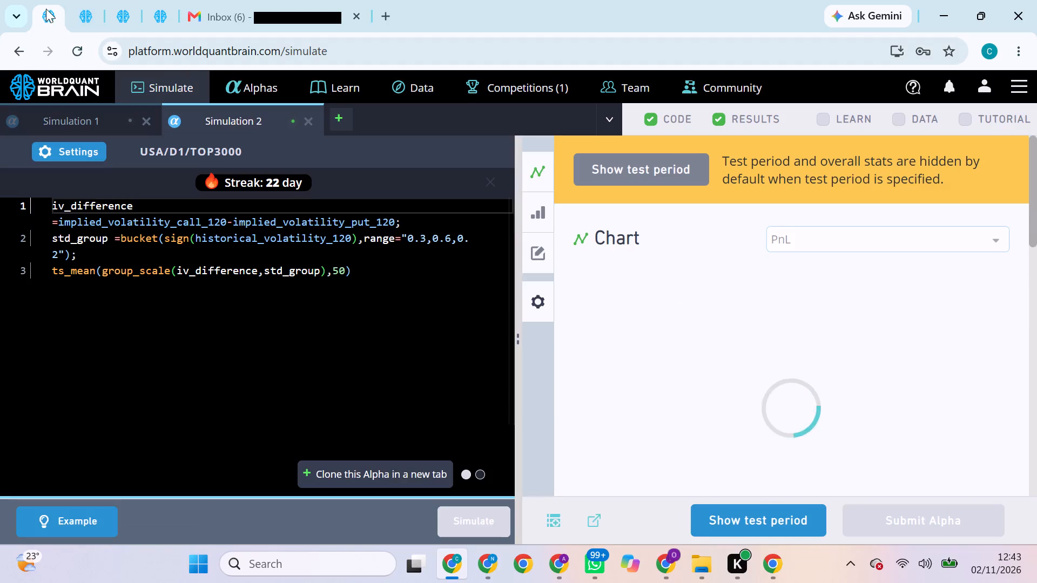
click(781, 526)
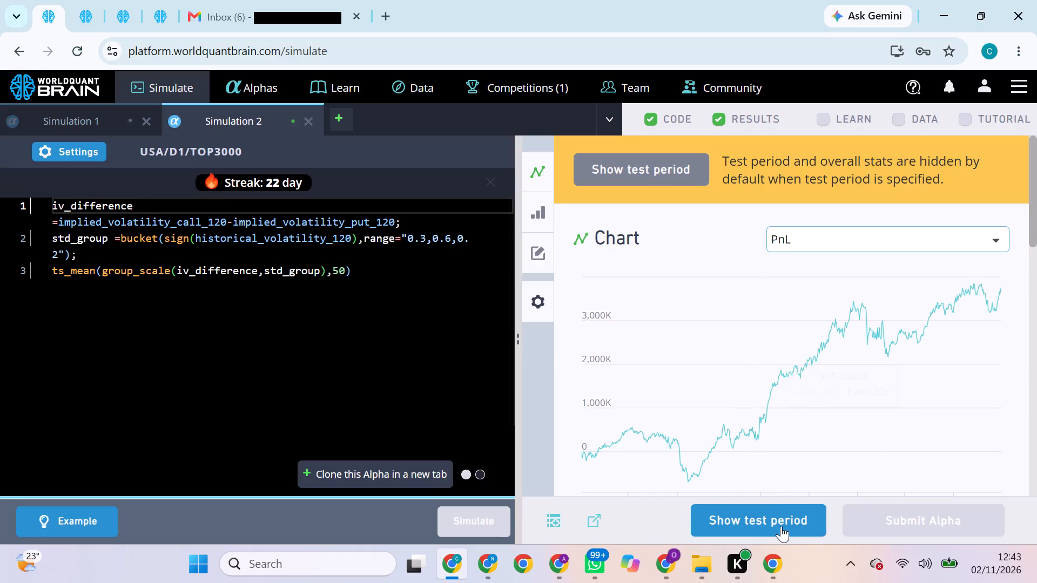
click(894, 525)
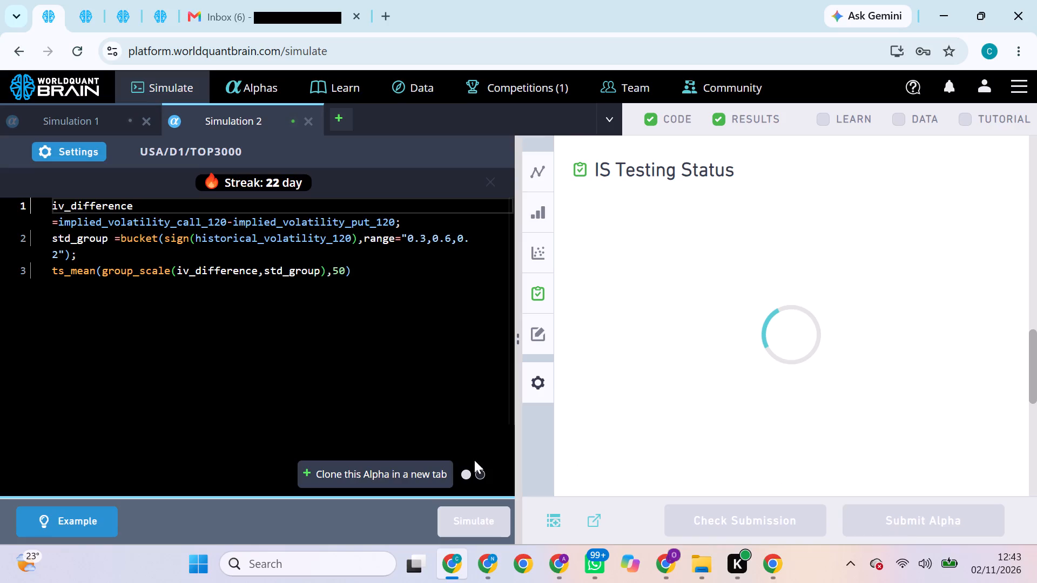
Set the first browser tab's implied-volatility difference alpha to Sector neutralization, apply the settings, and rerun the simulation.
click(74, 145)
click(192, 392)
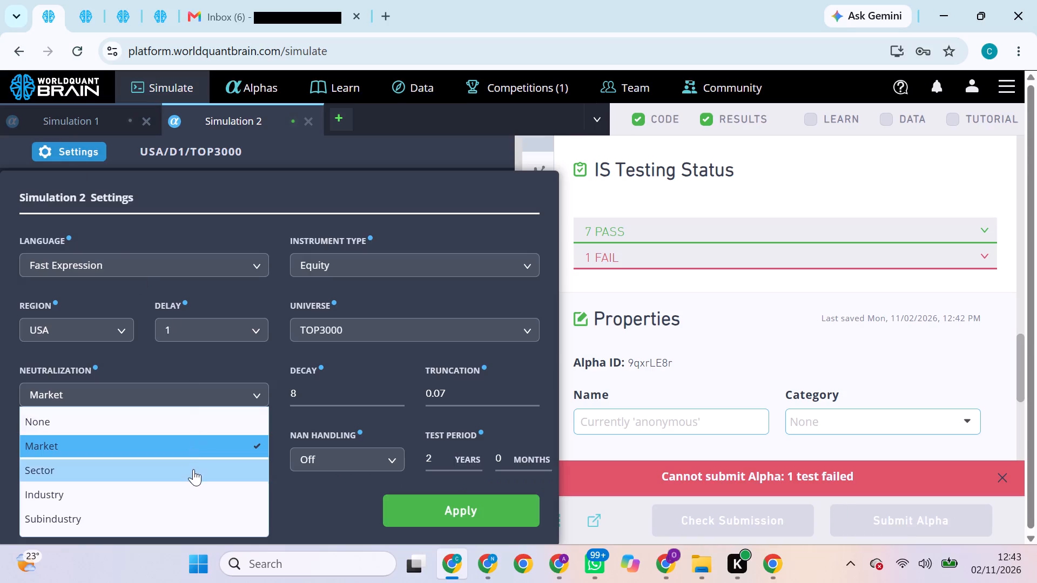
click(193, 469)
click(479, 508)
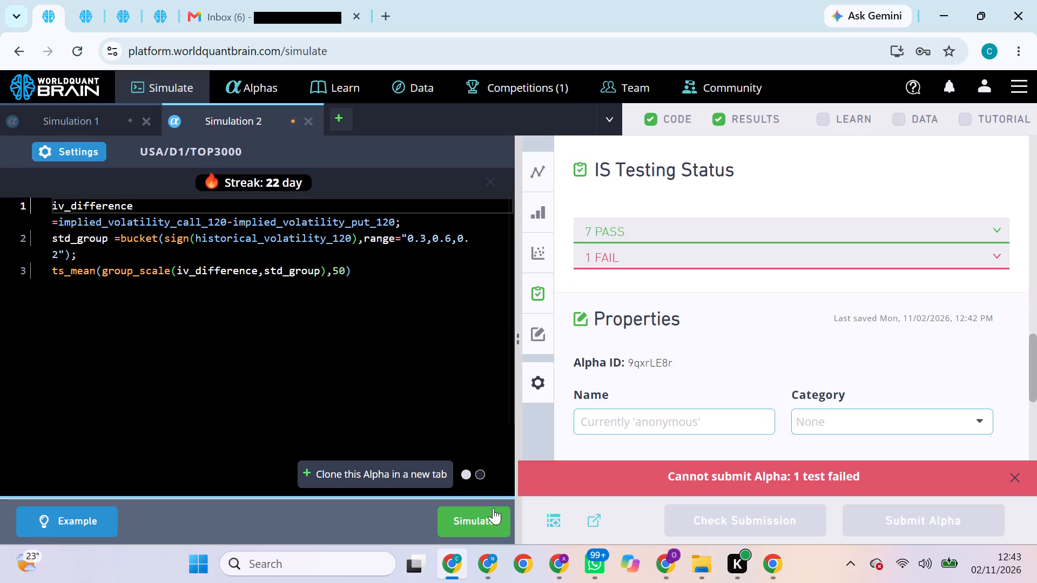
click(493, 510)
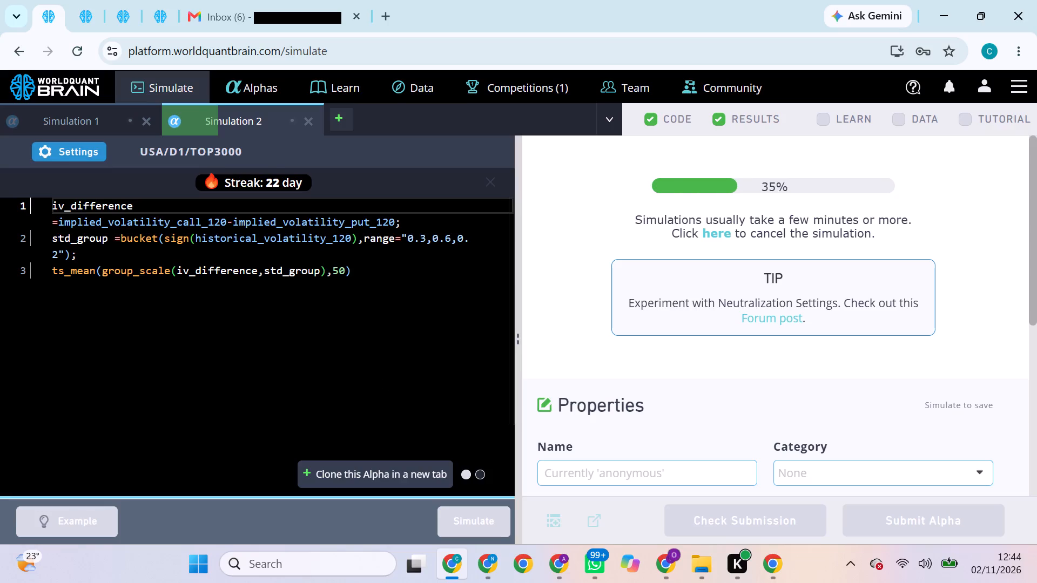
Show the test period of the second browser tab's rerun alpha and attempt to submit it.
click(95, 5)
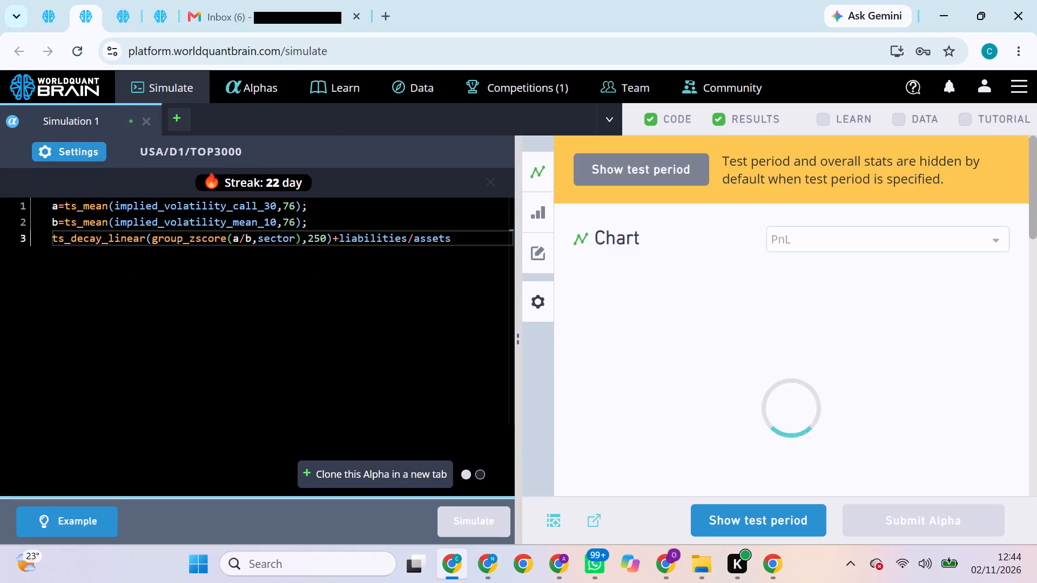
click(753, 530)
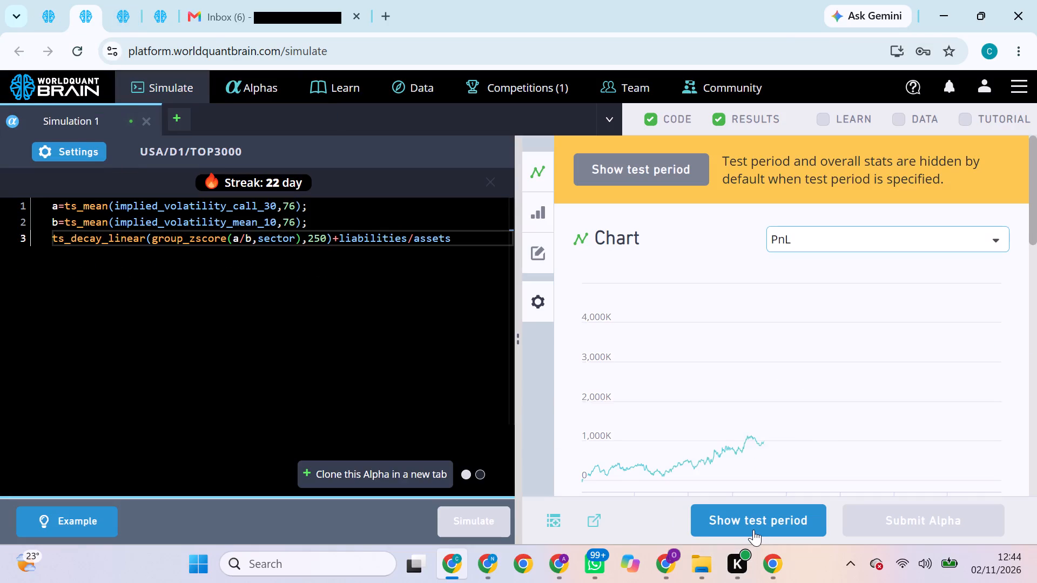
click(890, 523)
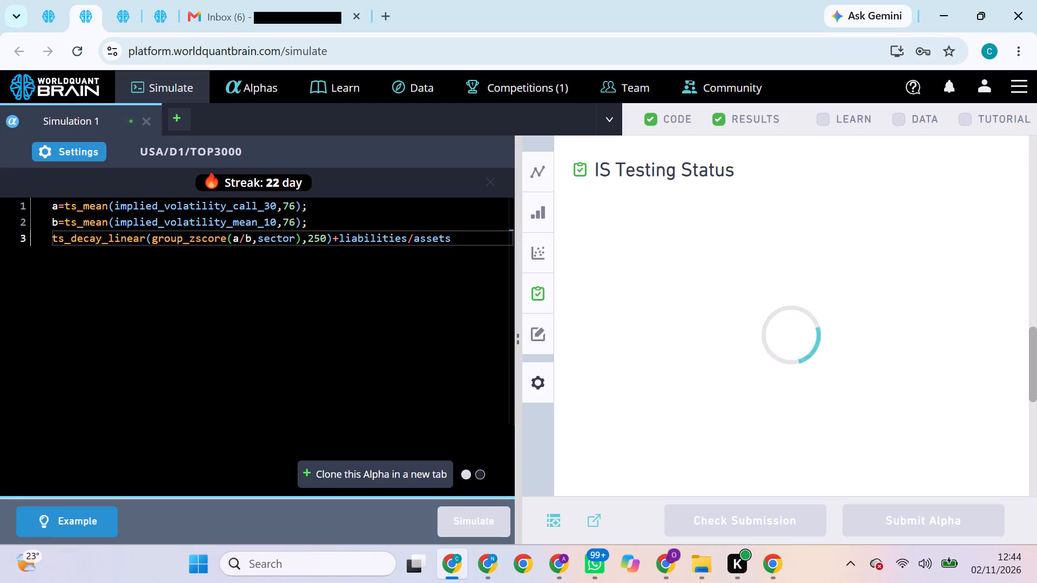
Set the second browser tab's alpha to Industry neutralization, apply the settings, and rerun the simulation.
click(63, 149)
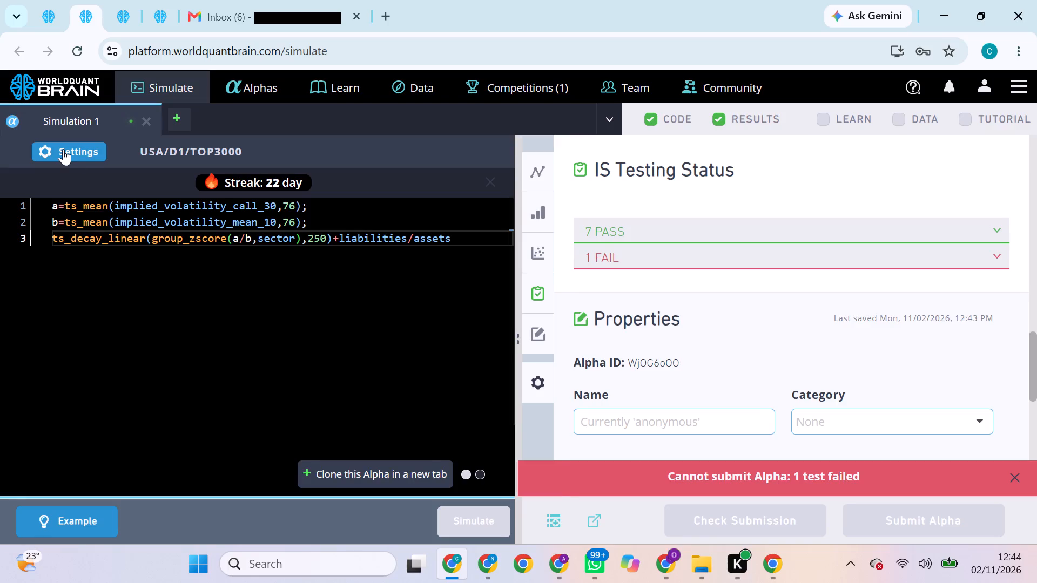
click(188, 391)
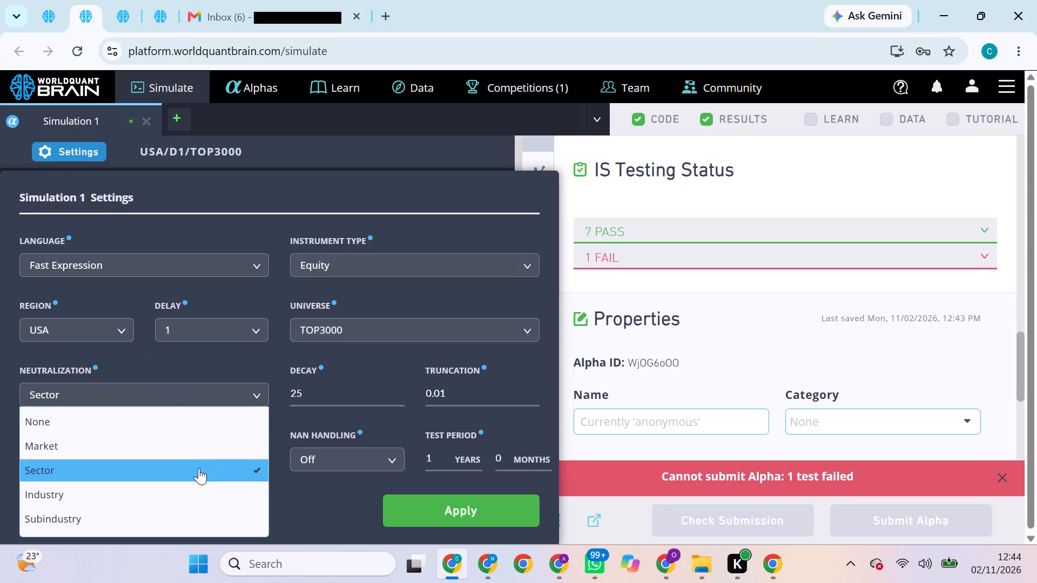
click(204, 491)
click(451, 517)
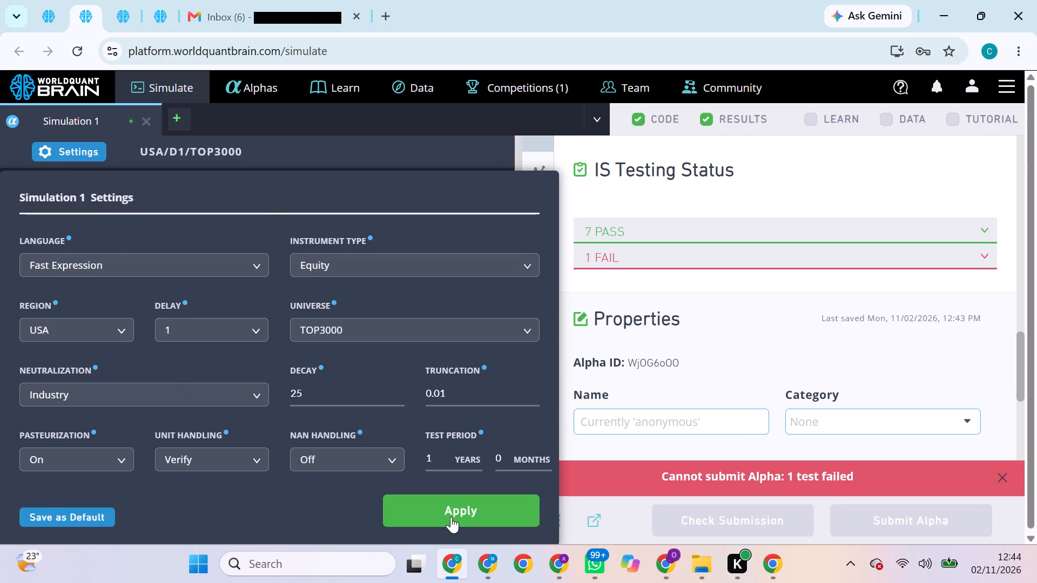
click(463, 517)
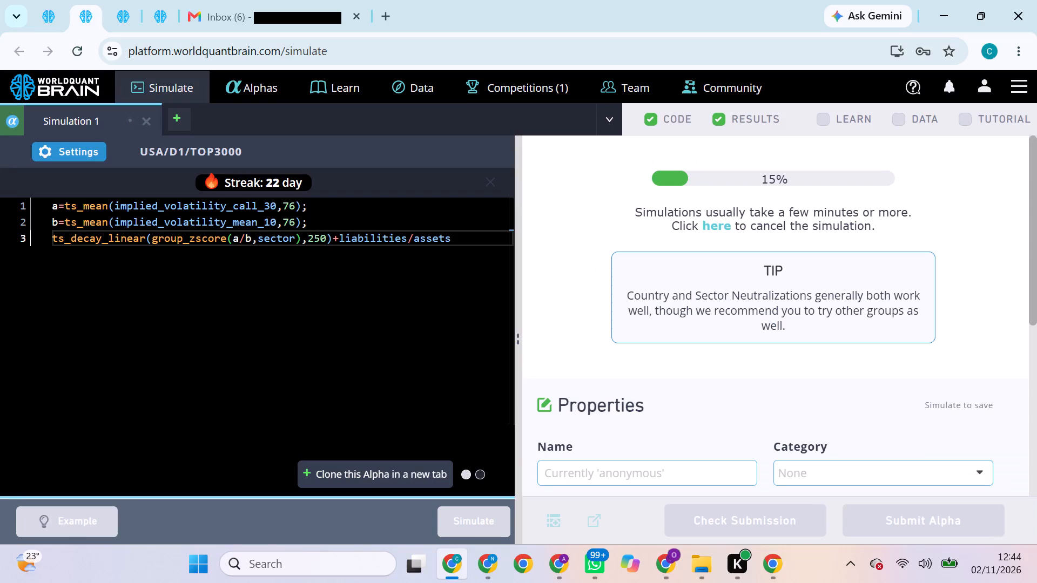
Show the test period of the third browser tab's rerun alpha and attempt to submit it.
click(41, 19)
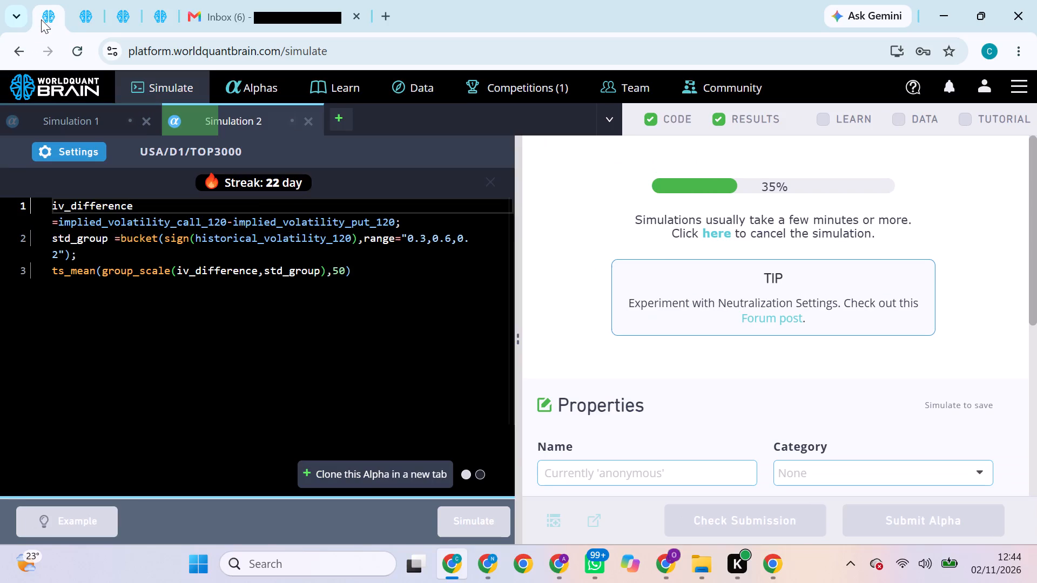
click(86, 12)
click(117, 12)
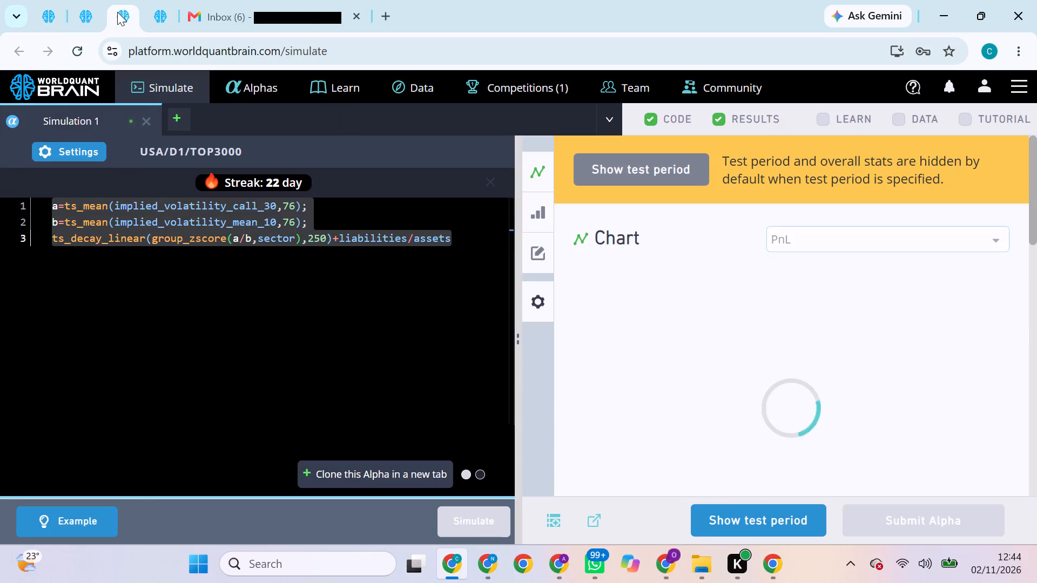
click(718, 524)
click(908, 516)
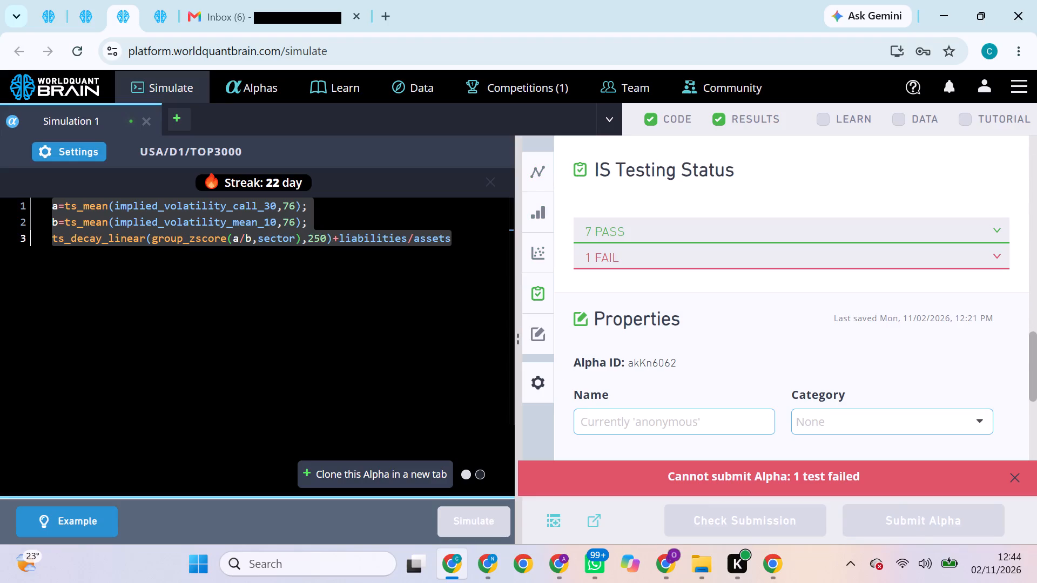
Set the third browser tab's alpha to Industry neutralization, apply the settings, and rerun the simulation.
click(83, 151)
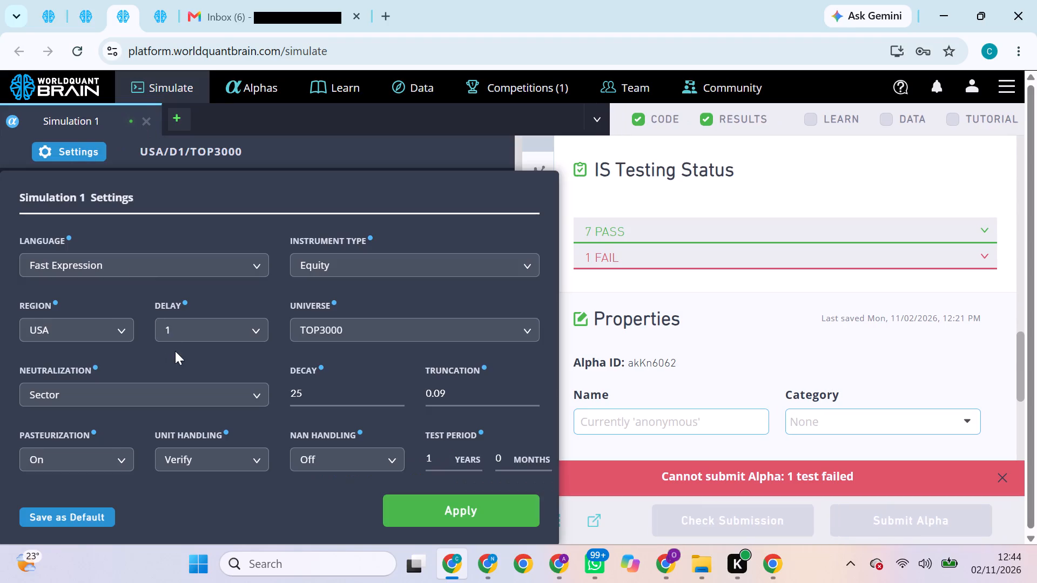
click(216, 389)
click(228, 498)
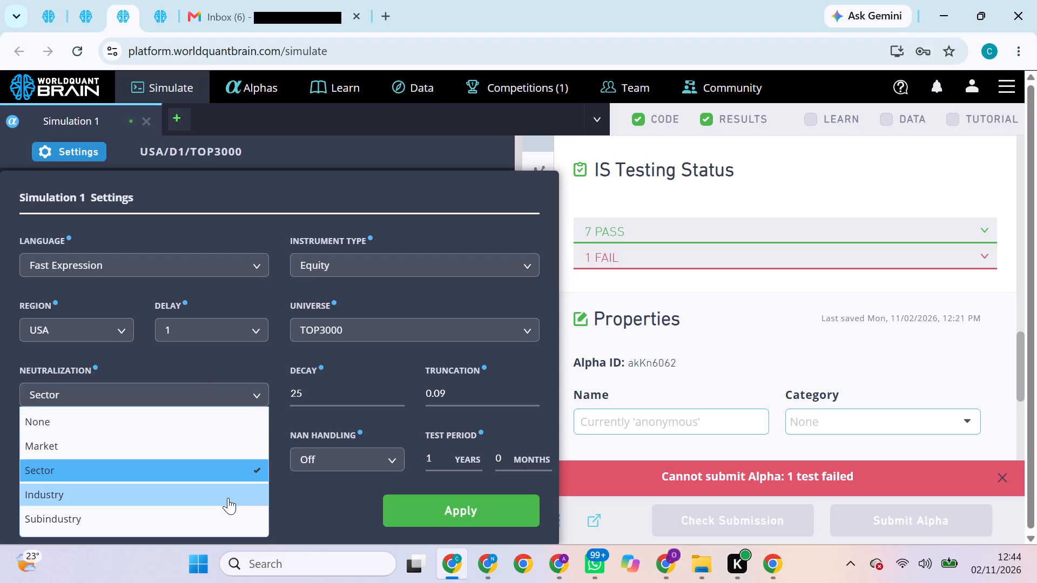
click(415, 511)
click(460, 514)
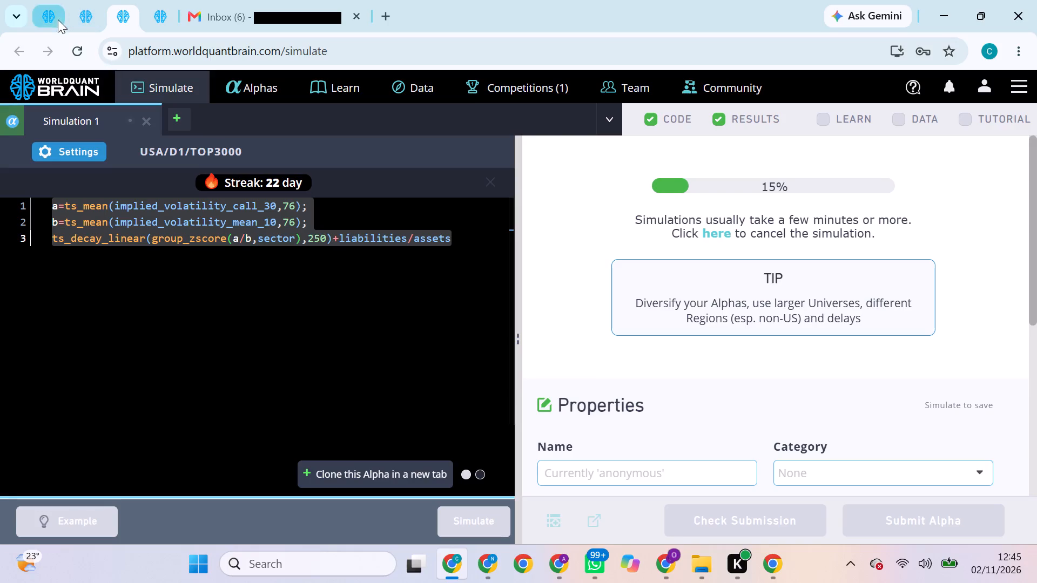
Set the fourth browser tab's alpha to Industry neutralization, apply the settings, and rerun the simulation.
click(165, 15)
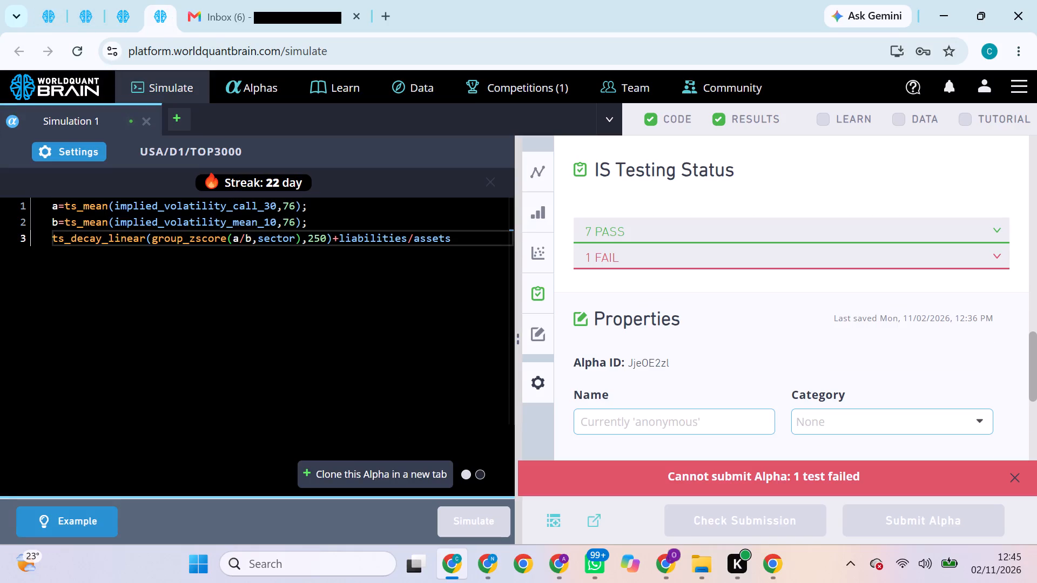
click(79, 155)
click(253, 387)
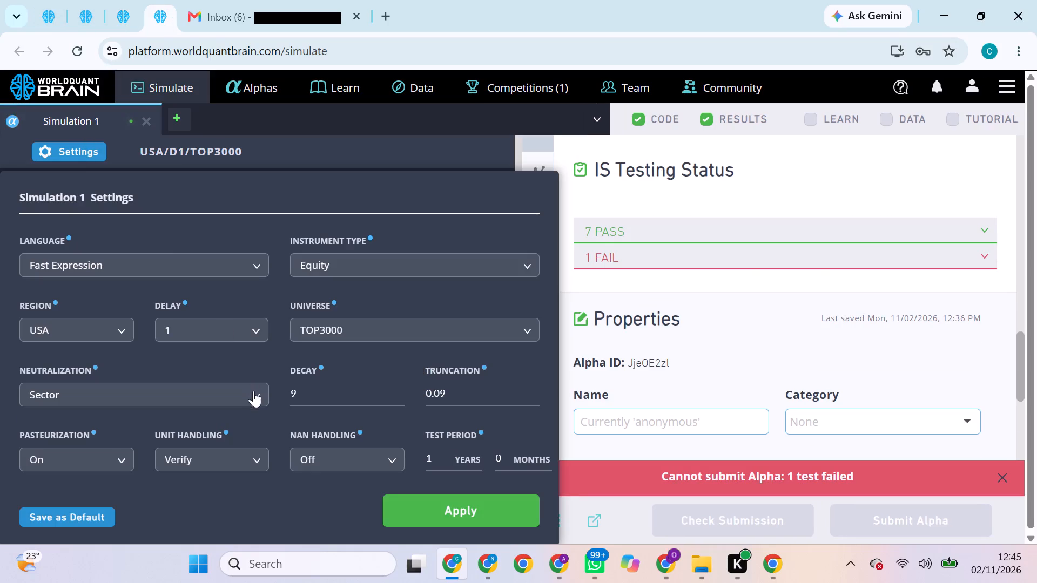
click(247, 489)
click(421, 514)
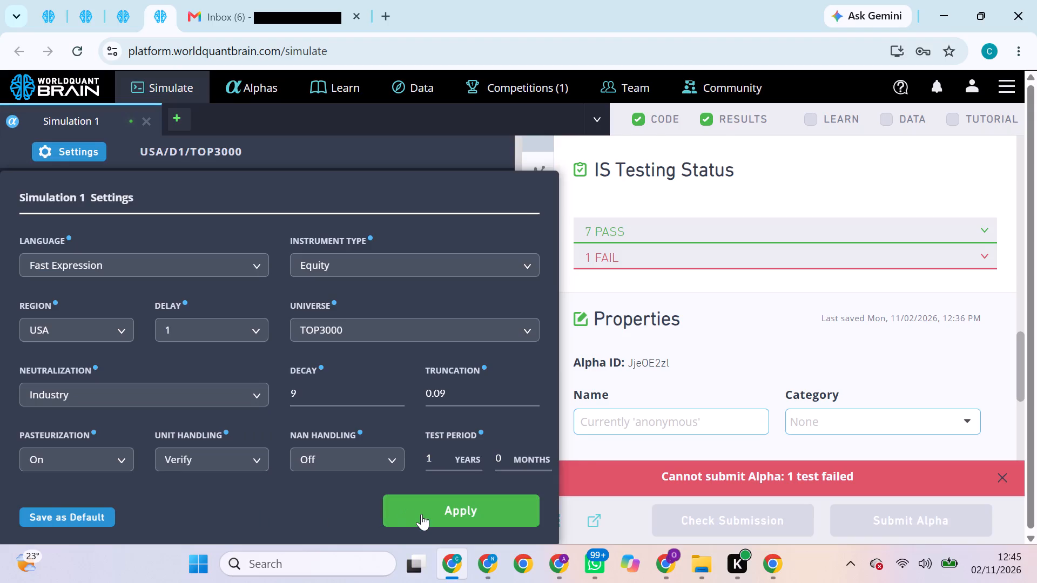
click(466, 515)
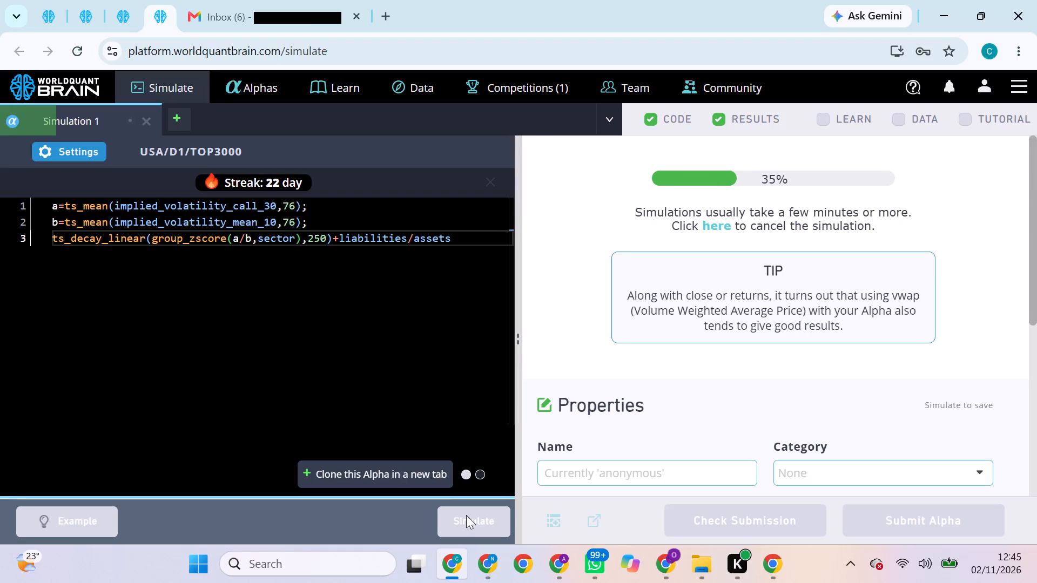
Show the test period of the first browser tab's Simulation 2 alpha and attempt to submit it.
click(123, 17)
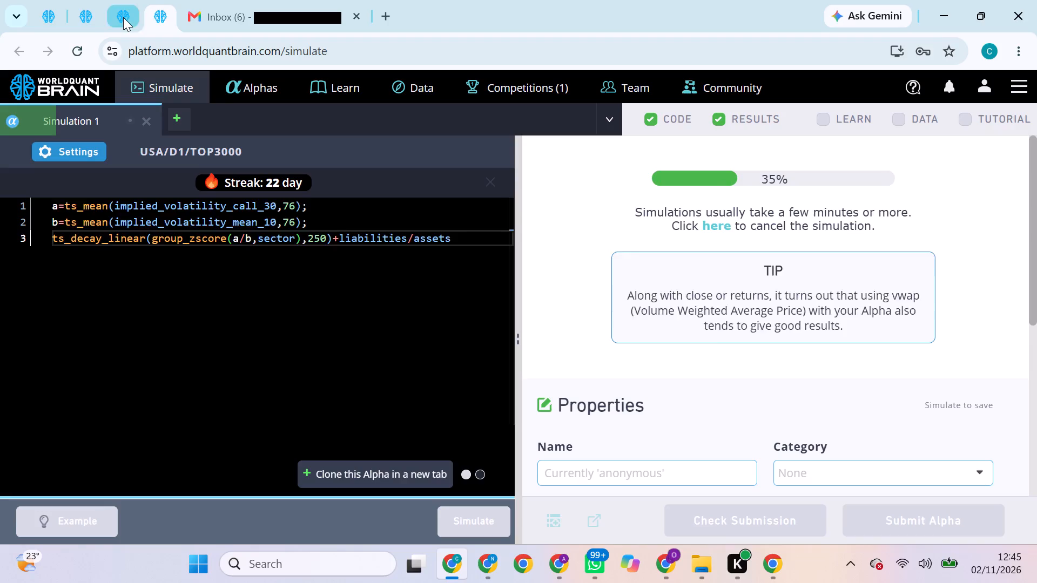
click(98, 17)
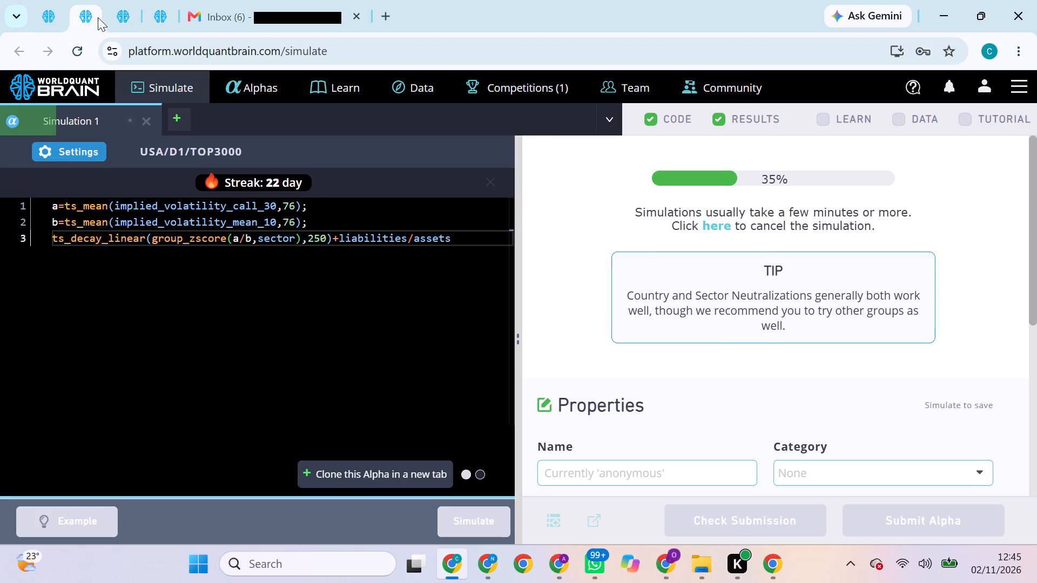
click(53, 22)
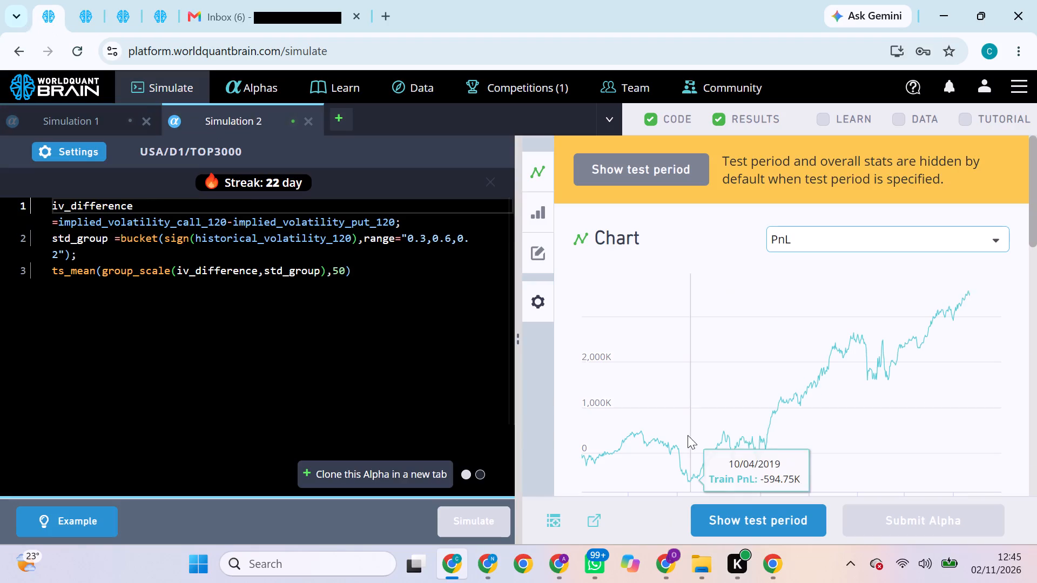
click(747, 524)
click(897, 517)
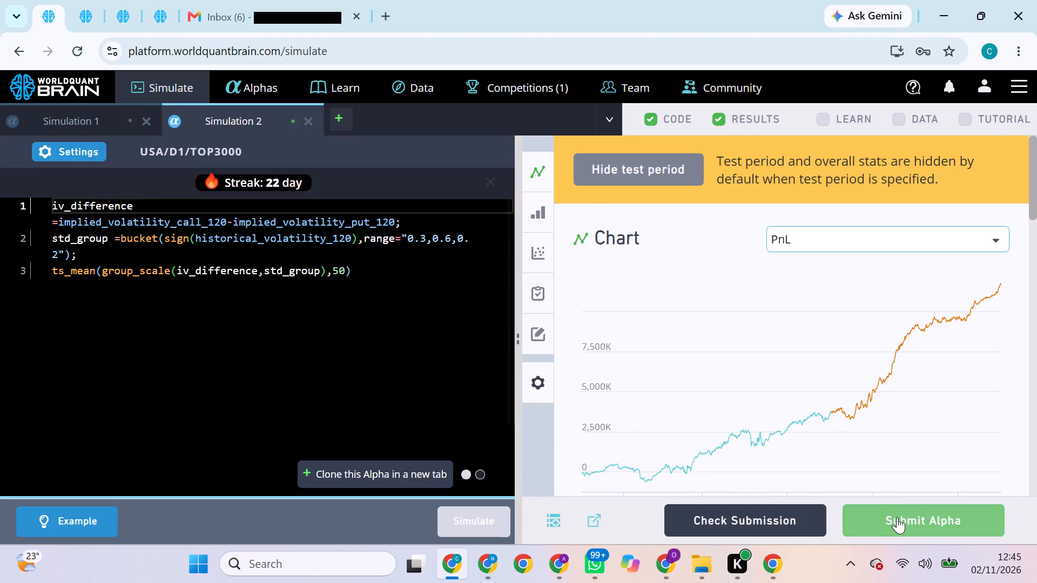
Set the first browser tab's Simulation 2 alpha to Industry neutralization, apply the settings, and rerun the simulation.
click(68, 150)
click(245, 406)
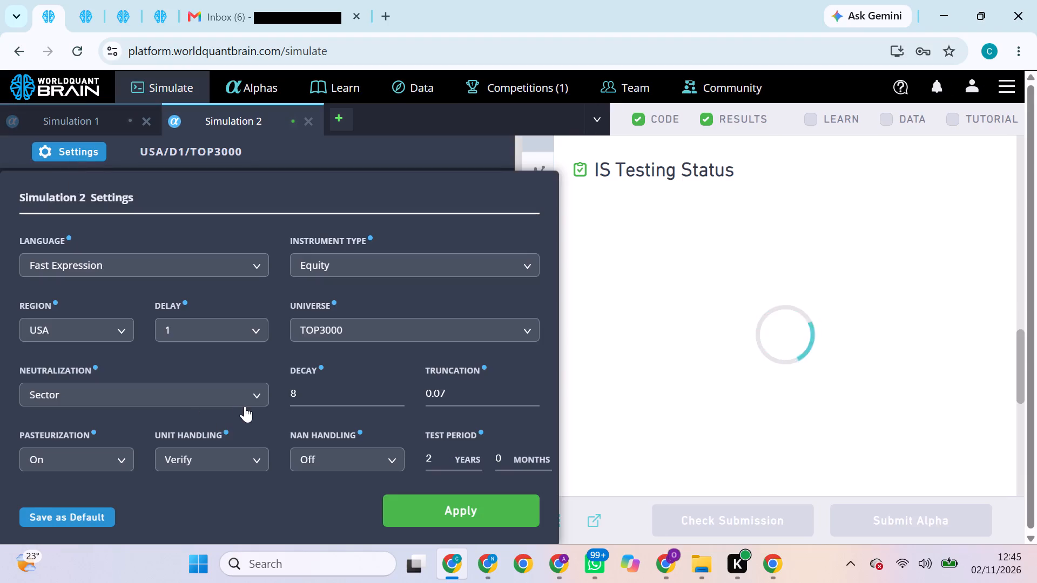
click(213, 491)
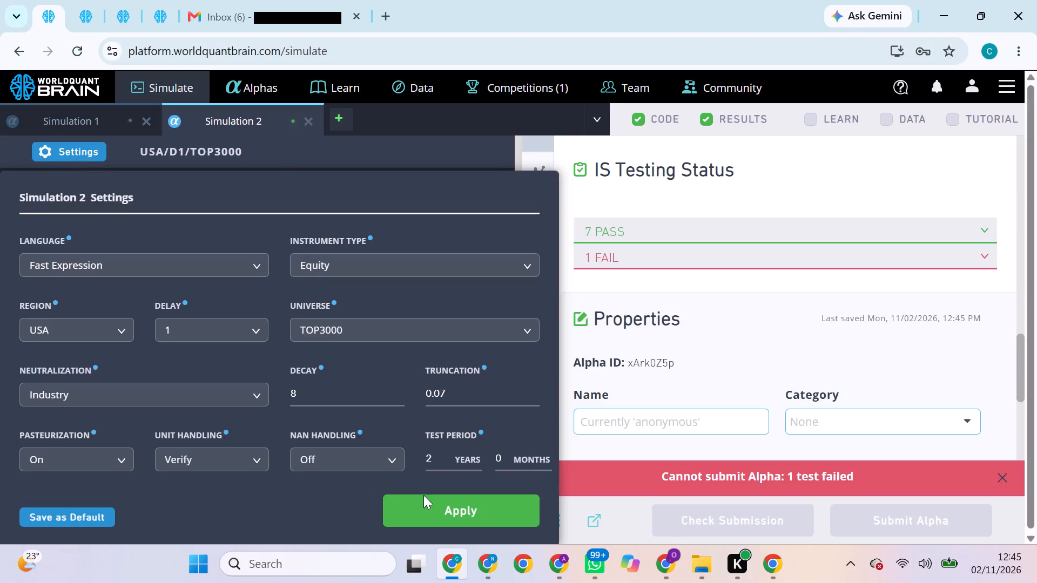
click(457, 509)
click(489, 517)
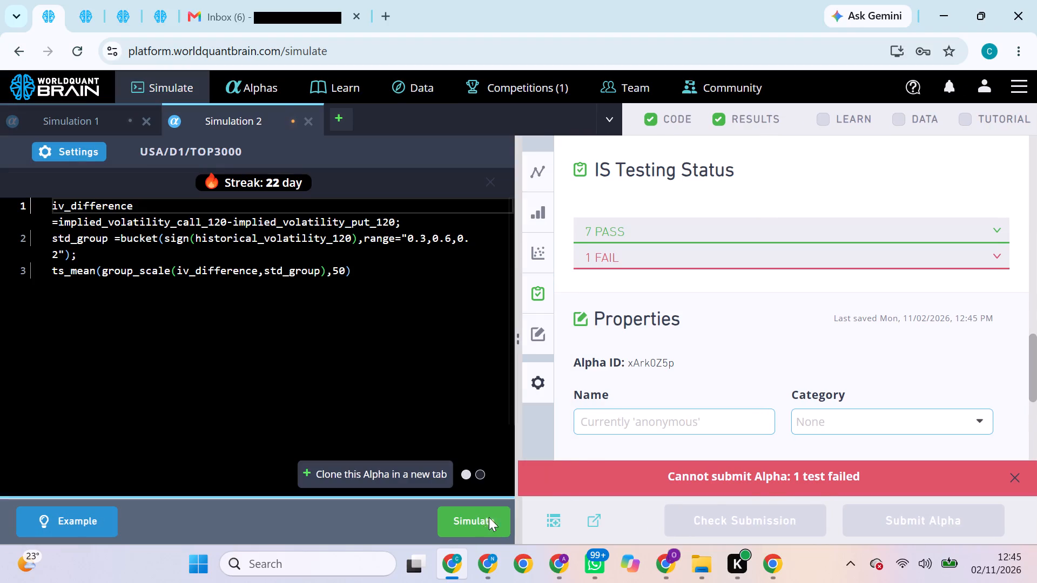
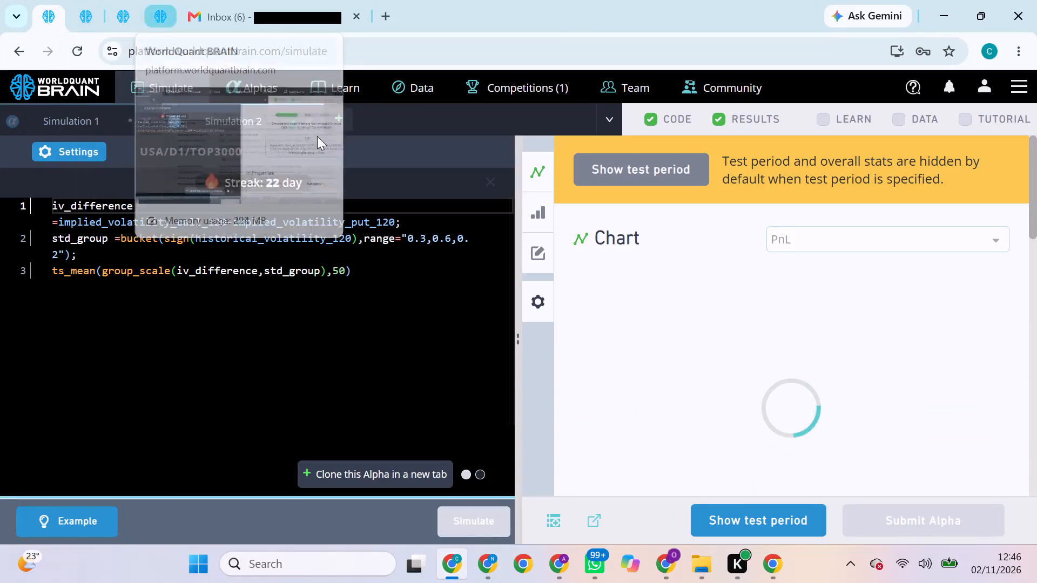
Show the test period of the first browser tab's Simulation 2 alpha and attempt to submit it.
click(766, 523)
click(876, 518)
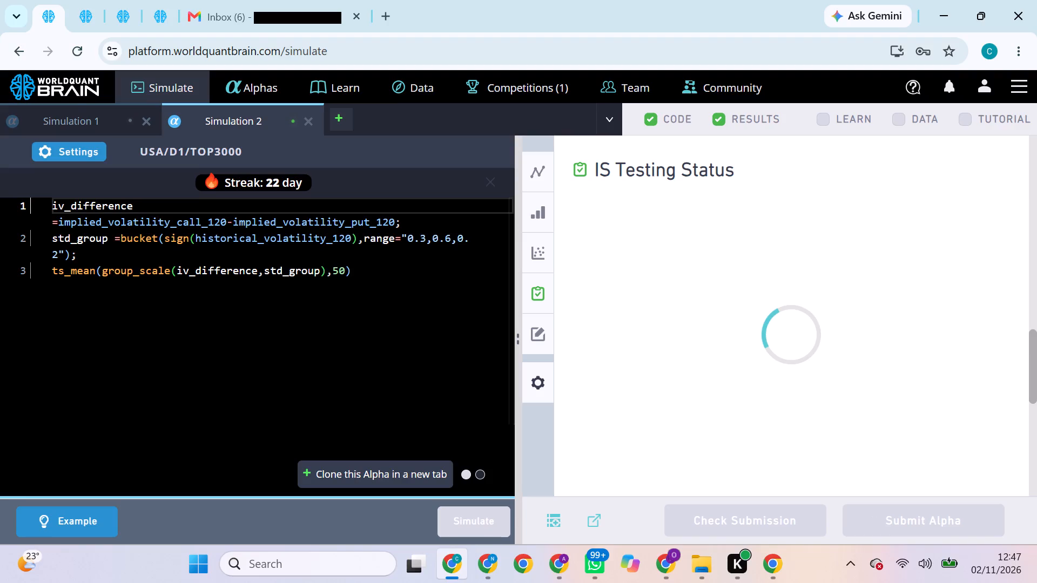
Set the first browser tab's Simulation 2 alpha to Subindustry neutralization, apply the settings, and rerun the simulation.
click(86, 156)
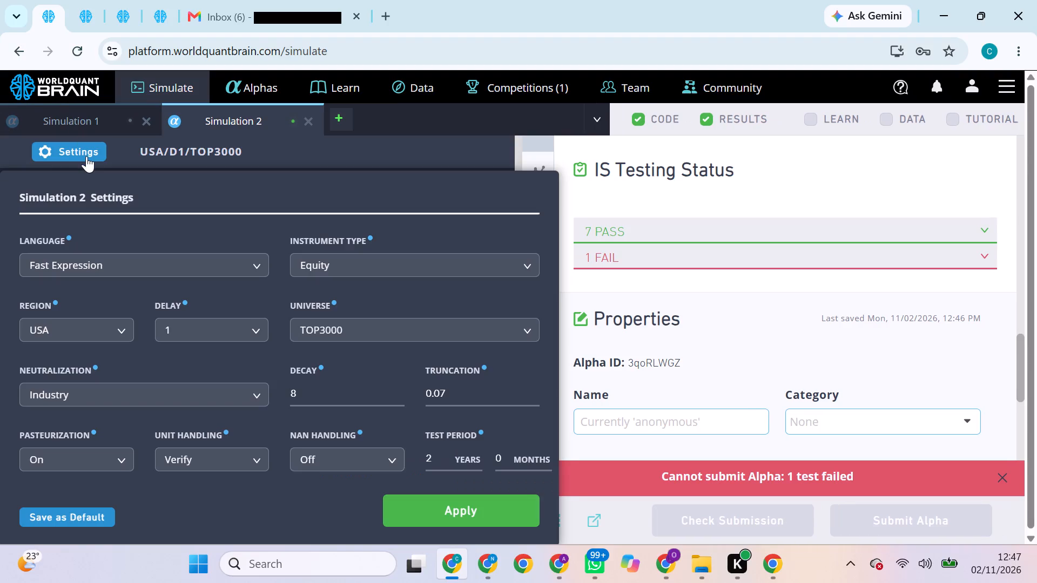
click(91, 394)
click(143, 517)
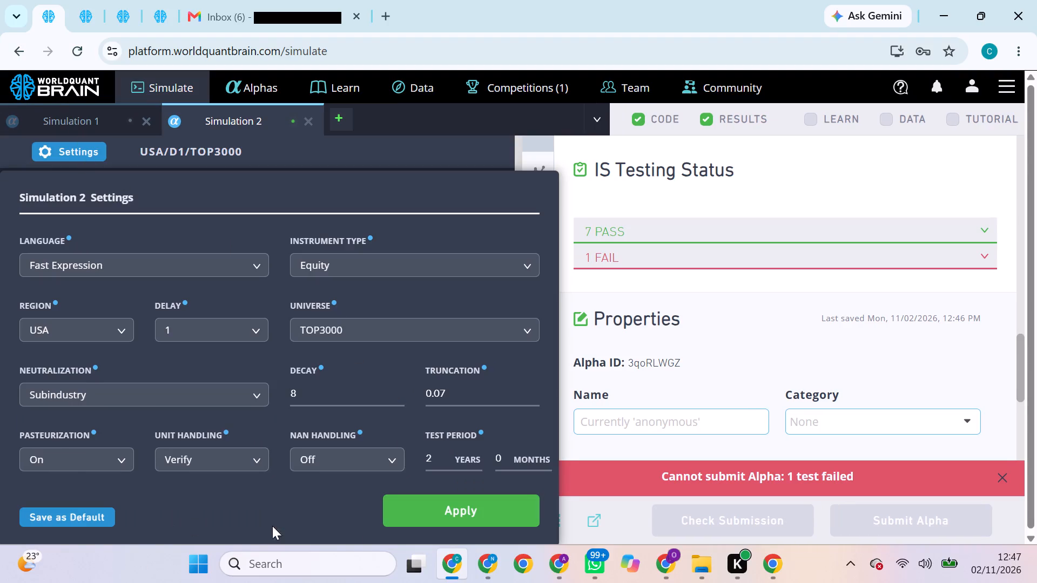
click(437, 514)
click(467, 527)
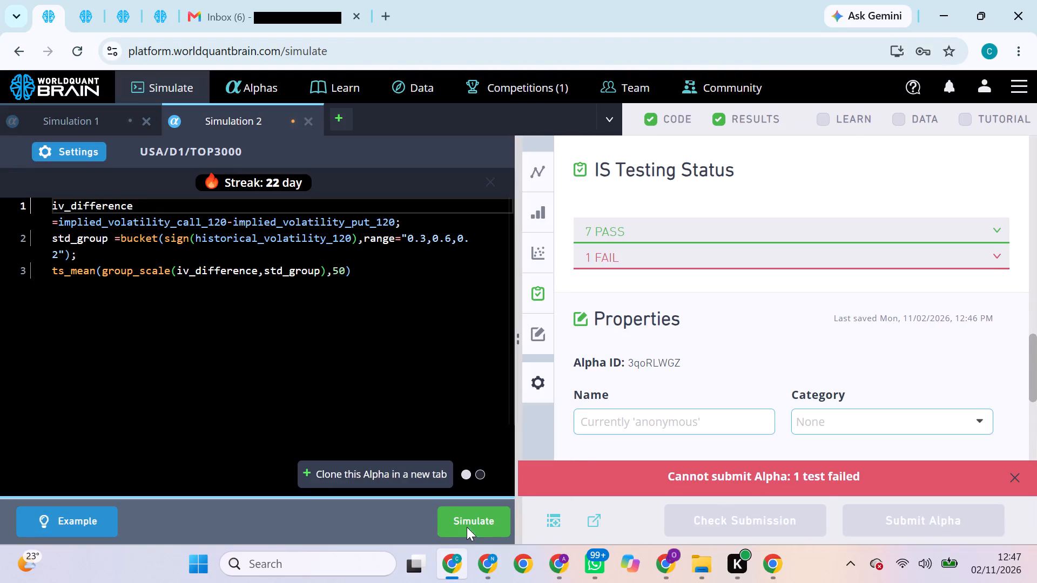
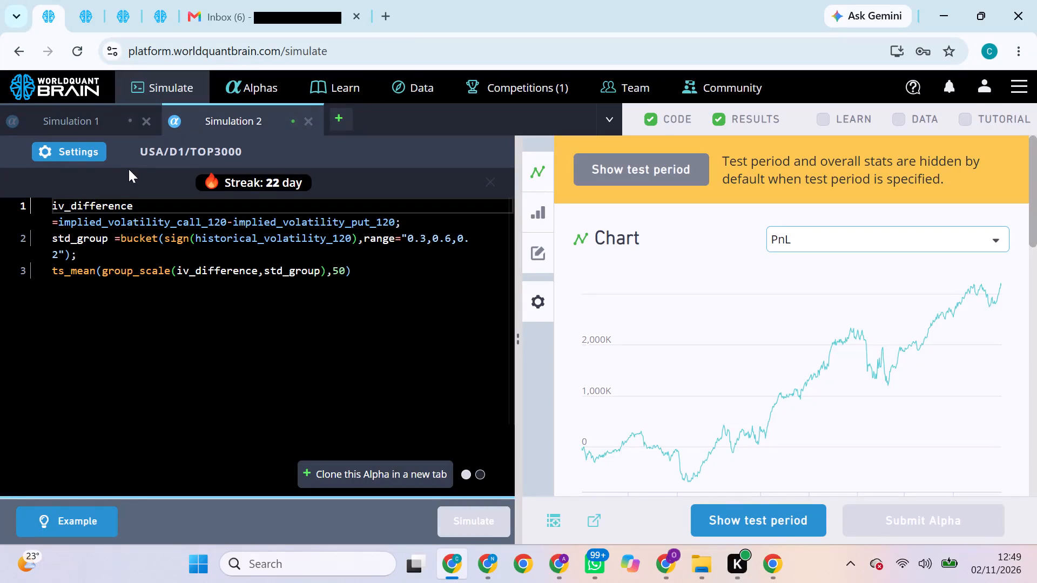
Show the test period of the first browser tab's Simulation 2 alpha.
click(784, 525)
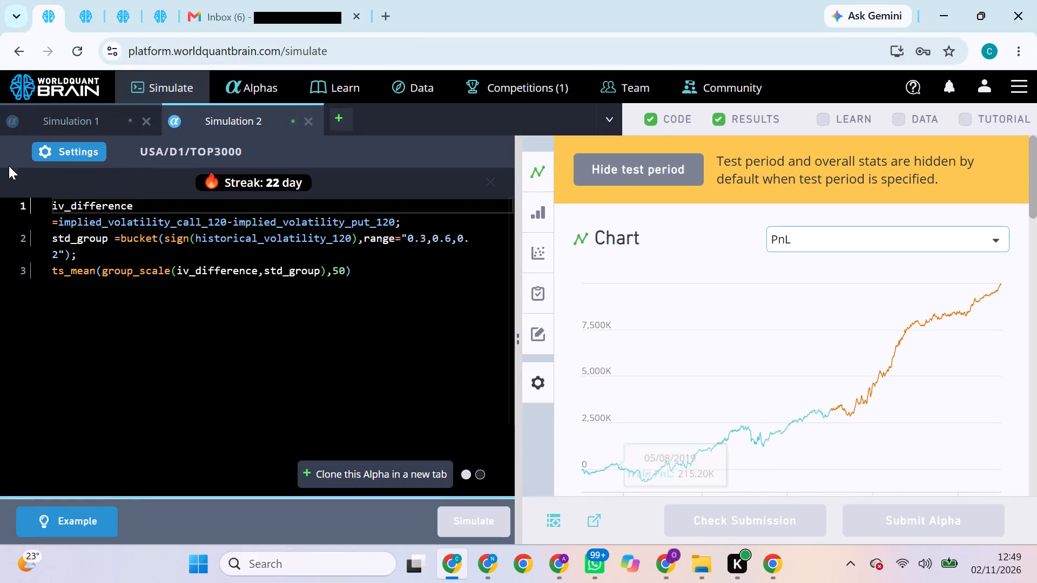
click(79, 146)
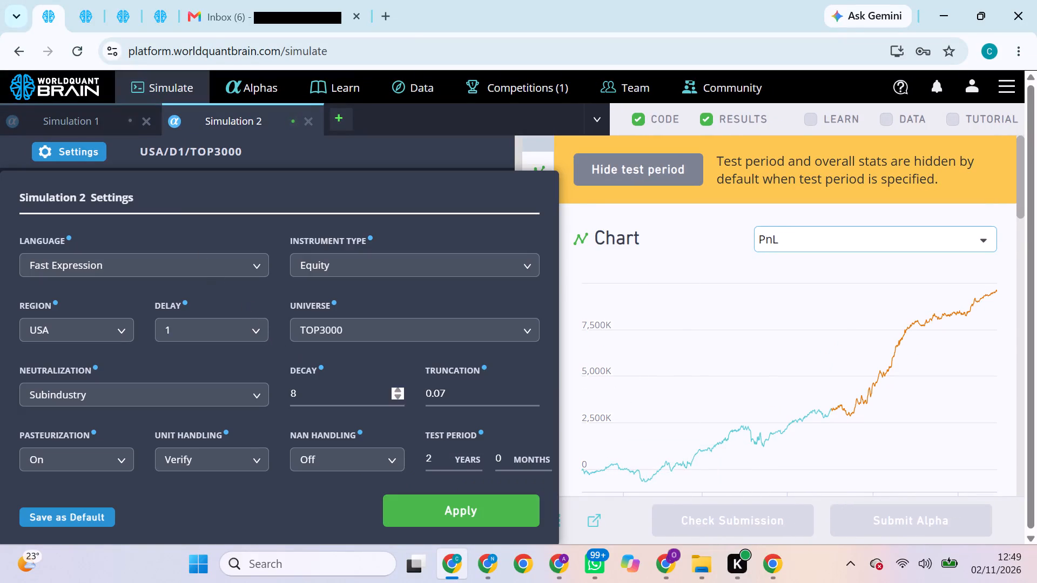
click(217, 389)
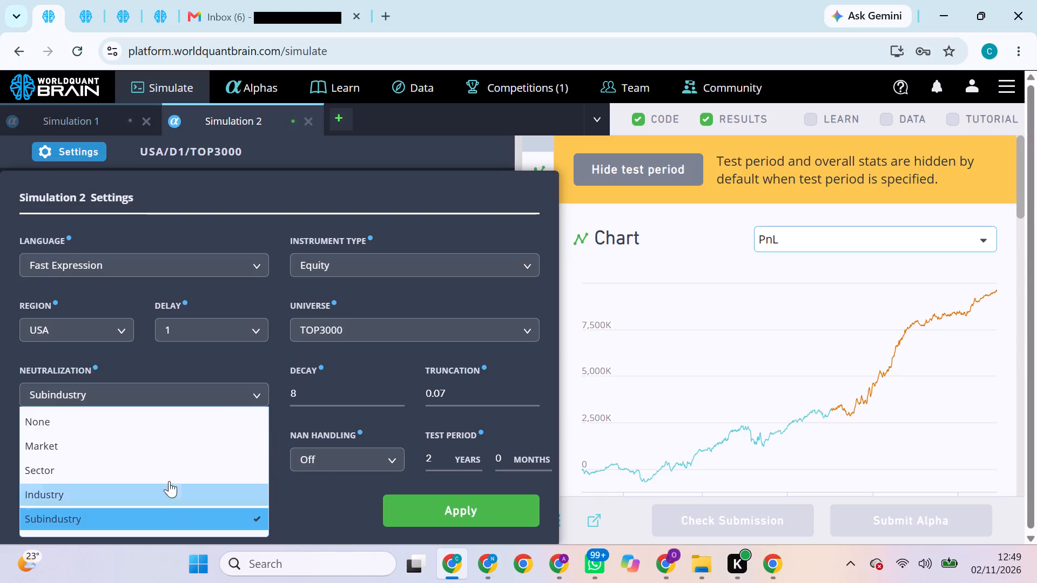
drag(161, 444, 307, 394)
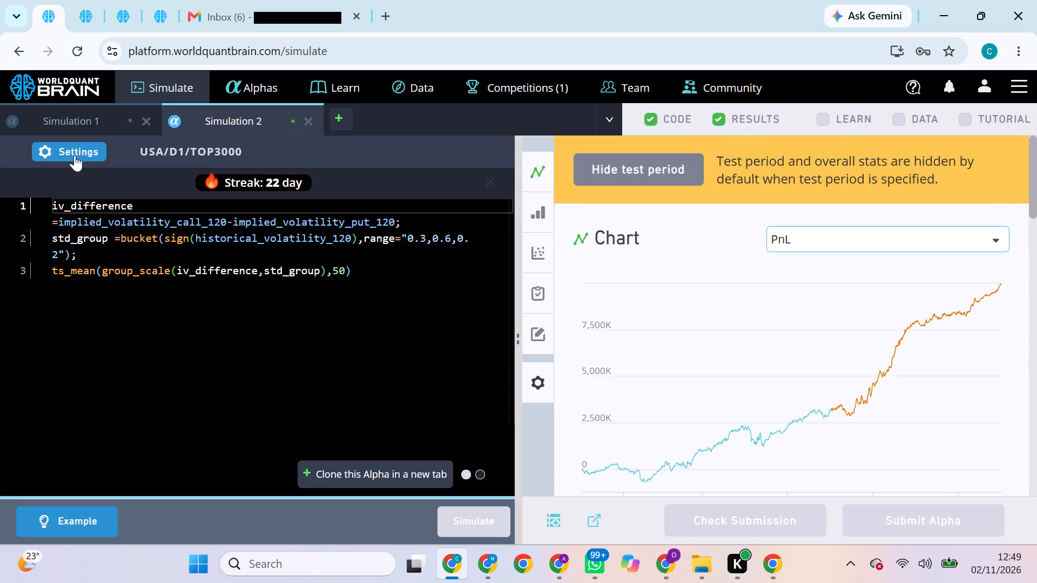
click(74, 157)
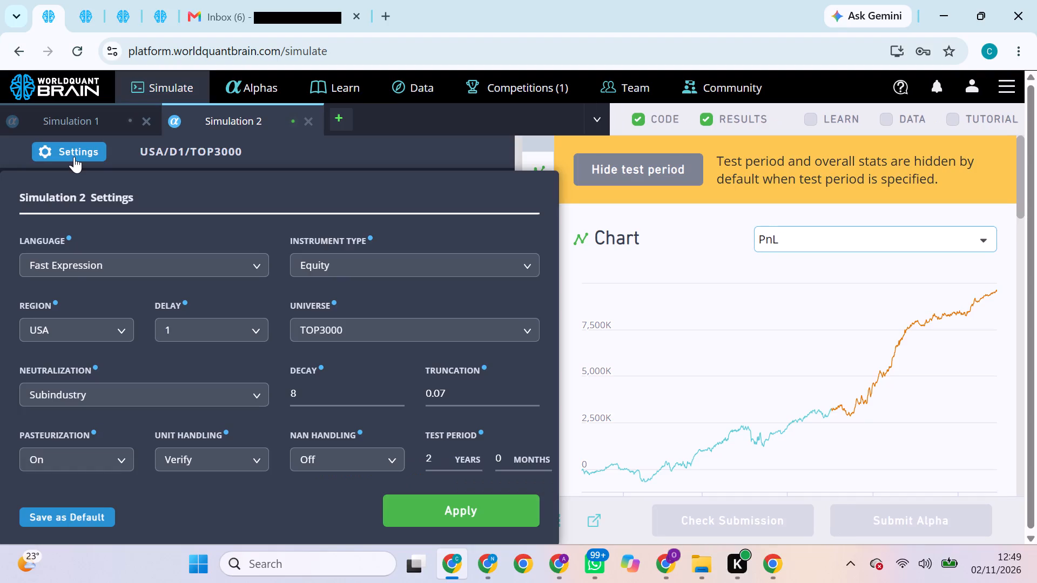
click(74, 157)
Set the first browser tab's Simulation 2 to decay 9 and Market neutralization, apply the settings, and rerun the simulation.
click(74, 157)
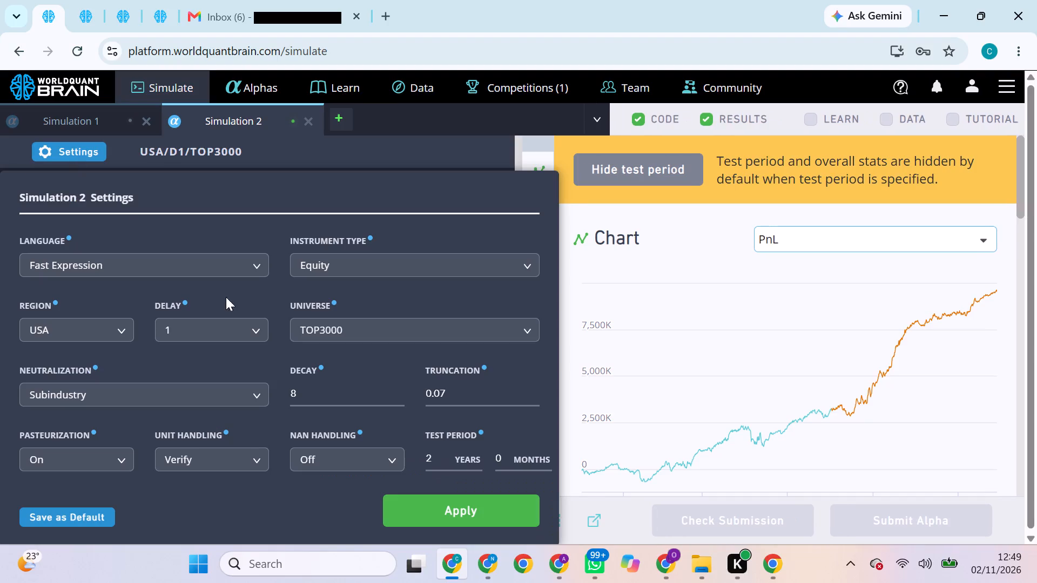
click(312, 389)
key(BackSpace)
key(9)
drag(143, 393, 140, 414)
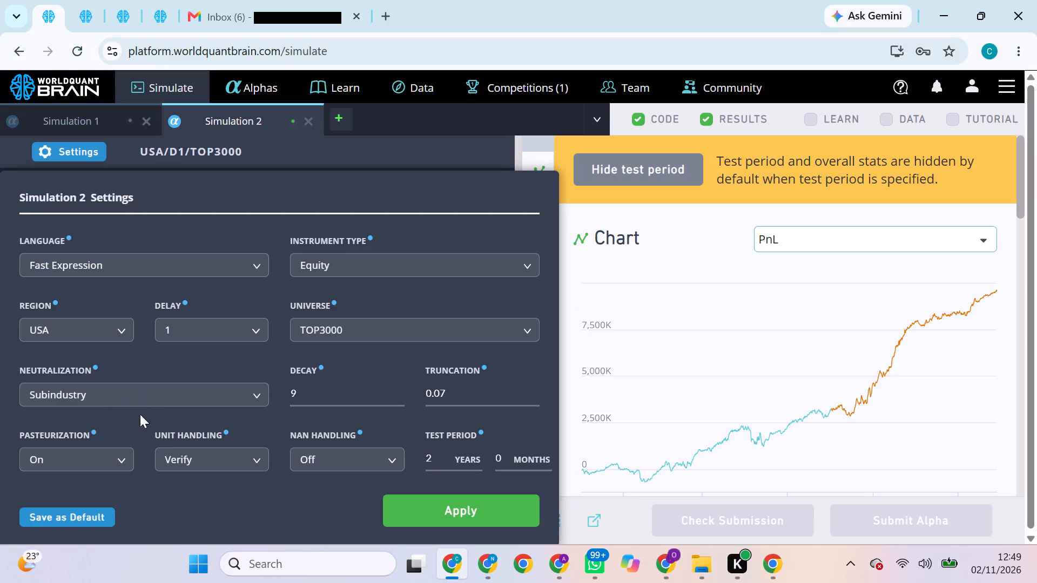
drag(140, 414, 170, 395)
click(170, 395)
click(170, 395)
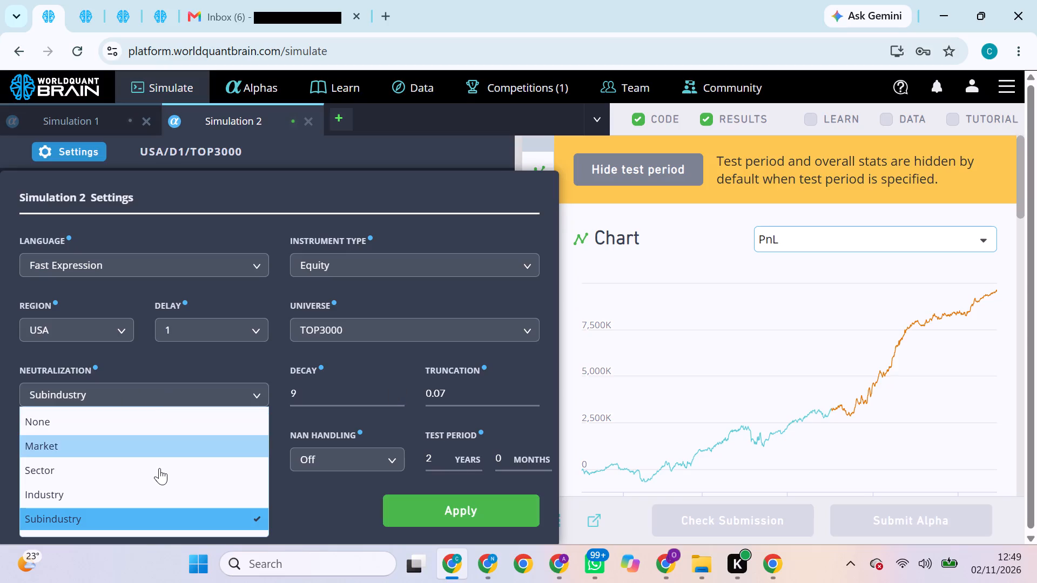
click(148, 449)
click(428, 507)
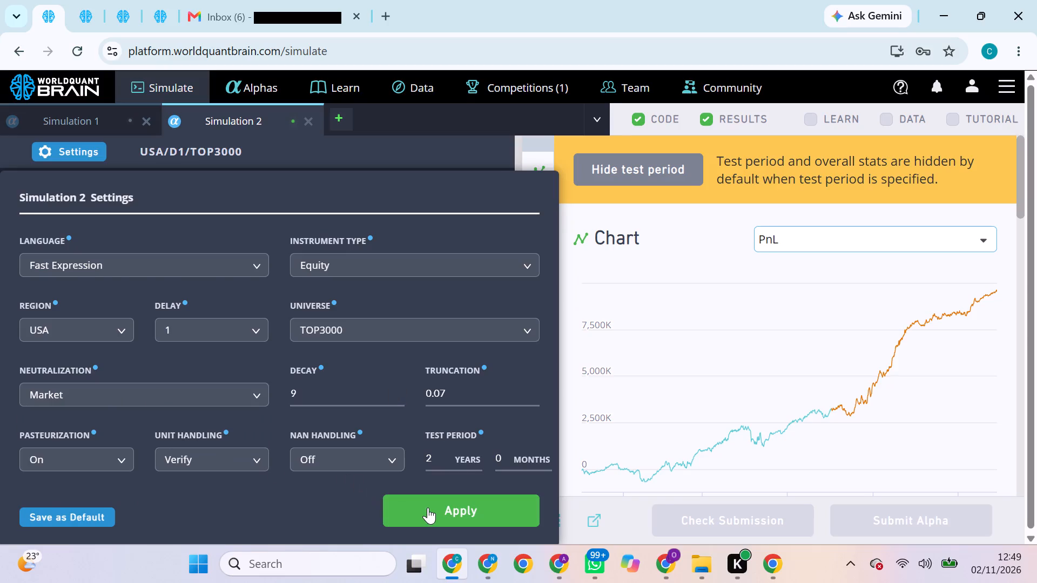
click(453, 513)
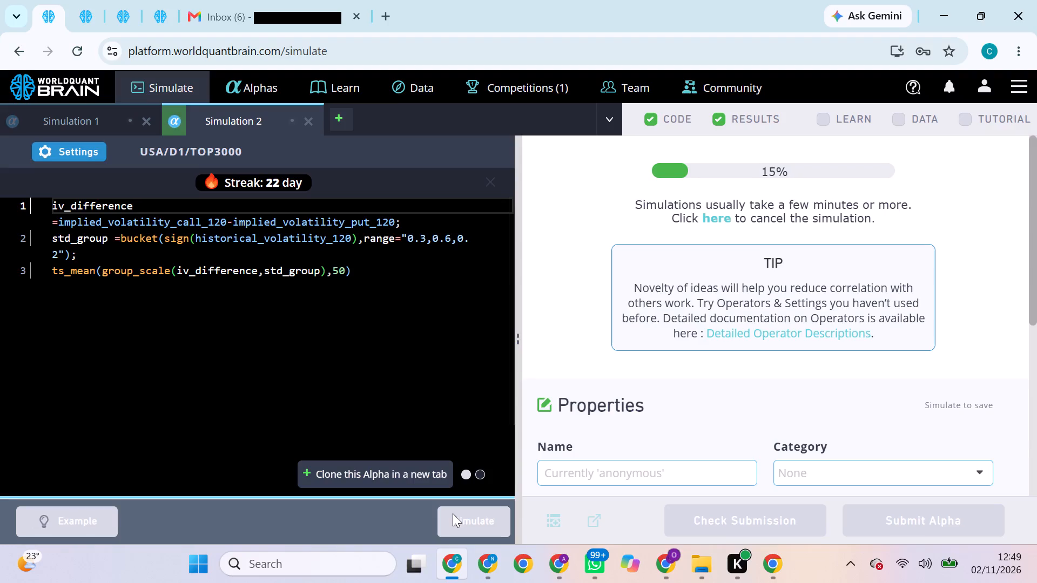
Show the test period of the second browser tab's alpha and attempt to submit it.
click(84, 8)
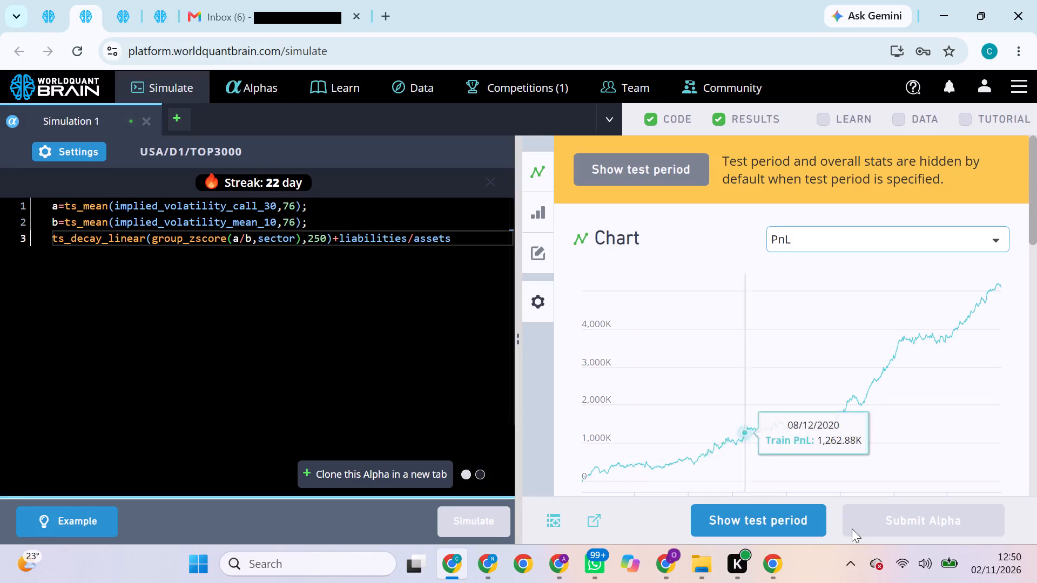
click(774, 521)
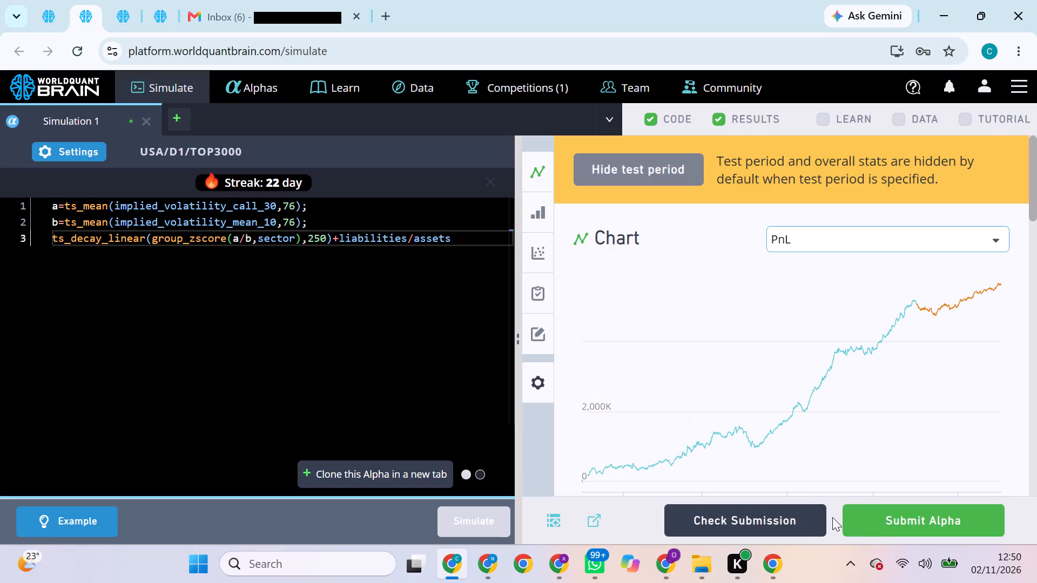
click(886, 520)
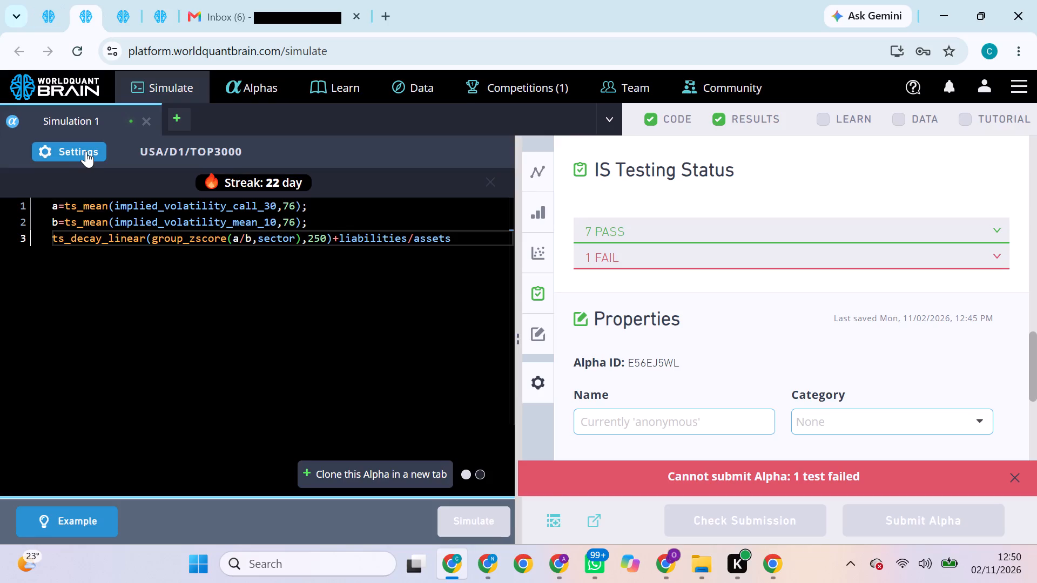
Set the second browser tab's alpha to Subindustry neutralization, apply the settings, and rerun the simulation.
click(83, 151)
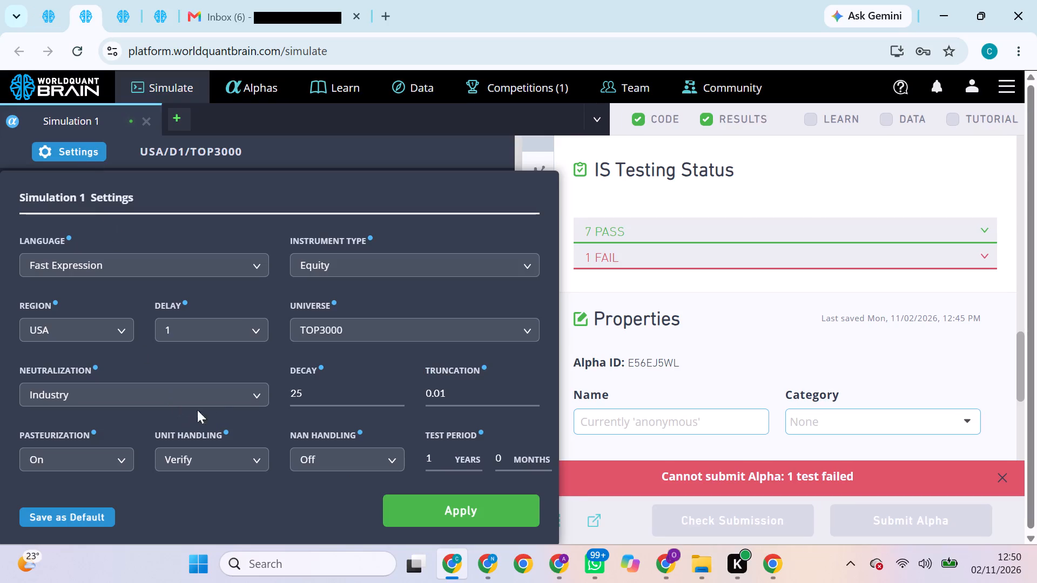
click(237, 391)
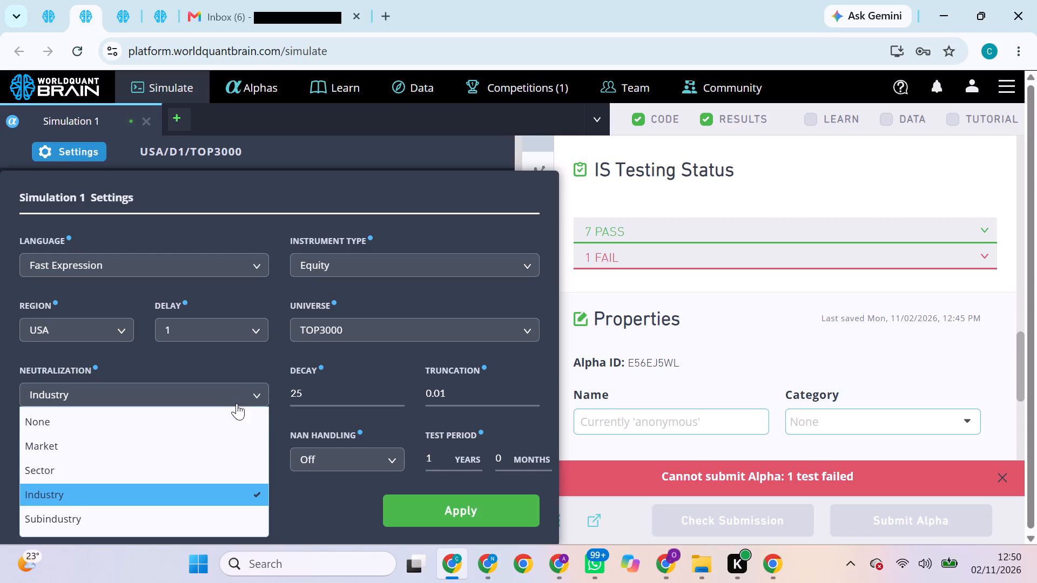
click(185, 509)
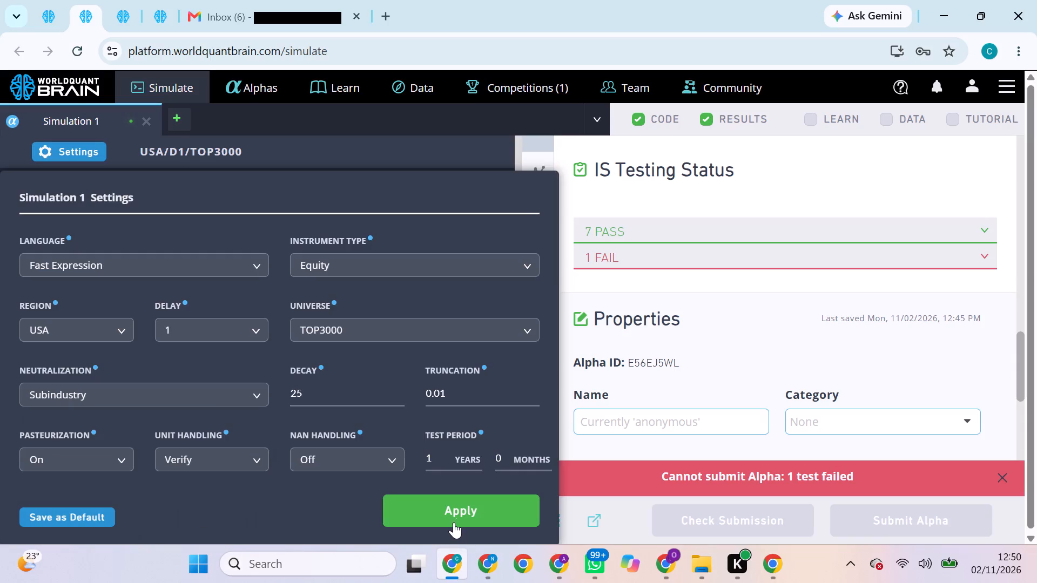
click(450, 519)
click(483, 527)
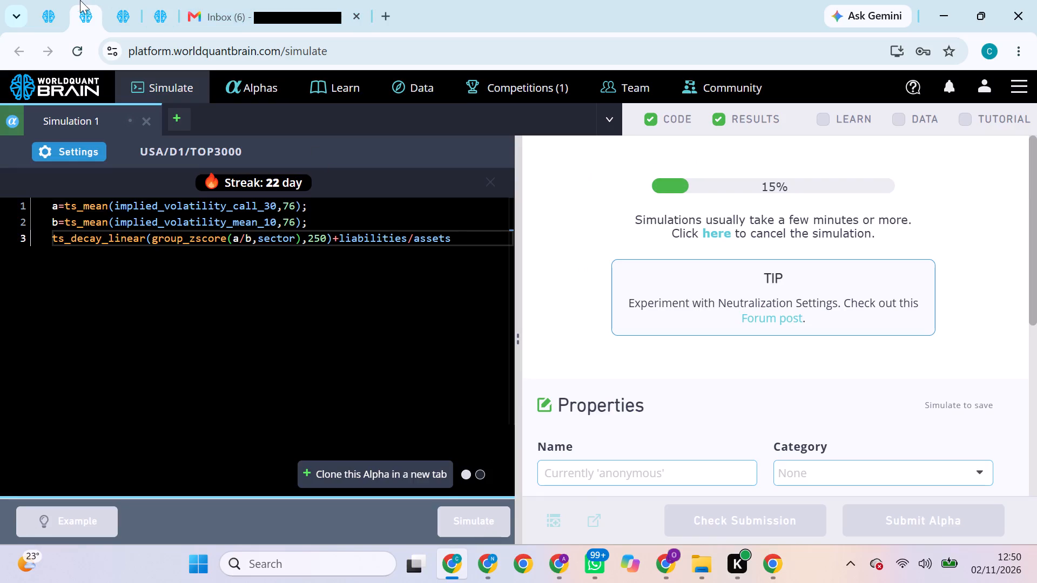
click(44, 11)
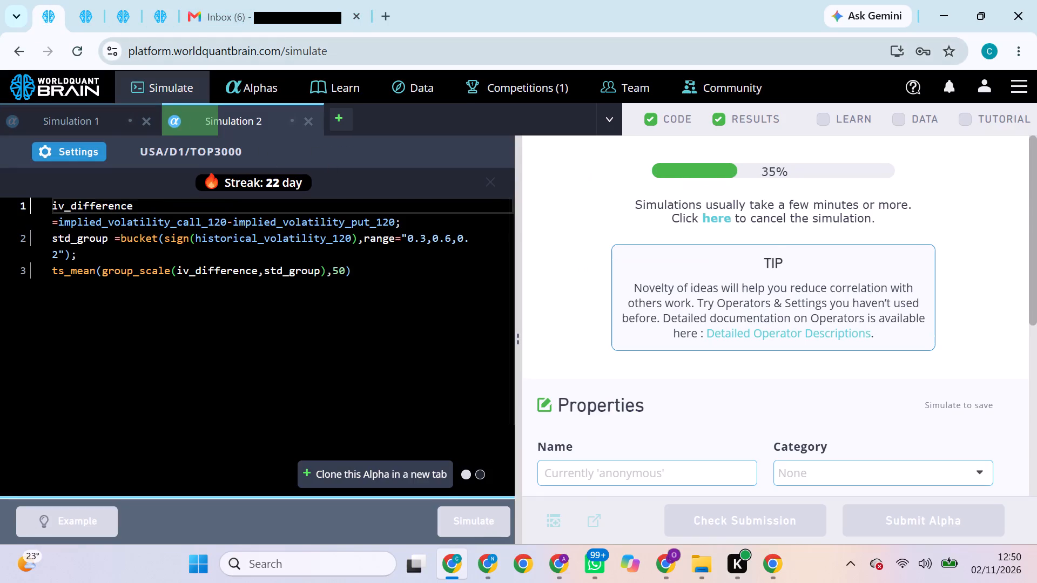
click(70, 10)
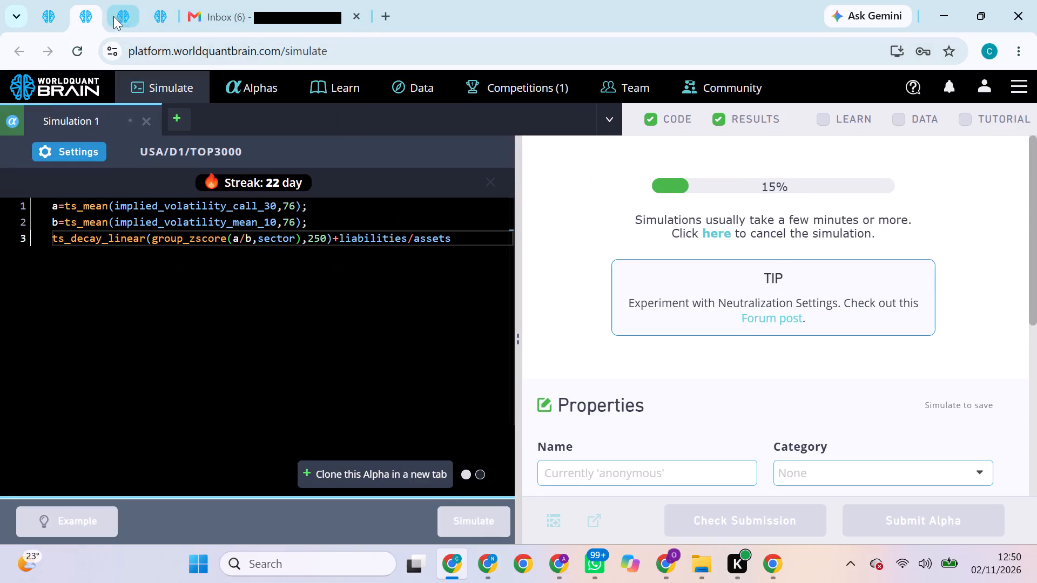
Show the test period of the third browser tab's alpha and attempt to submit it.
click(122, 17)
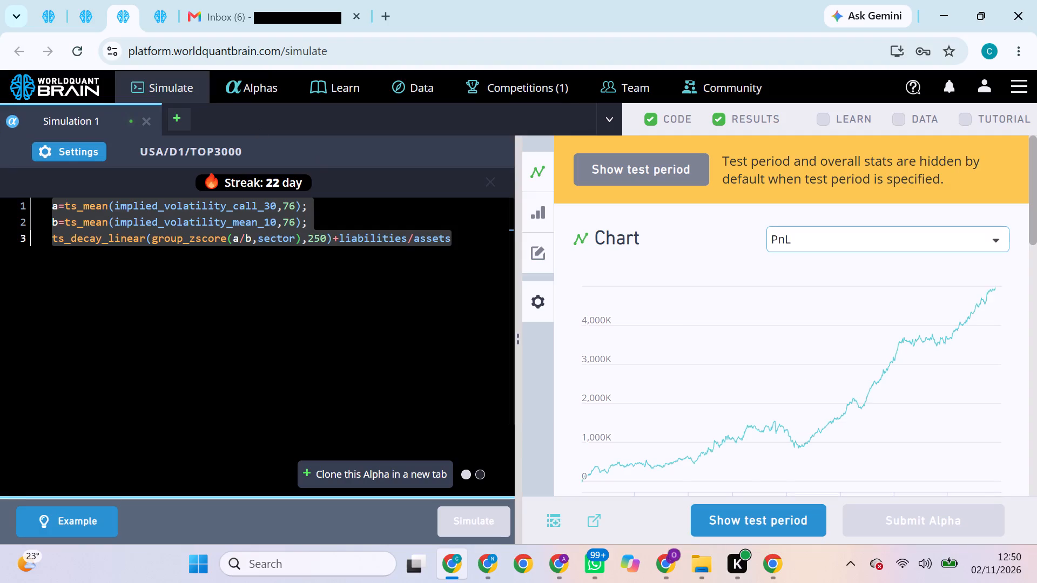
click(740, 512)
click(864, 512)
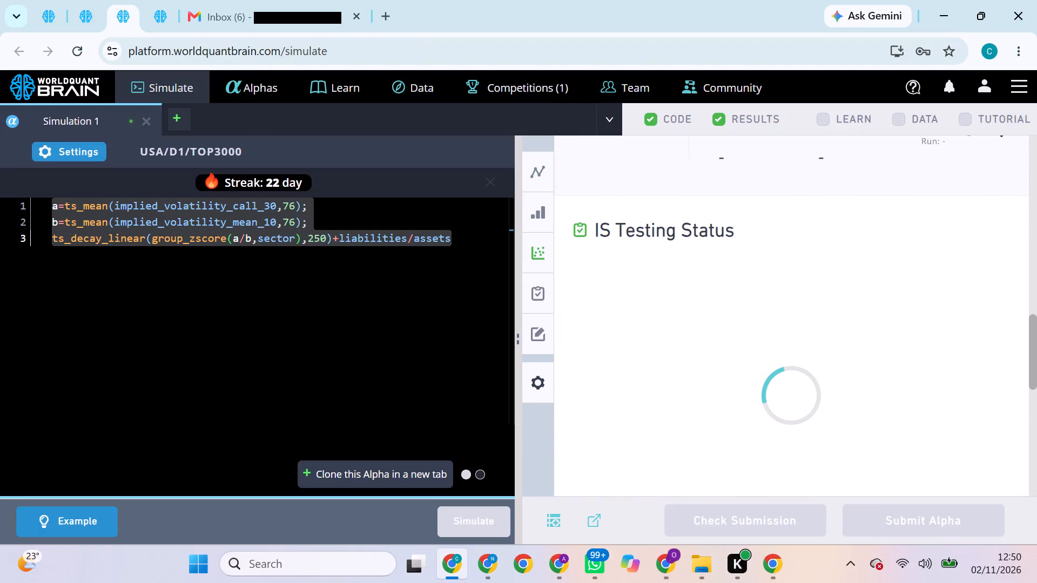
Set the third browser tab's alpha to Subindustry neutralization and apply the settings.
click(83, 152)
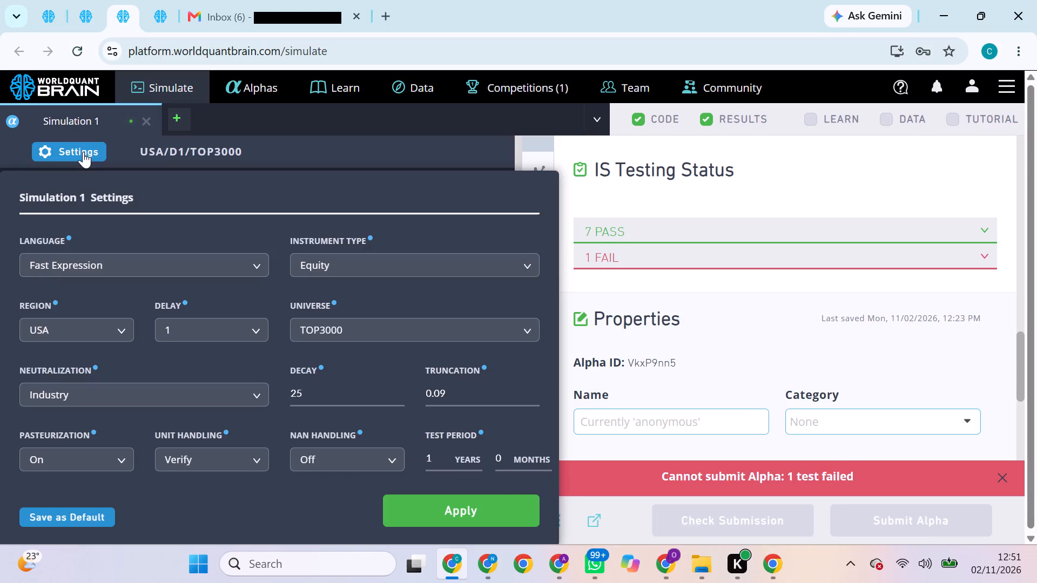
click(208, 390)
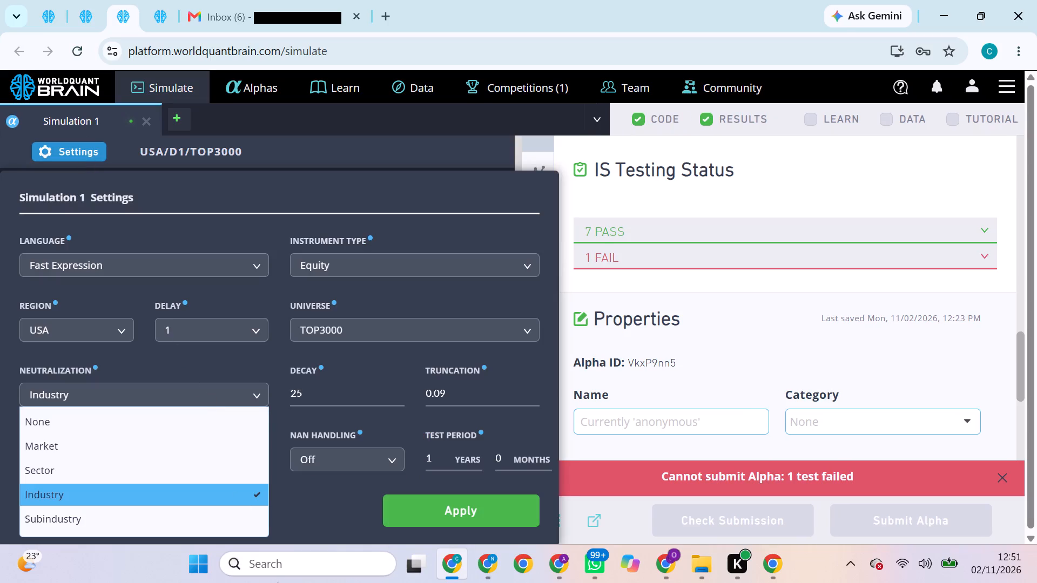
drag(127, 518, 156, 524)
click(156, 524)
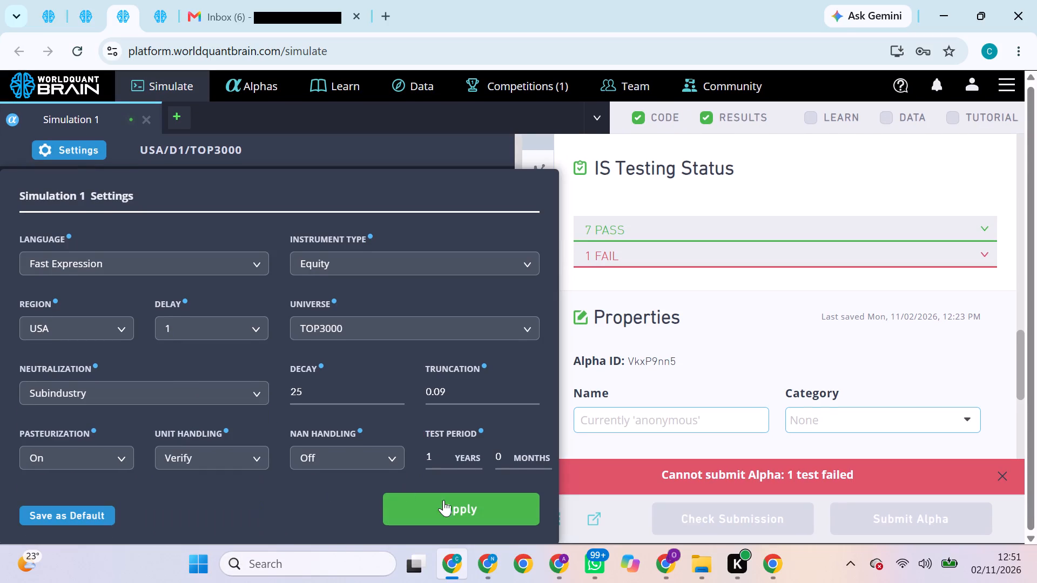
click(464, 503)
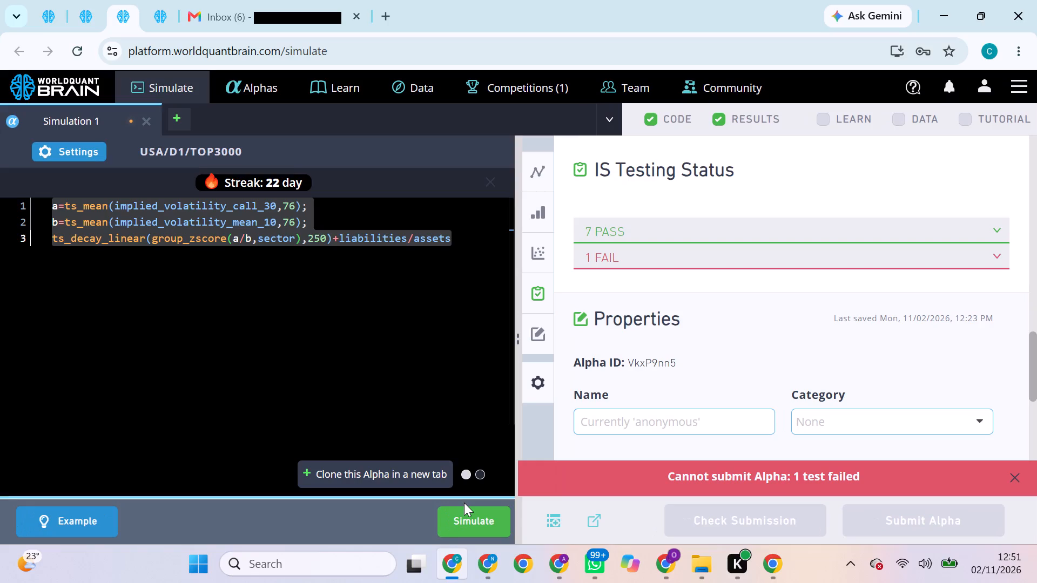
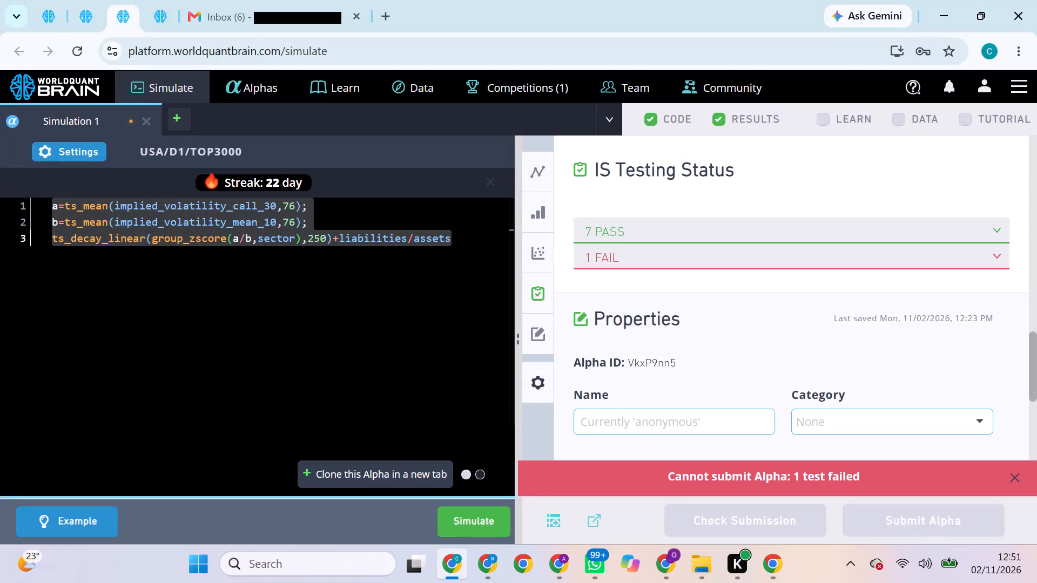
Set the third browser tab's alpha to Market neutralization and decay 3, apply the settings, and rerun the simulation.
click(74, 166)
click(76, 150)
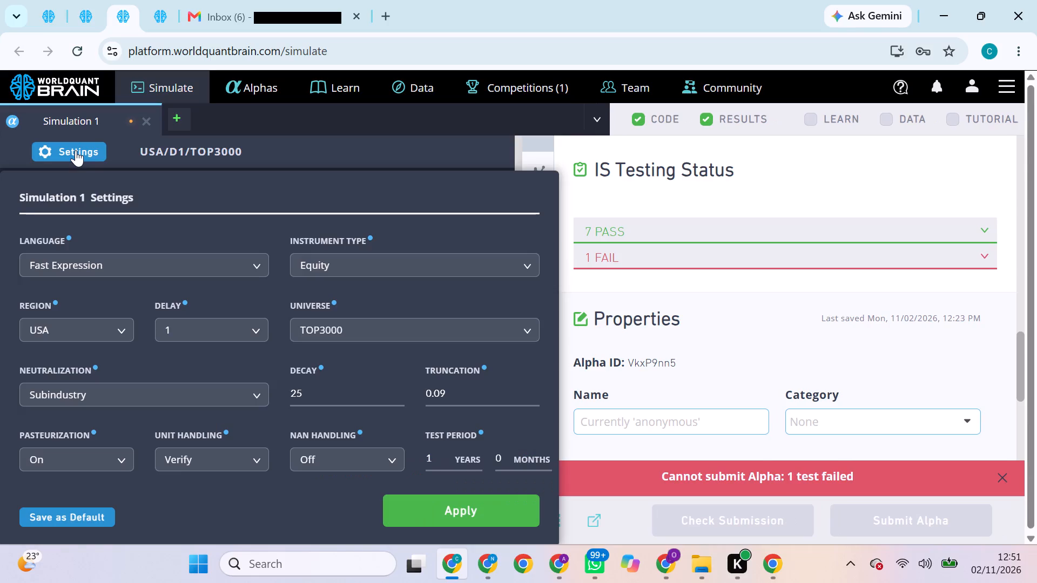
click(76, 150)
click(76, 150)
click(251, 401)
click(212, 442)
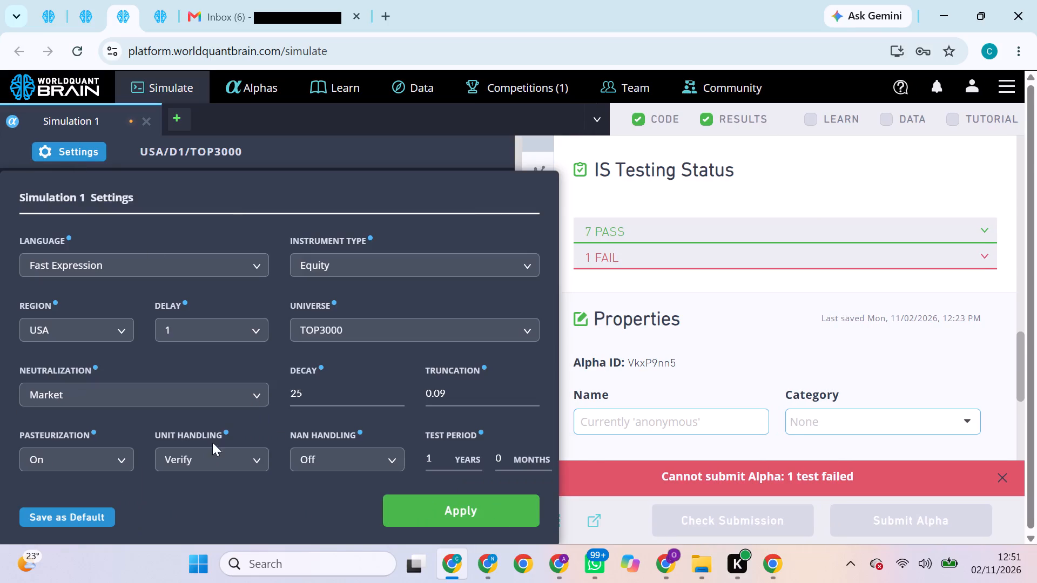
click(310, 396)
key(BackSpace)
key(BackSpace)
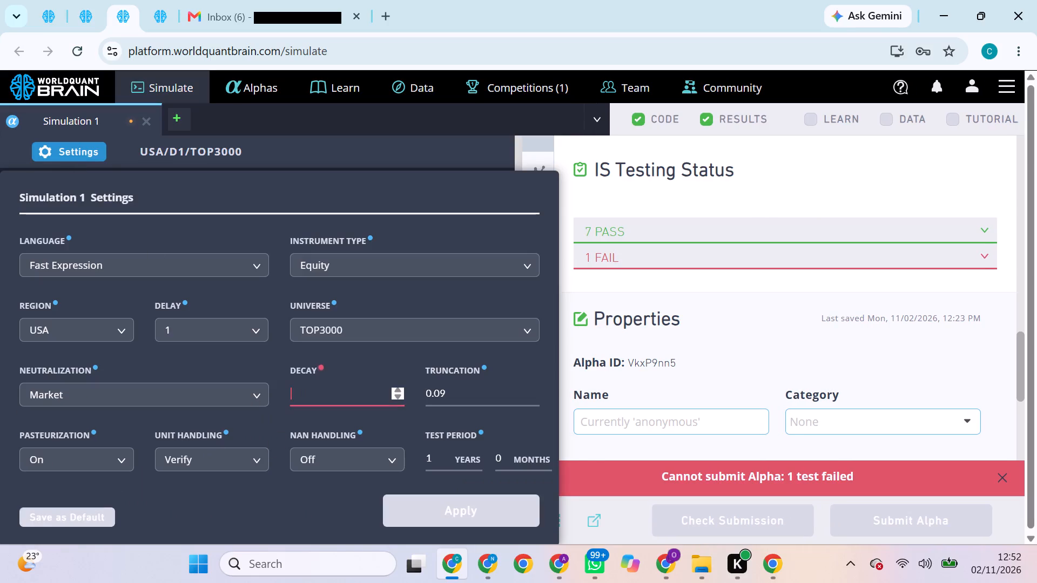
key(3)
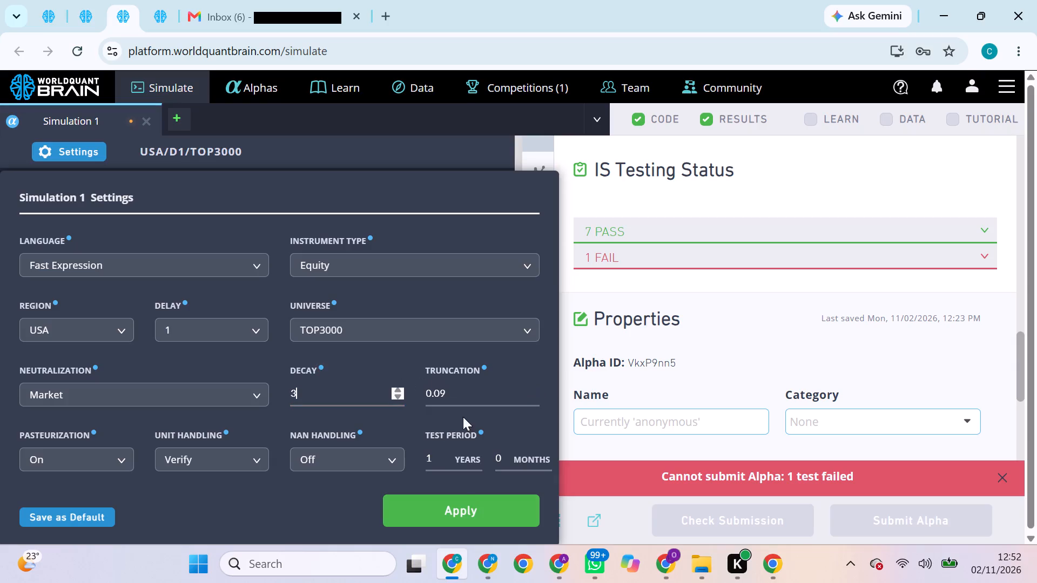
click(458, 511)
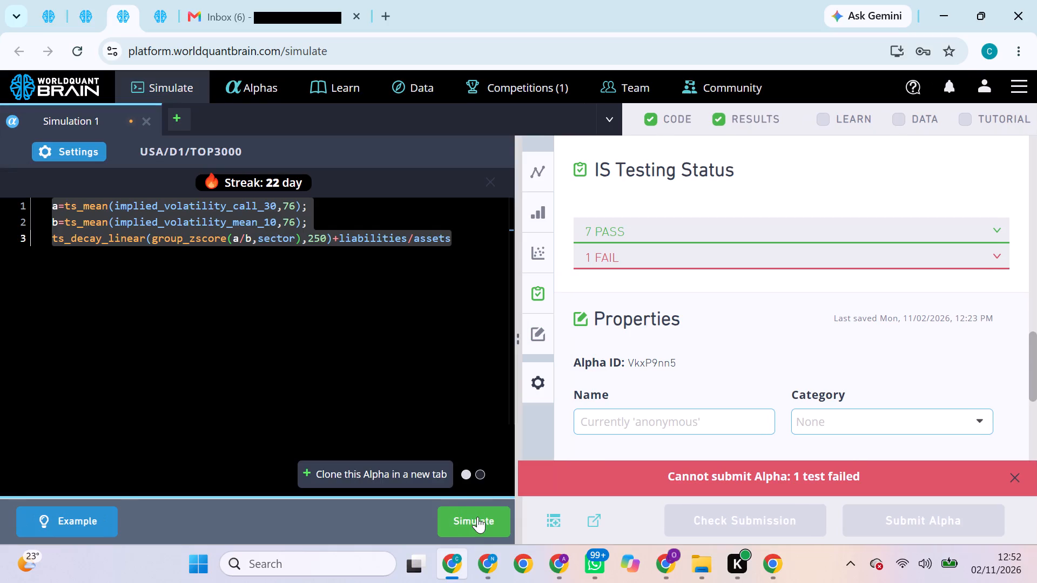
click(477, 517)
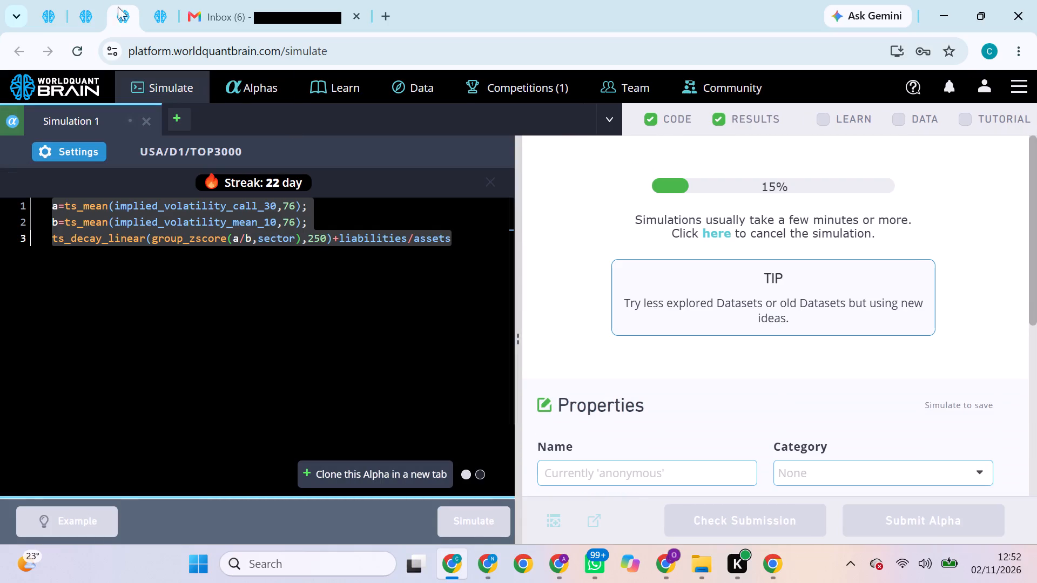
Switch to the first browser tab to check its alpha's simulation results.
click(50, 18)
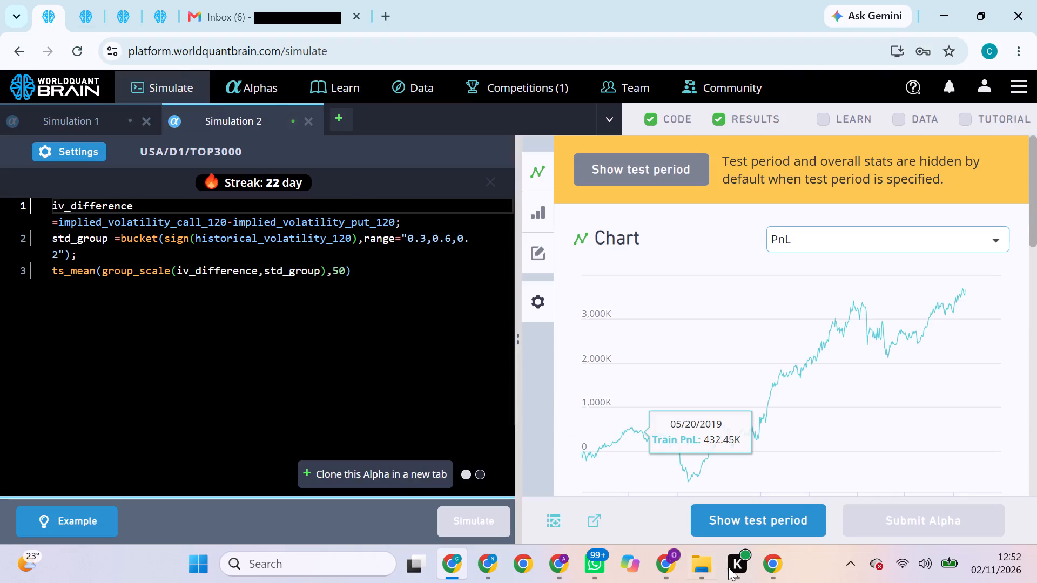
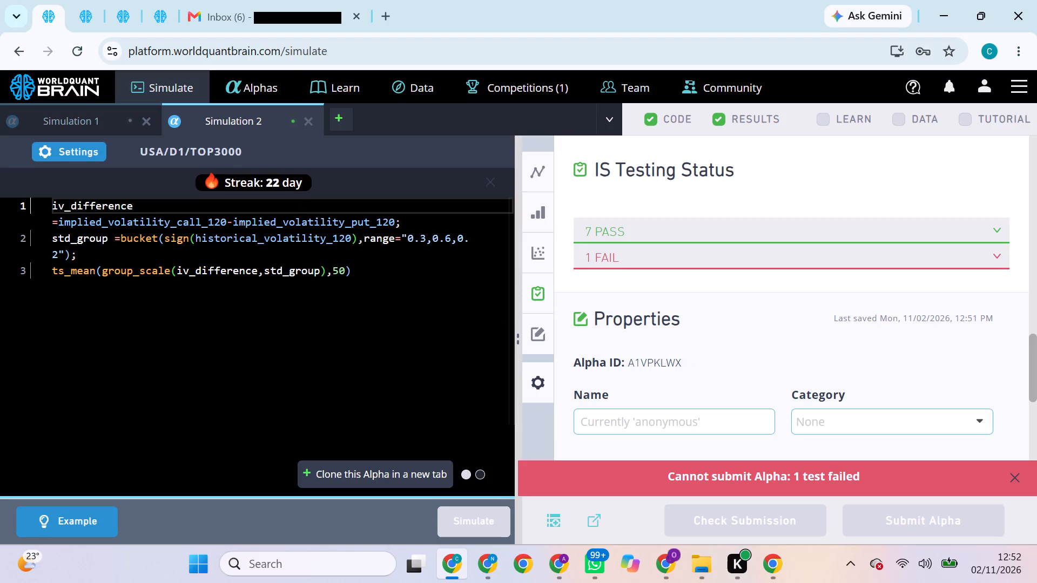
Set the first browser tab's alpha to Sector neutralization, apply the settings, and rerun the simulation.
click(80, 155)
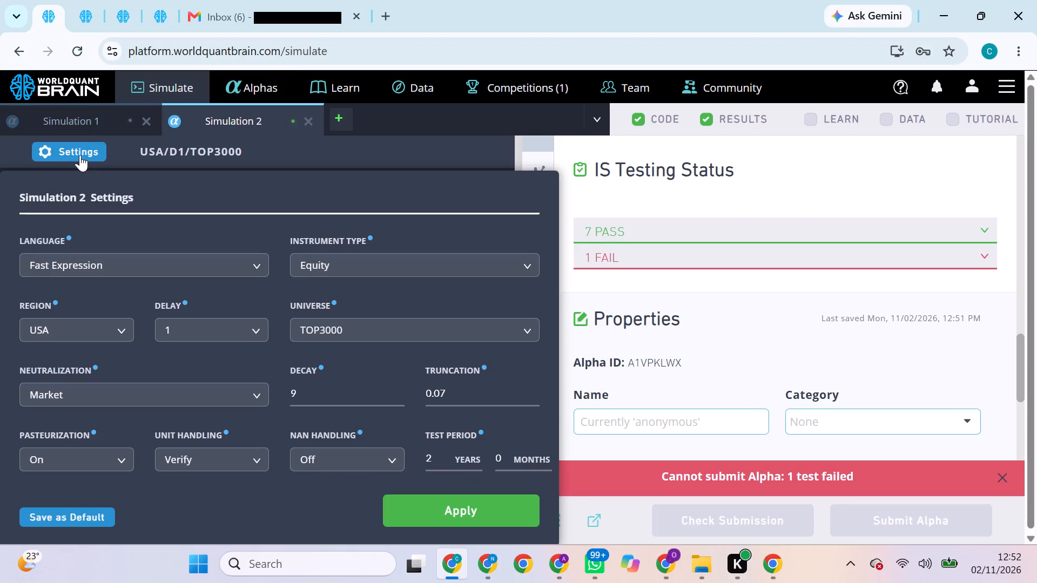
click(228, 383)
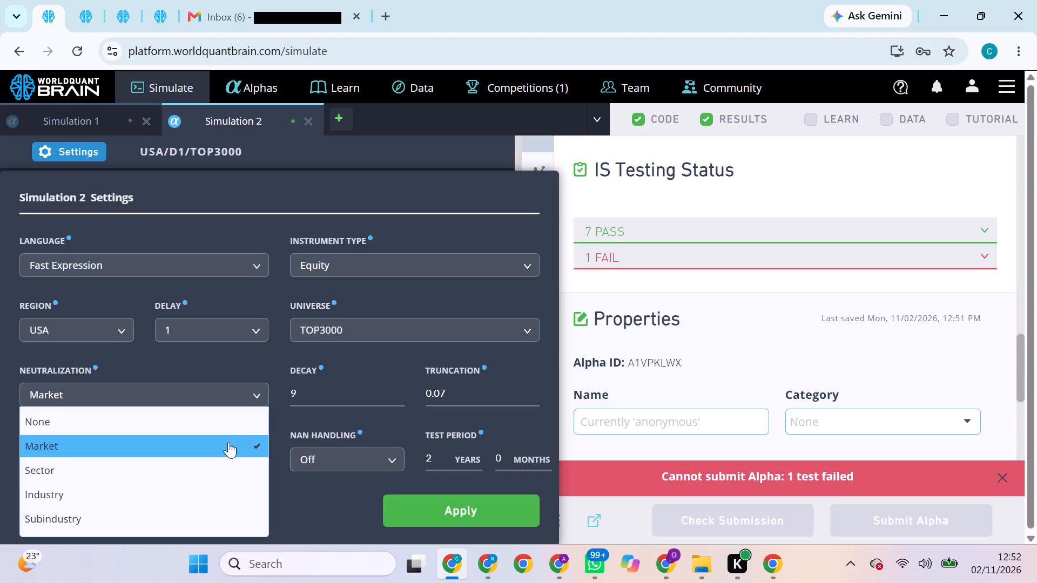
click(183, 475)
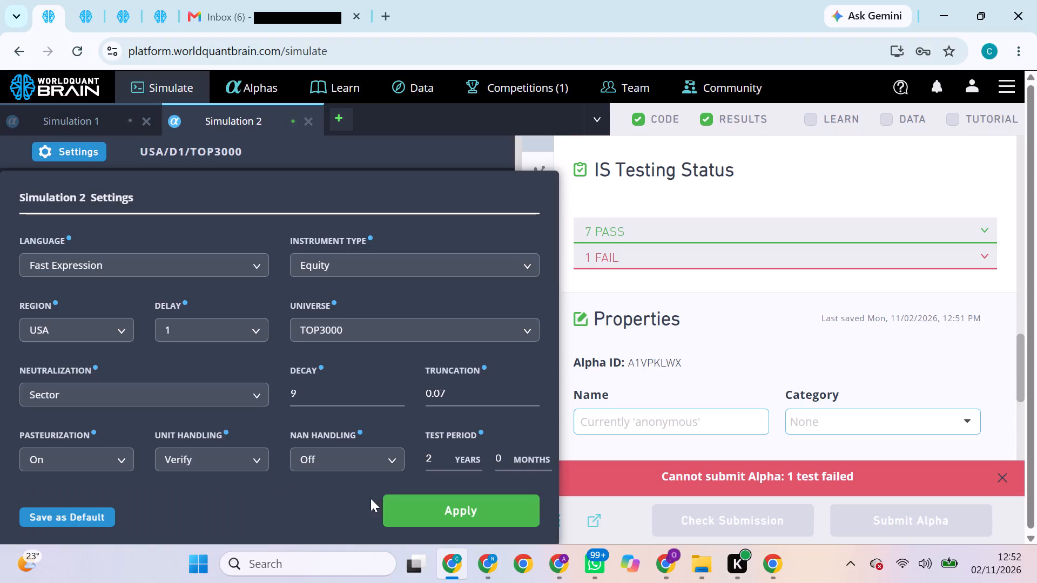
click(467, 512)
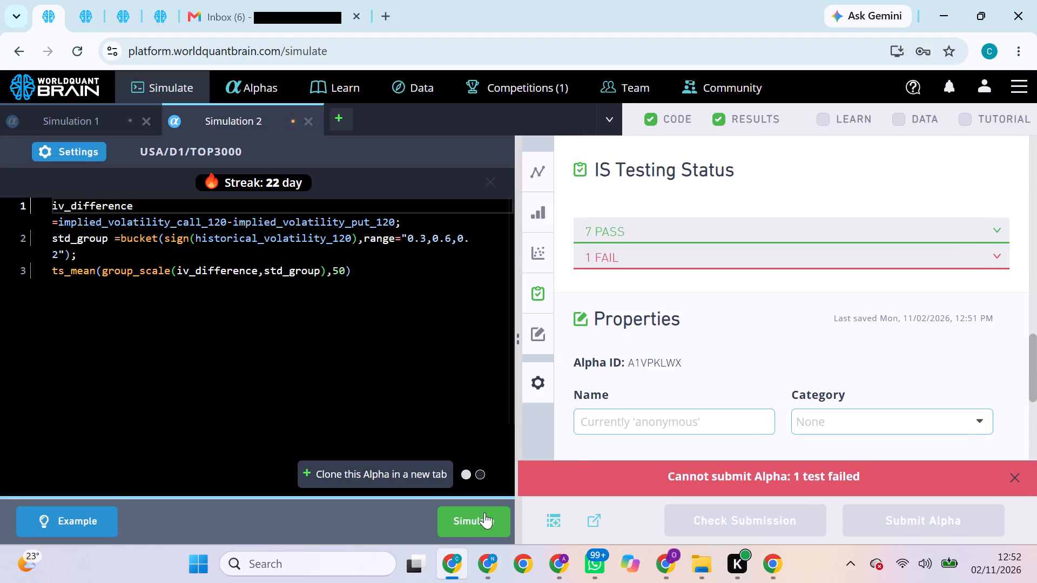
click(486, 521)
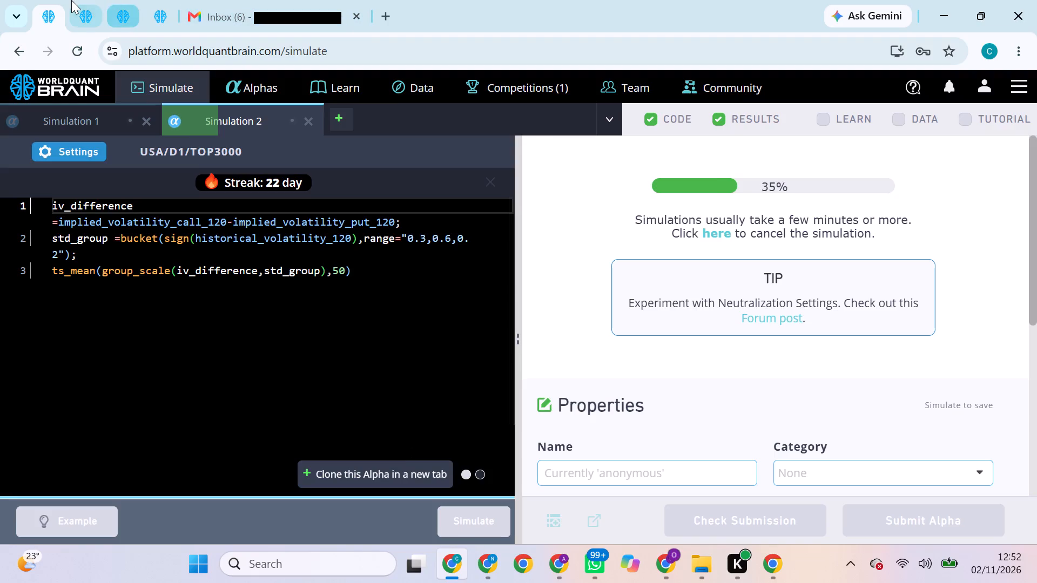
In the second browser tab, reveal the alpha's test period and submit the alpha.
click(86, 20)
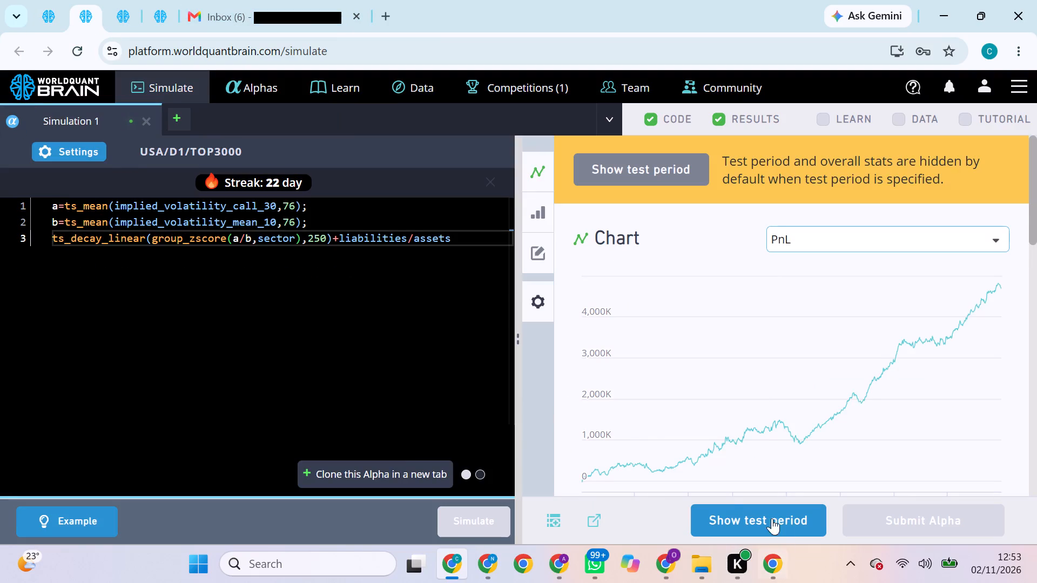
click(740, 506)
click(886, 521)
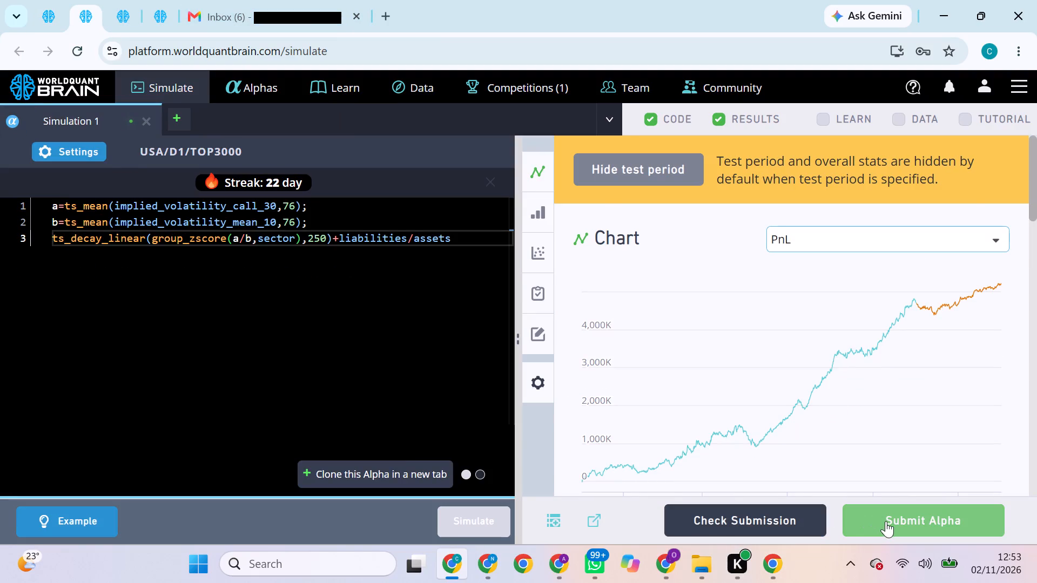
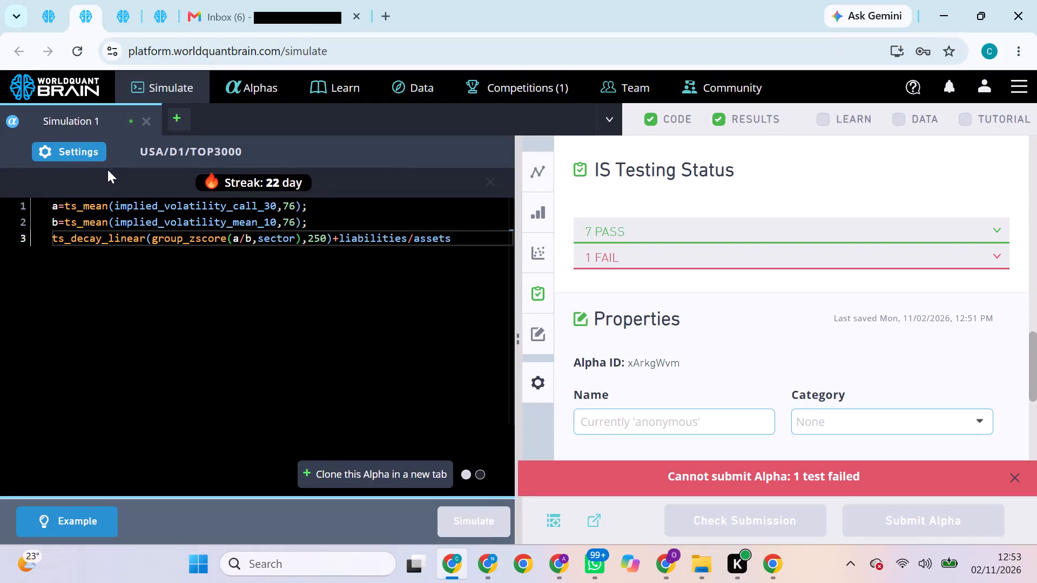
Set the second browser tab's alpha to Market neutralization with decay 20, apply the settings, and rerun the simulation.
click(84, 155)
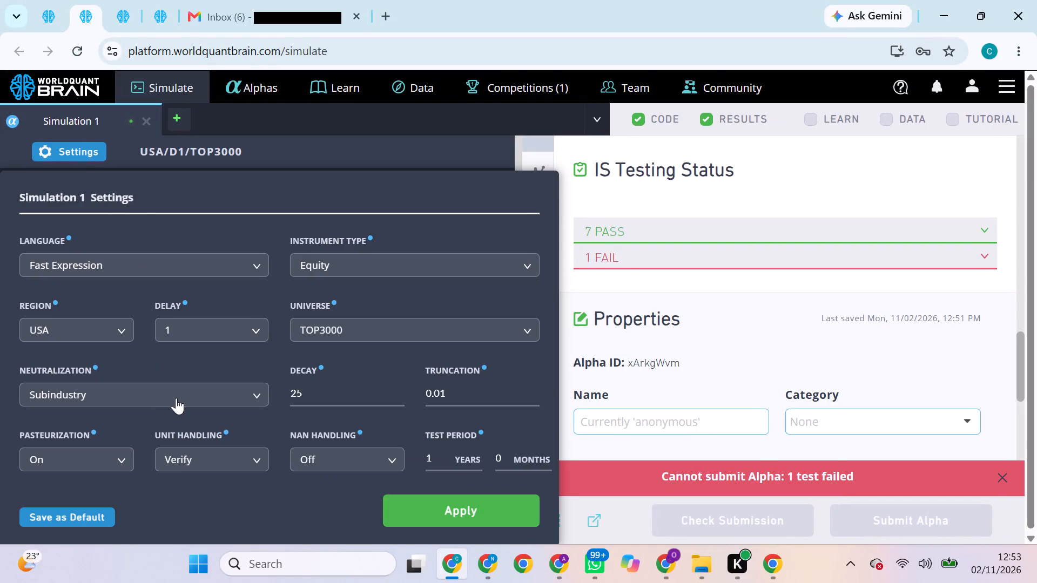
click(176, 398)
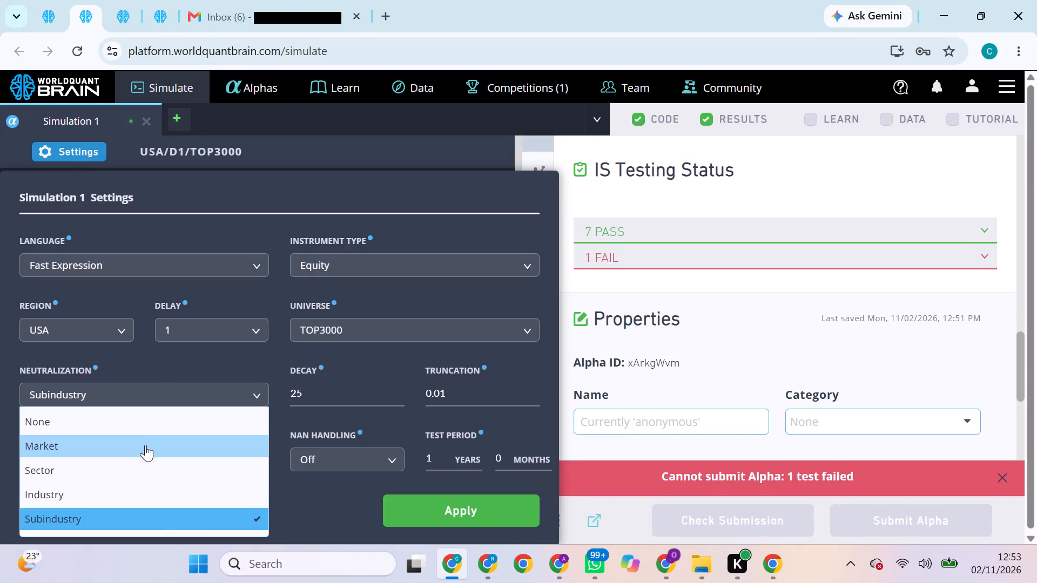
click(145, 445)
click(328, 390)
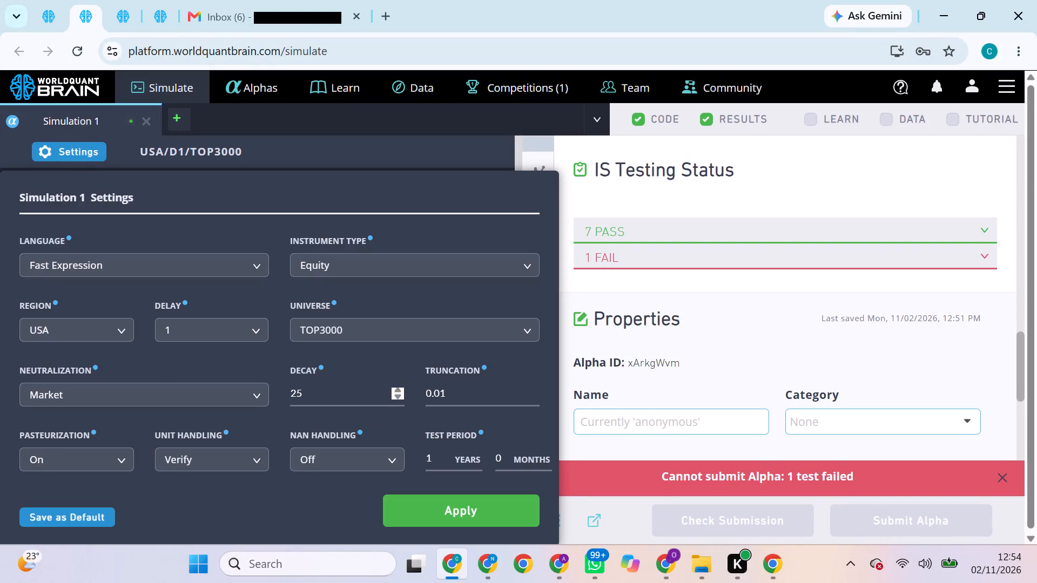
key(BackSpace)
key(0)
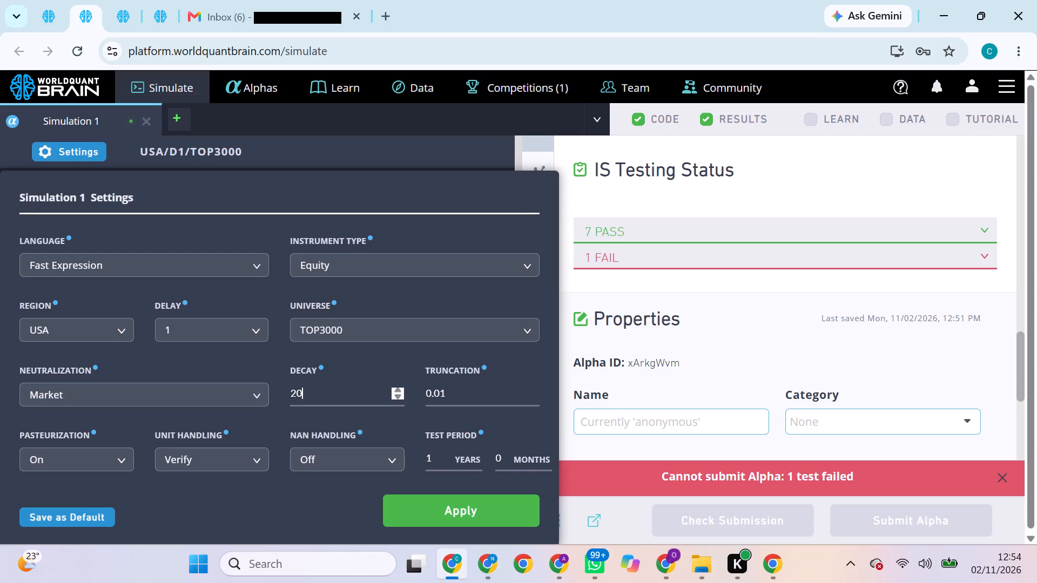
click(468, 501)
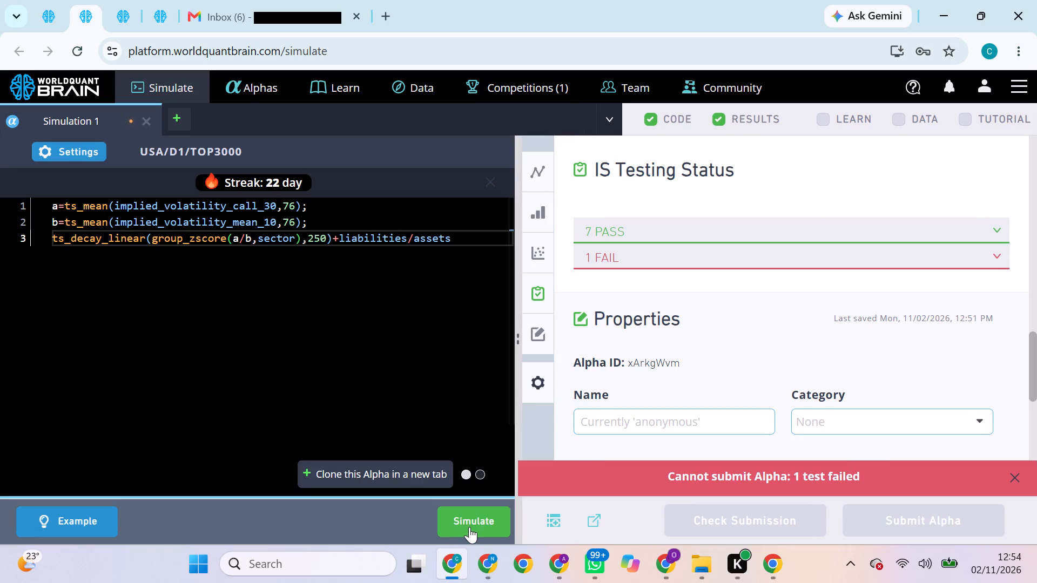
click(469, 527)
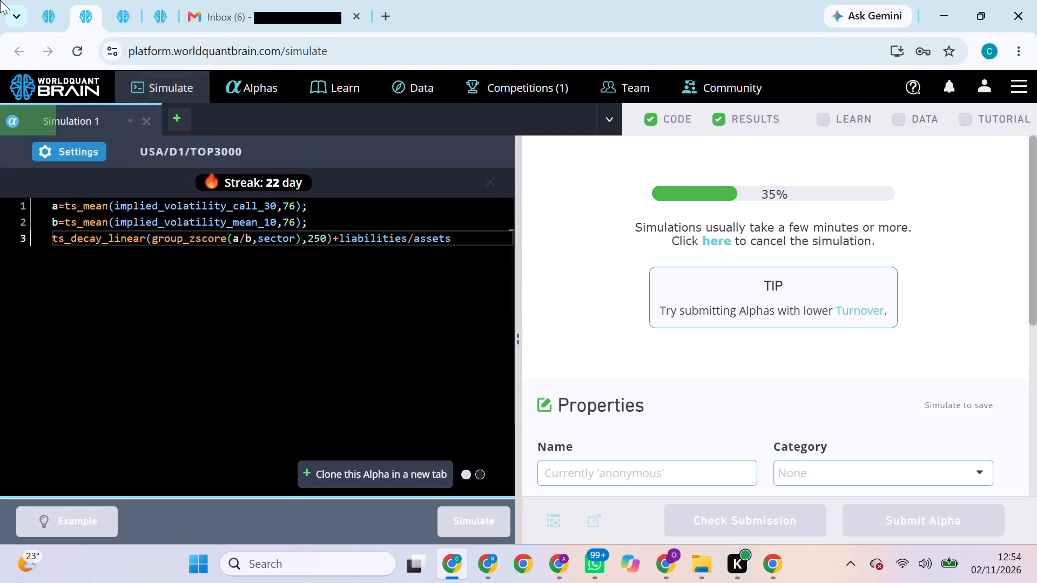
In the first browser tab, reveal the Simulation 2 alpha's test period and submit the alpha.
click(55, 9)
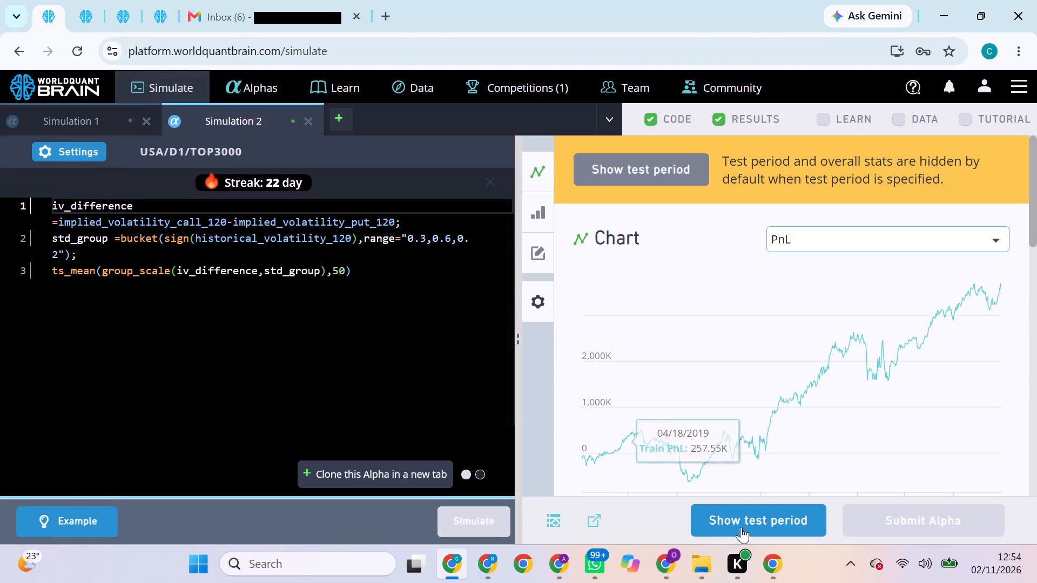
click(744, 521)
click(905, 528)
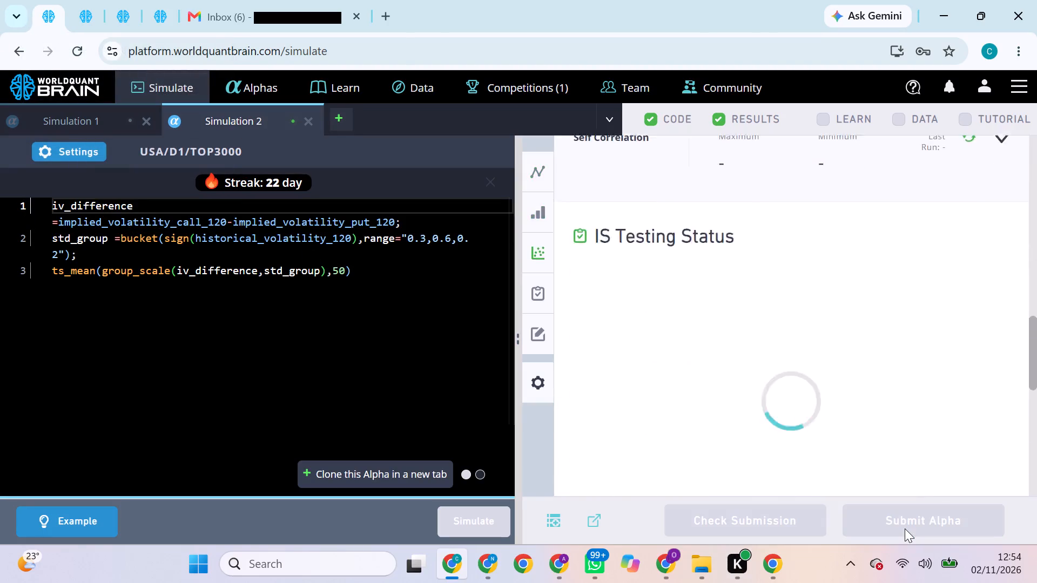
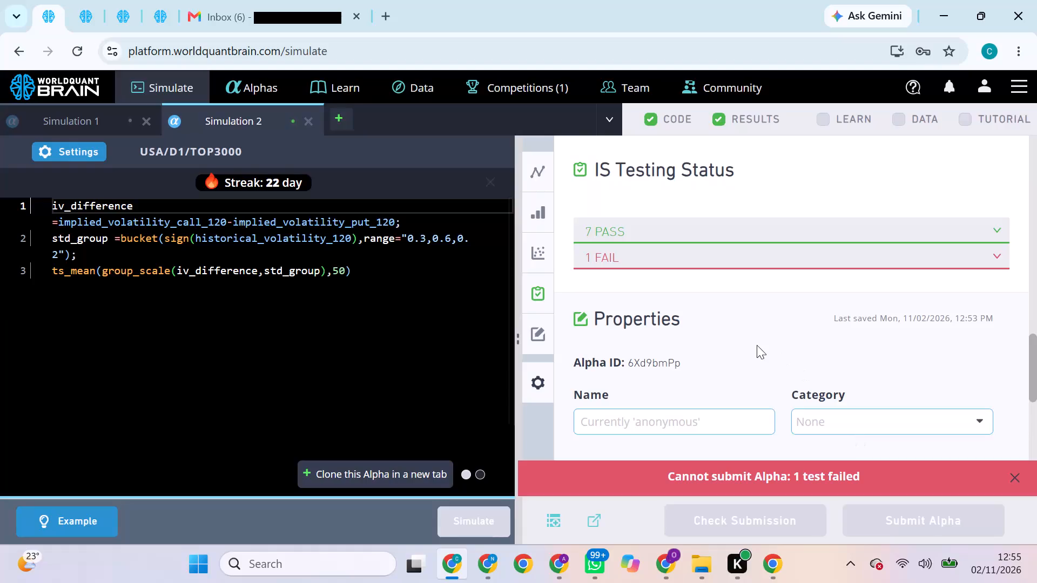
Review the Simulation 2 alpha's summary, change its neutralization to Industry, apply the settings, and rerun the simulation.
click(544, 221)
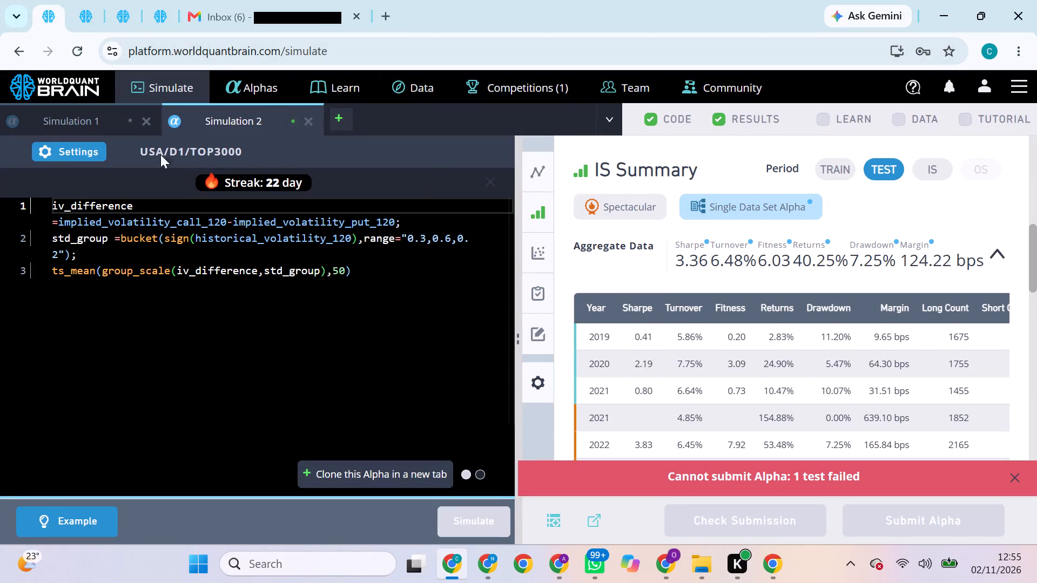
click(72, 154)
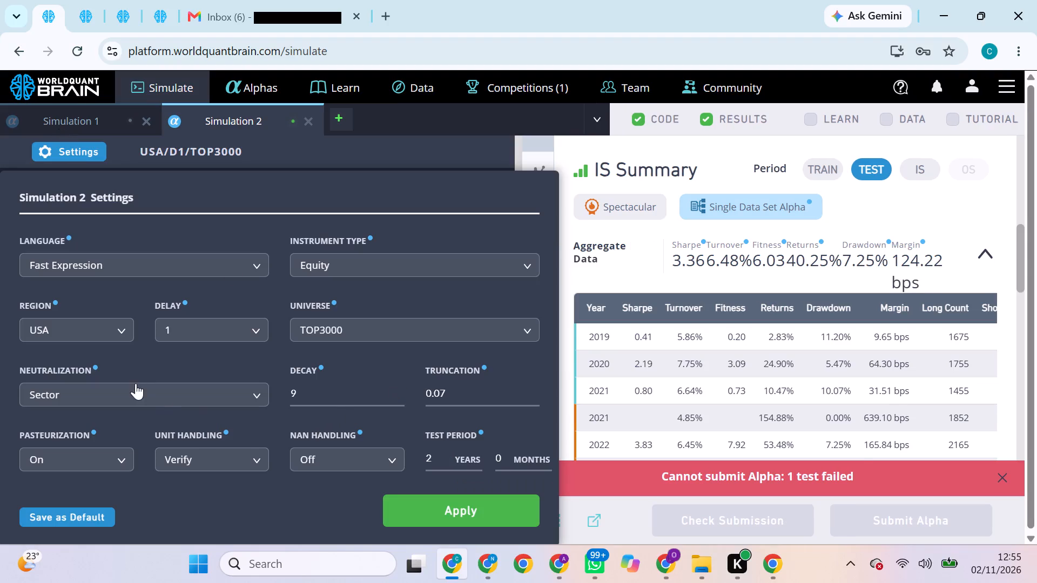
click(165, 392)
click(147, 499)
click(413, 521)
click(464, 519)
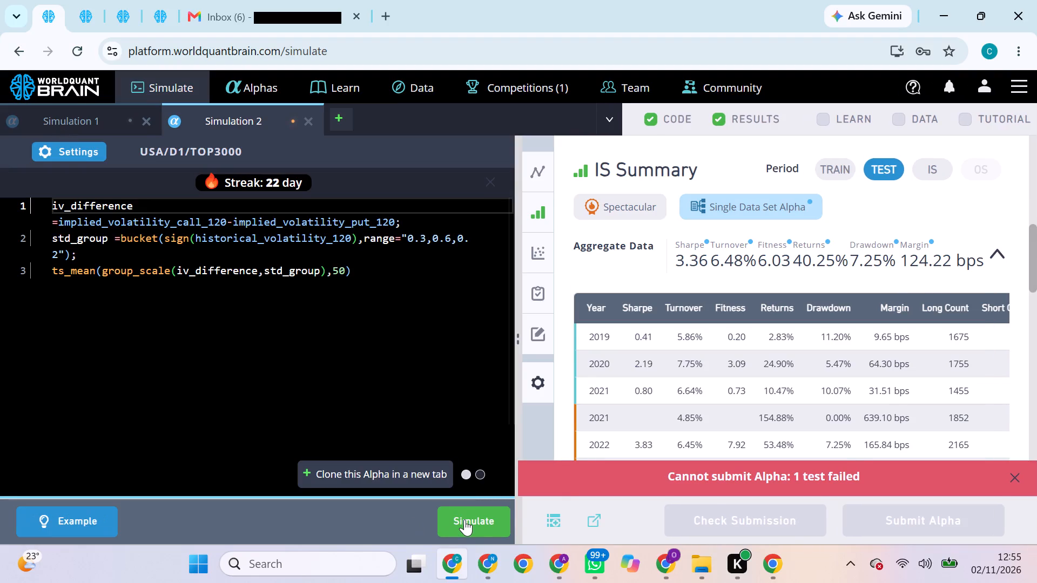
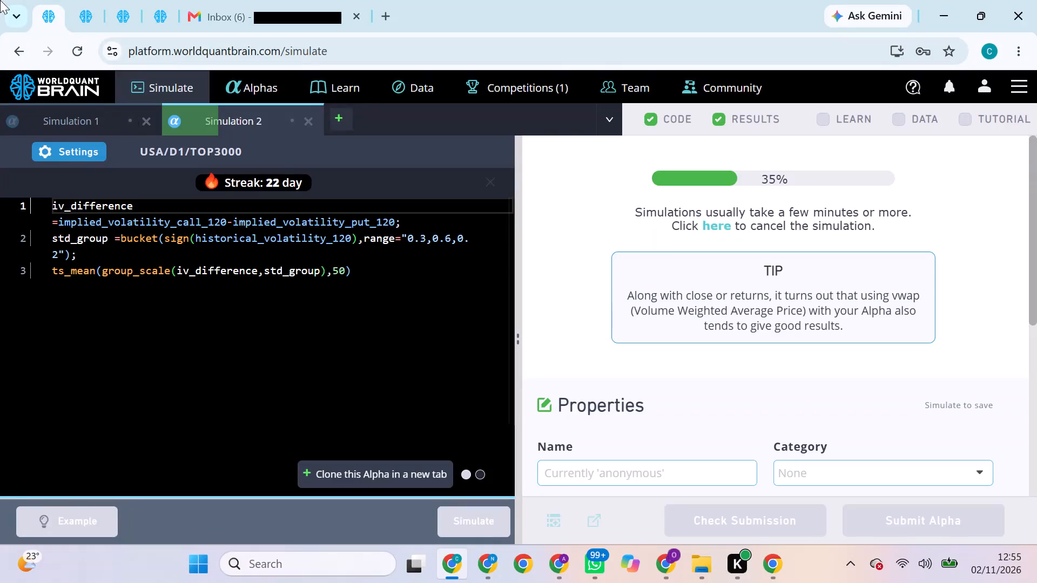
In the second WorldQuant BRAIN browser tab, reveal the alpha's test period and attempt to submit the alpha.
click(86, 18)
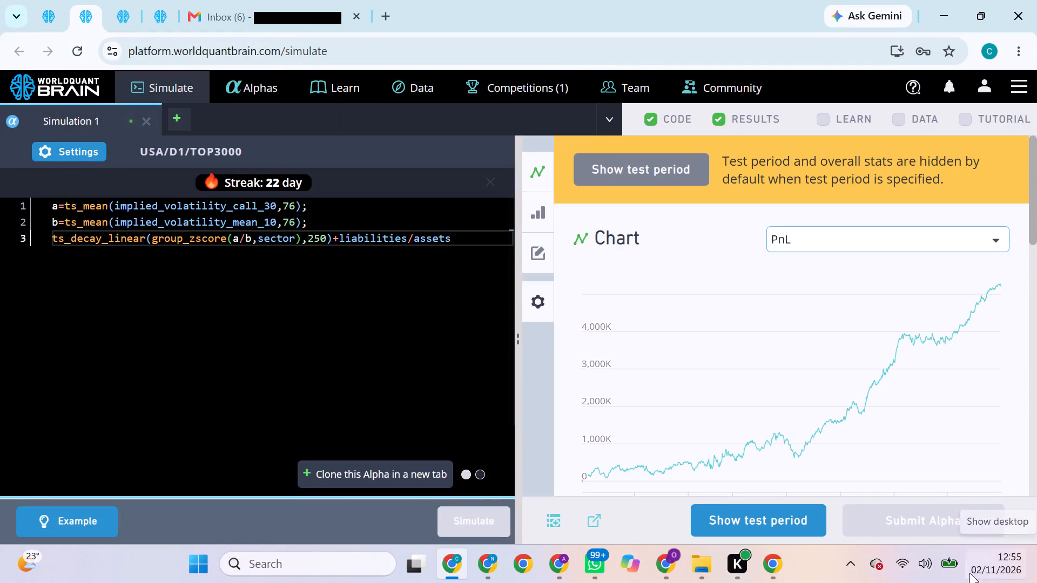
click(764, 534)
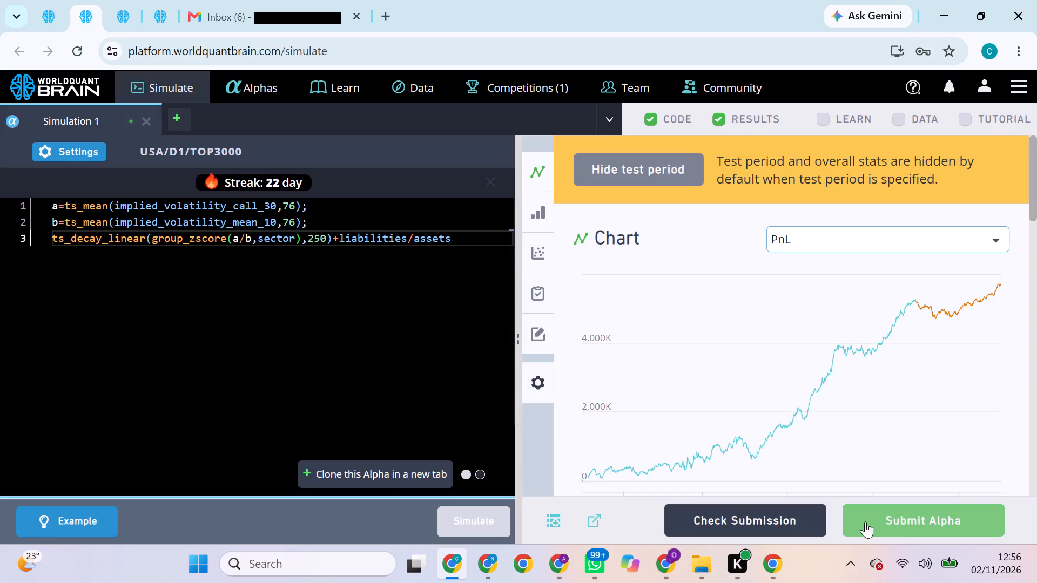
click(902, 531)
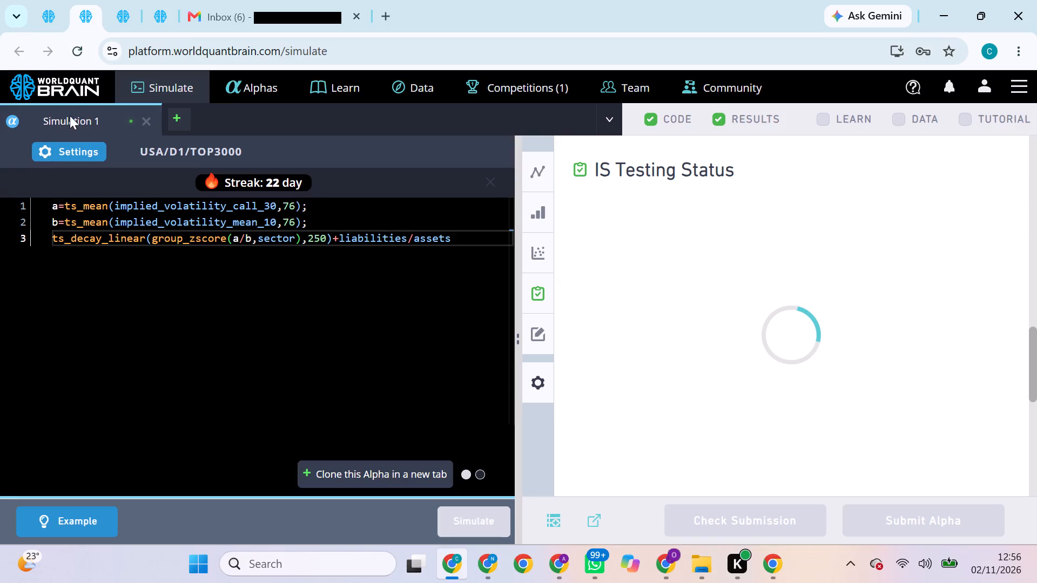
Change the second tab's Simulation 1 neutralization to Sector, apply the settings, and rerun the simulation.
click(88, 151)
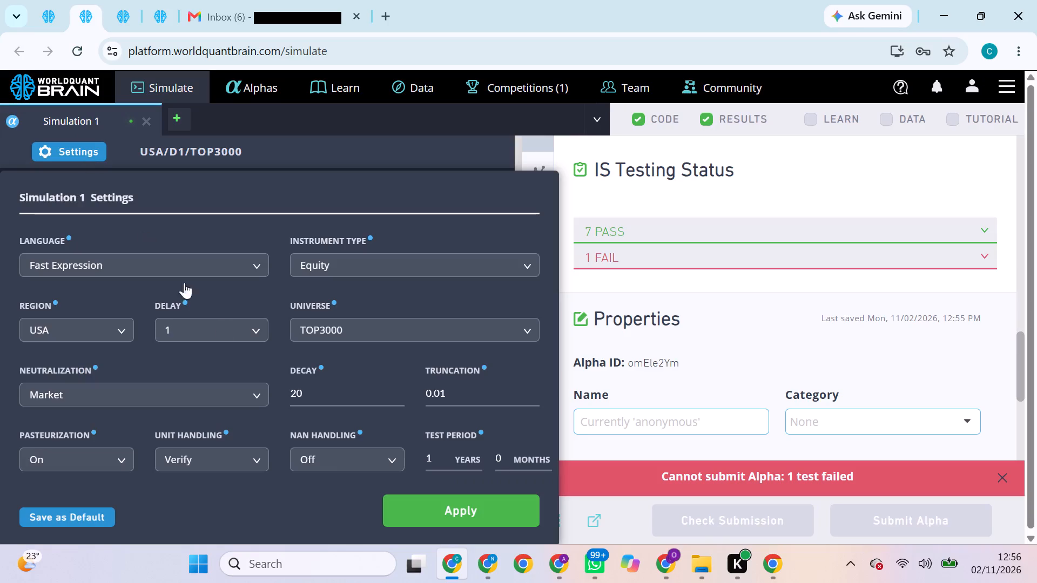
click(245, 389)
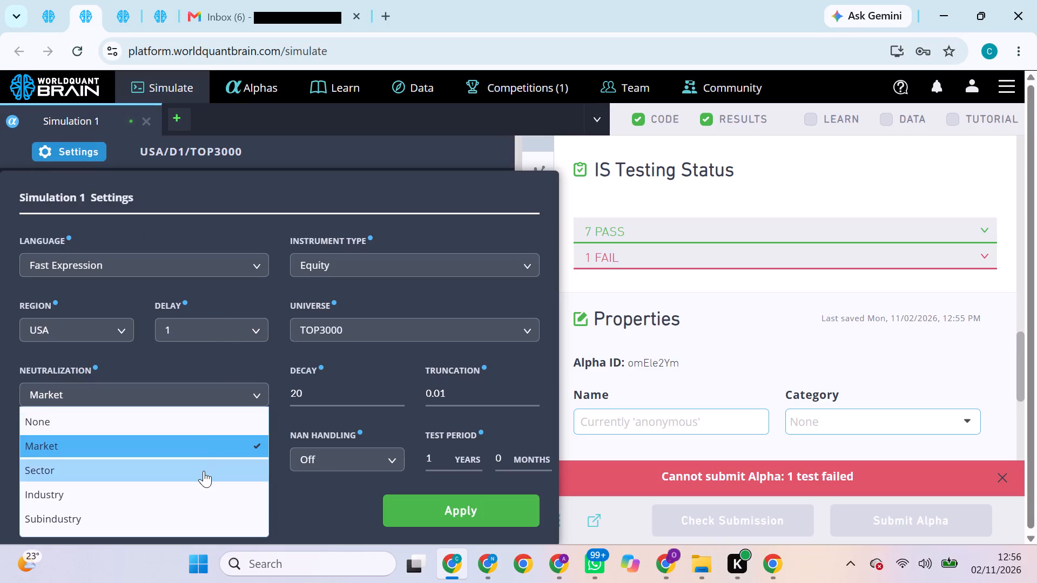
click(204, 471)
click(463, 509)
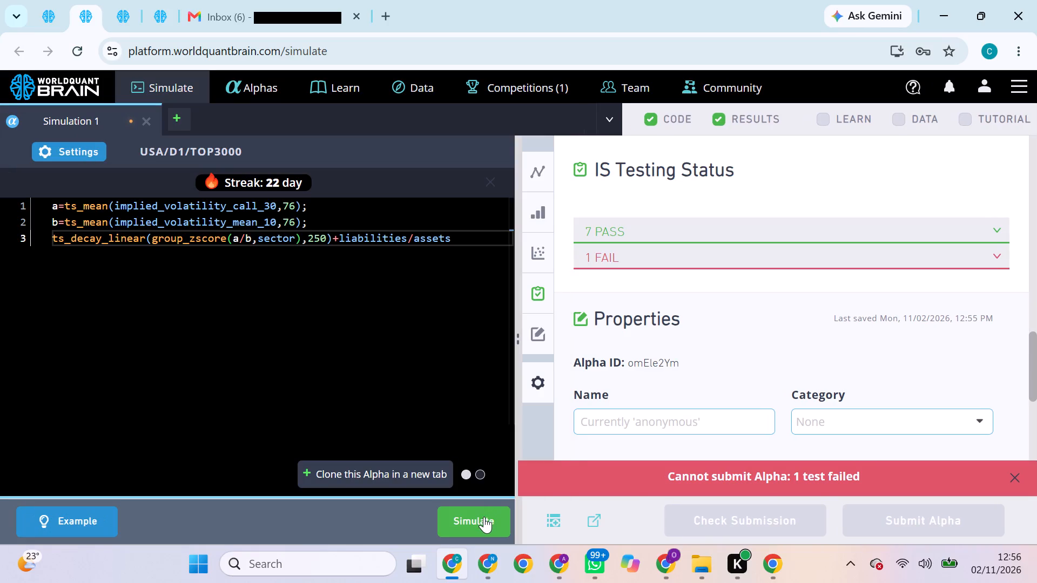
click(484, 517)
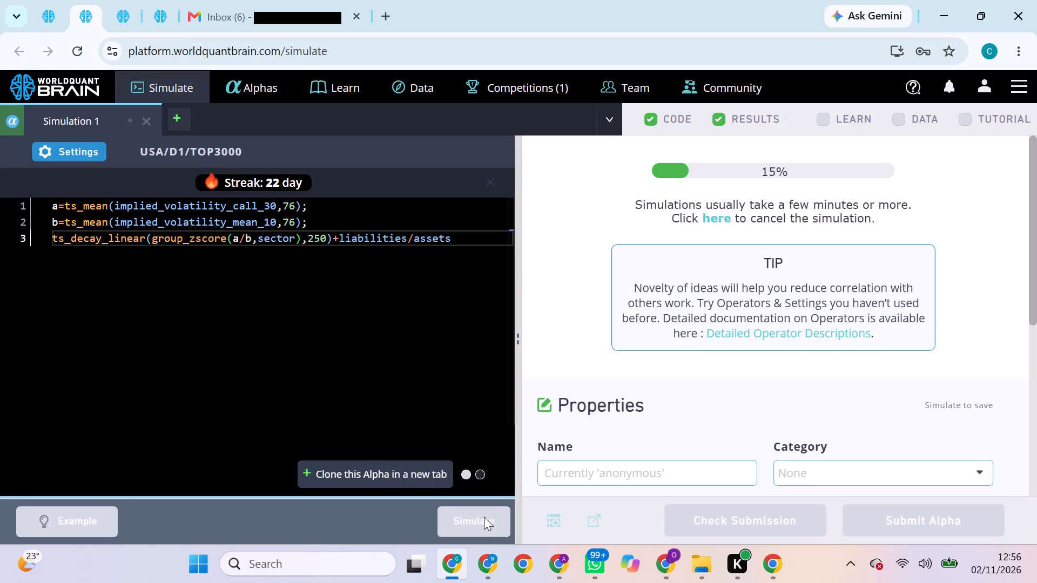
Return to the Simulation 2 alpha in the first browser tab, reveal its test period, and attempt to submit it.
click(43, 17)
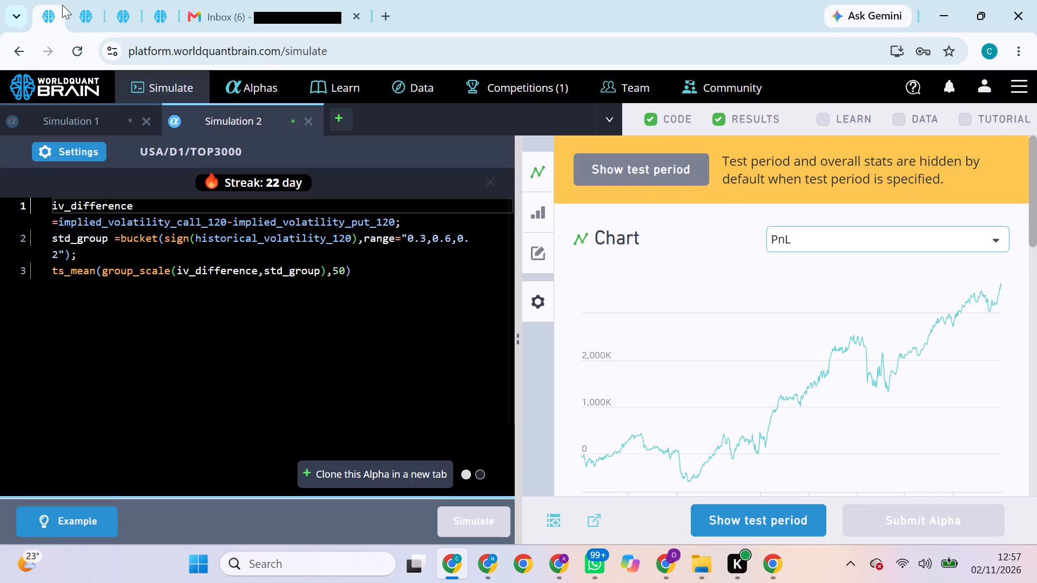
click(82, 17)
click(51, 18)
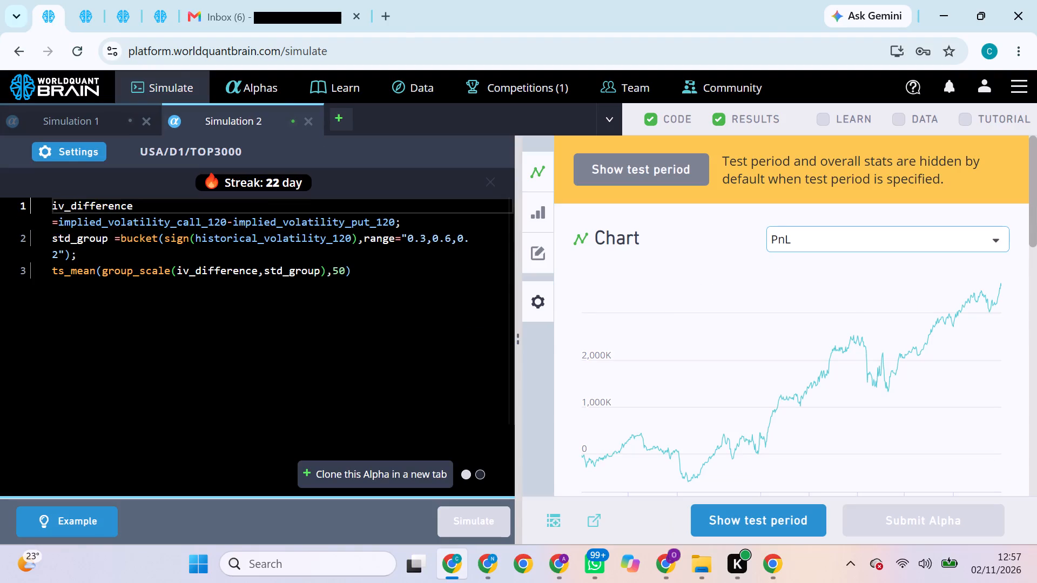
click(740, 514)
click(891, 515)
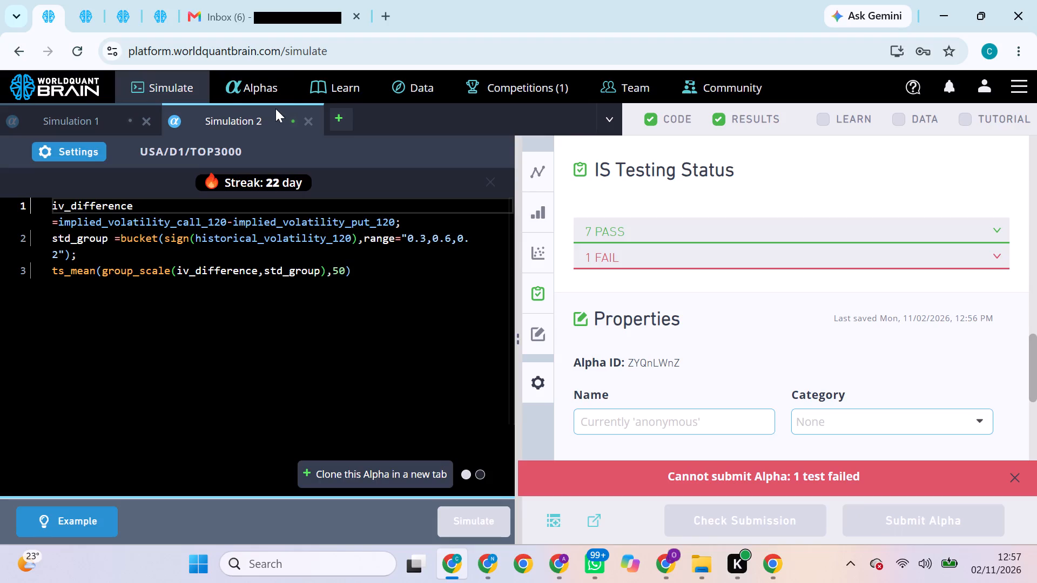
Change Simulation 2's neutralization to Subindustry, apply the settings, and rerun the simulation.
click(84, 148)
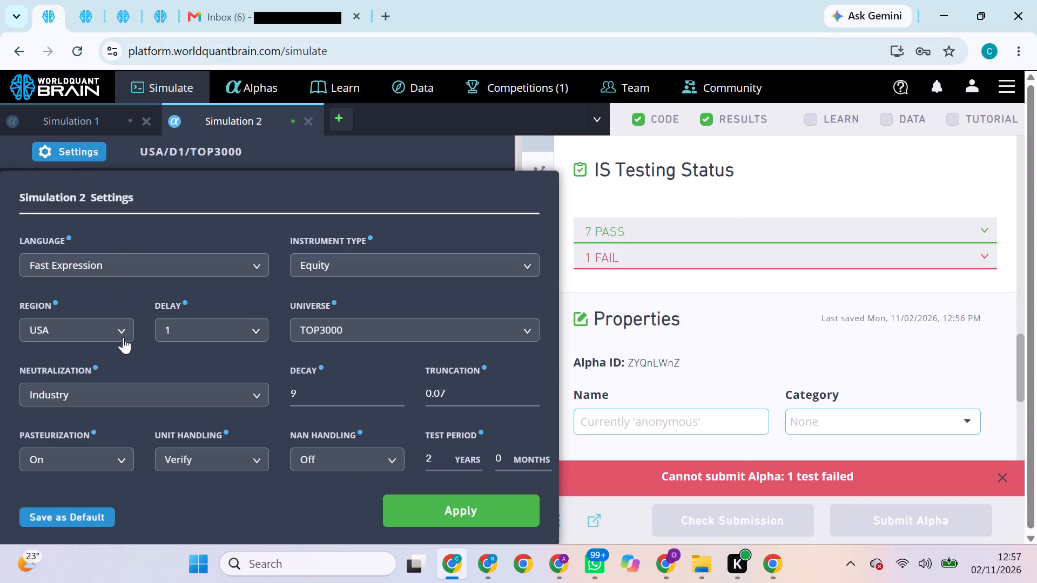
click(161, 388)
click(158, 524)
click(456, 513)
click(484, 518)
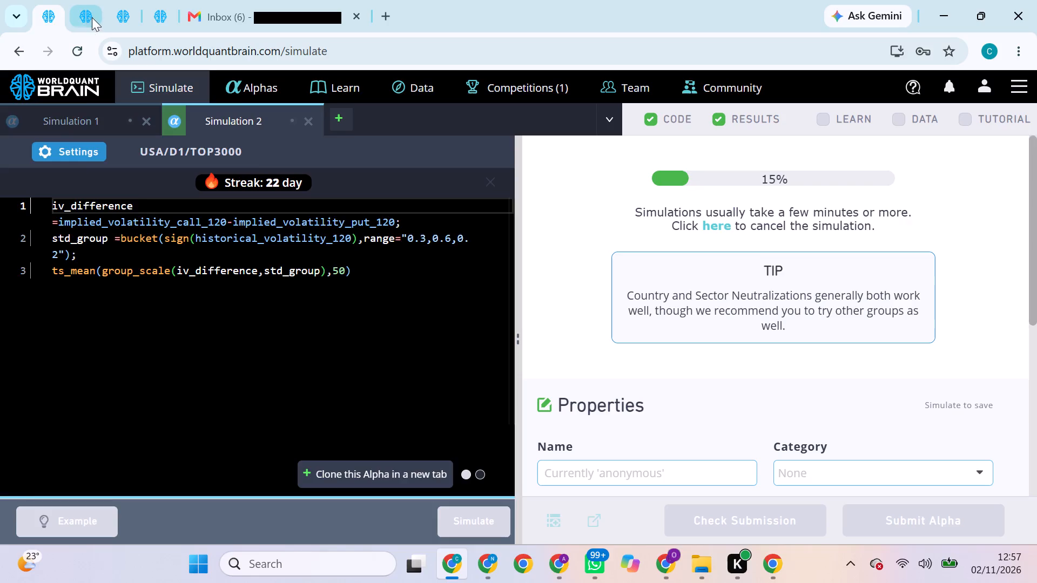
Go to the third browser tab's Simulation 1 alpha, reveal its test period, and attempt to submit it.
click(92, 17)
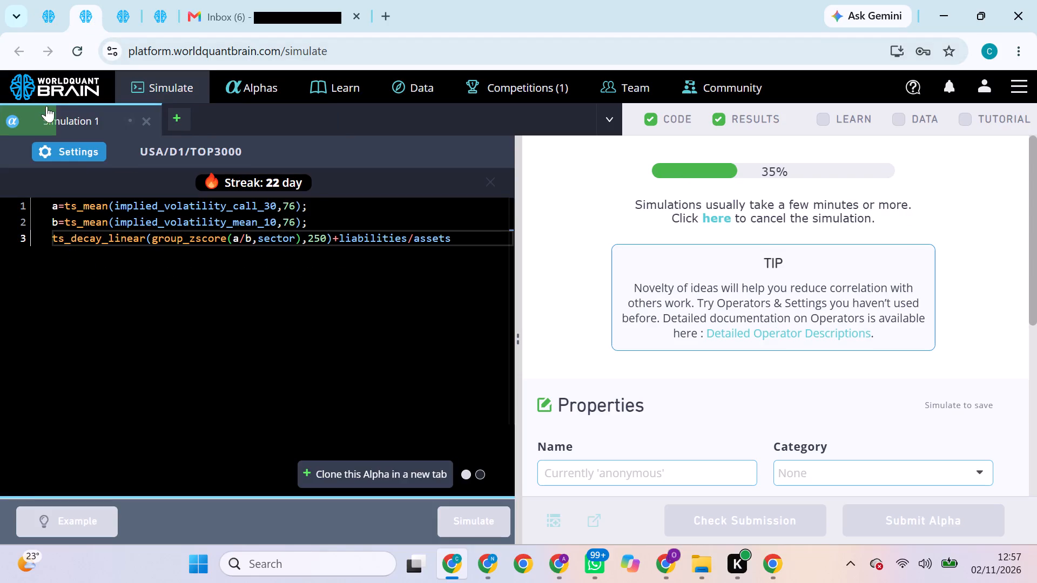
click(118, 31)
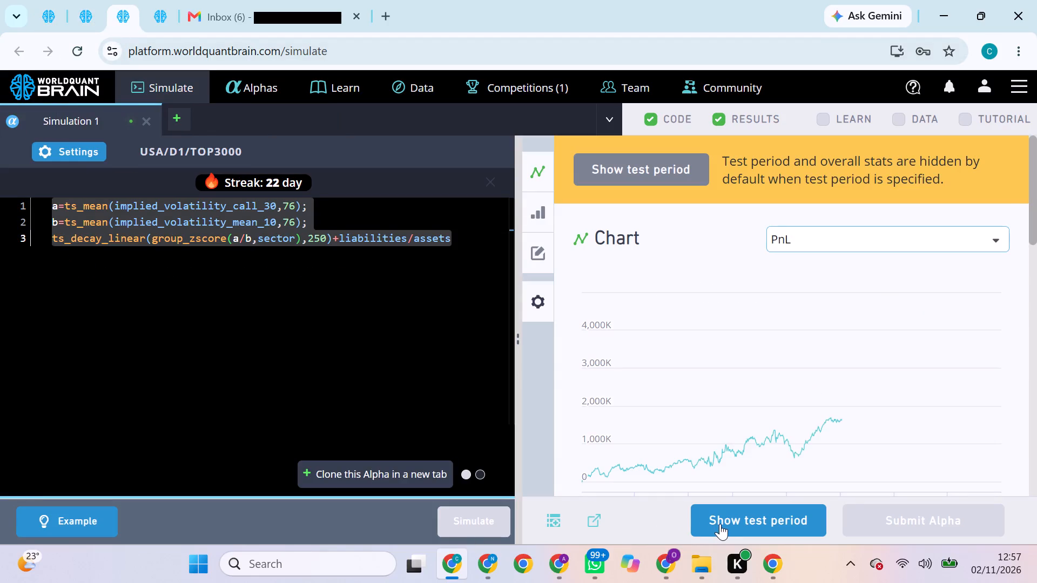
click(720, 524)
click(863, 525)
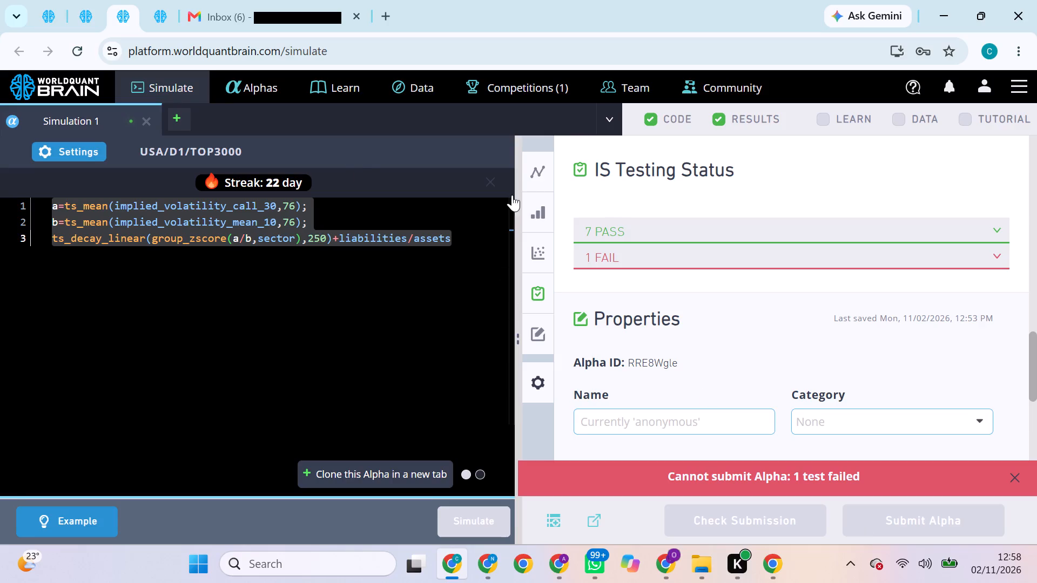
Change the third tab's Simulation 1 neutralization to Sector, apply the settings, and rerun the simulation.
click(89, 154)
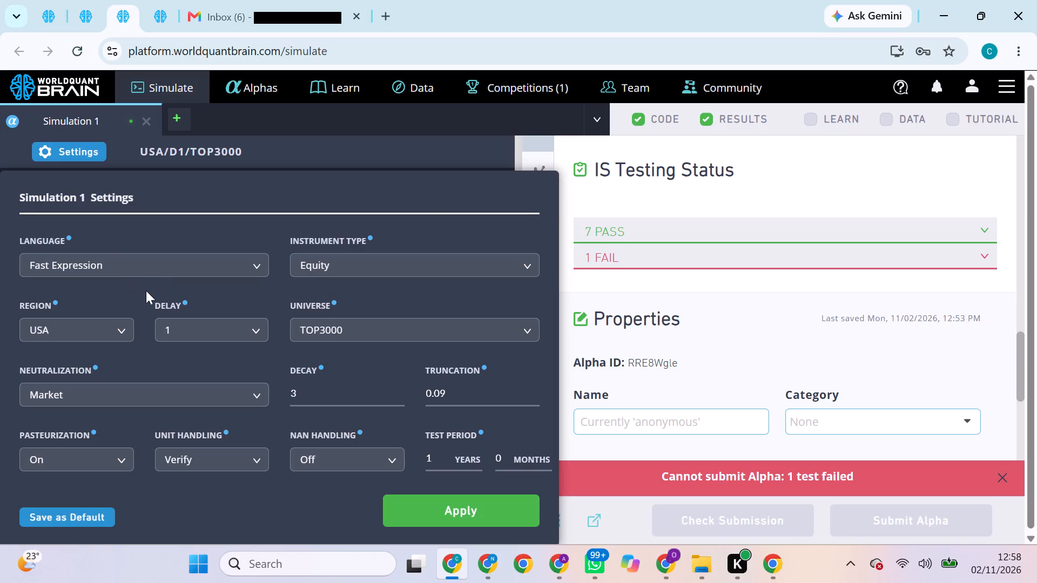
click(188, 387)
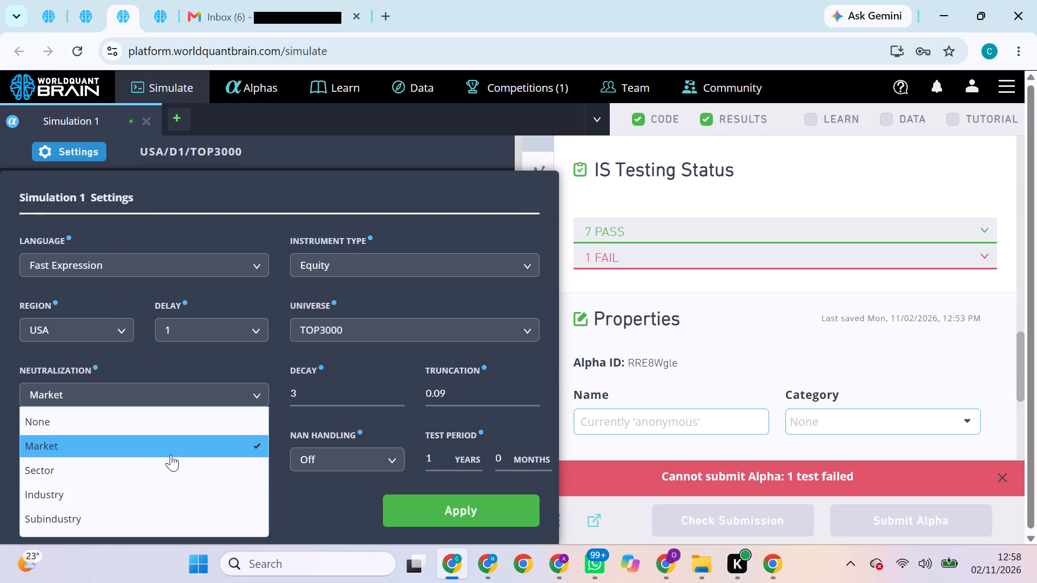
click(166, 469)
click(456, 514)
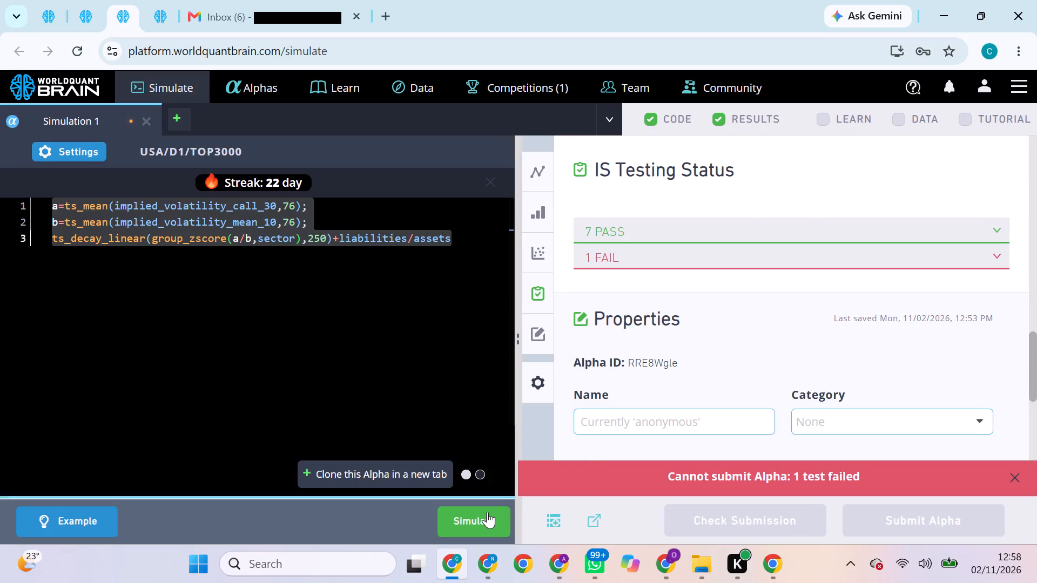
click(484, 518)
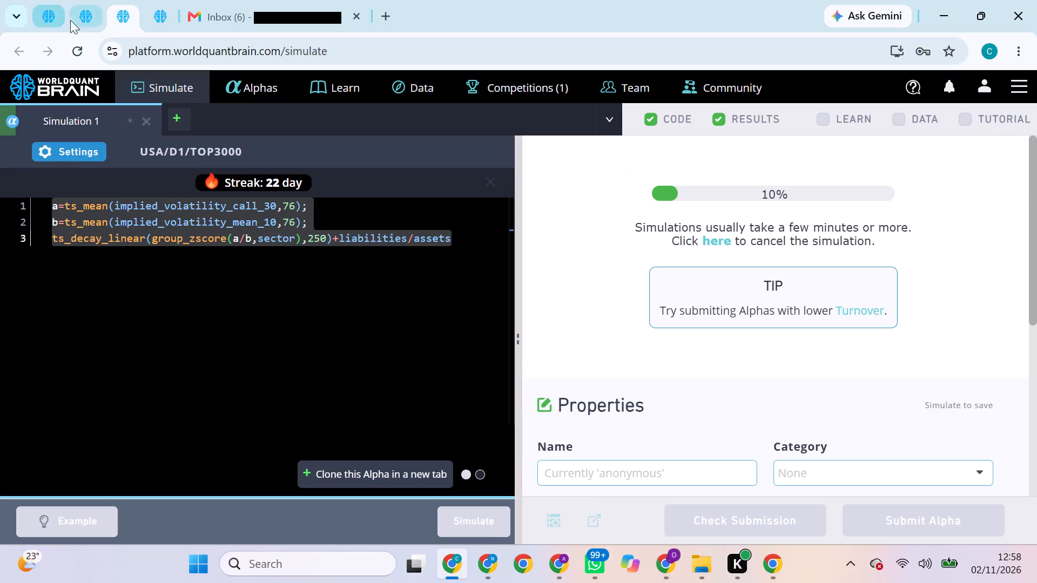
Go to the fourth browser tab's Simulation 1 alpha, reveal its test period, and attempt to submit it.
click(157, 21)
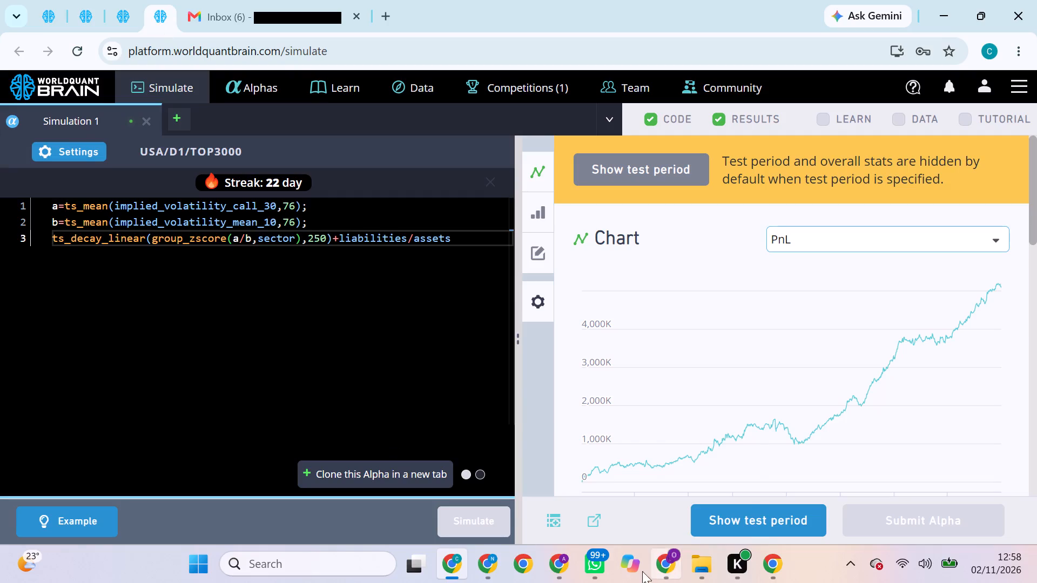
click(756, 527)
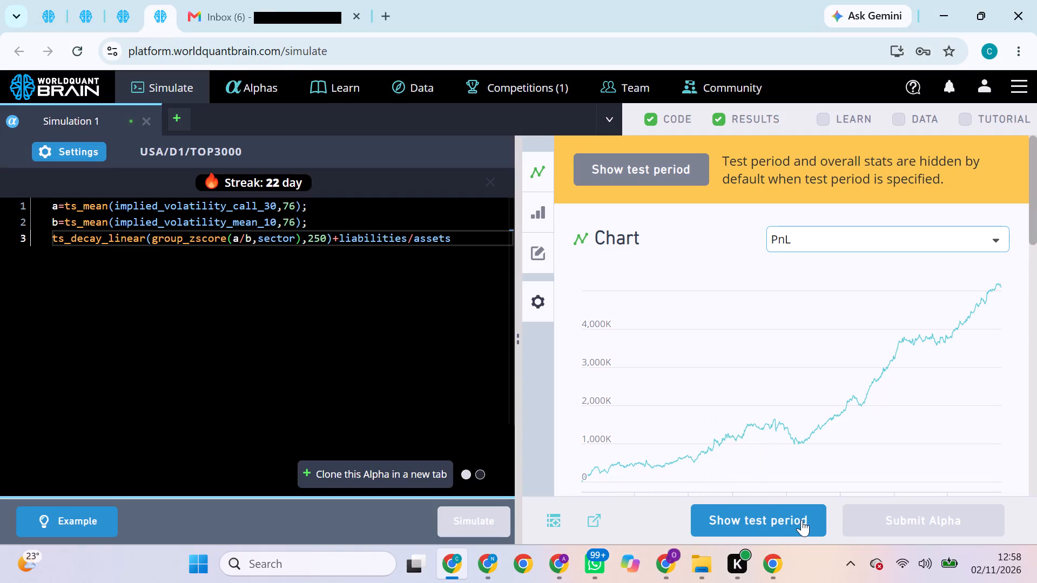
click(799, 520)
click(911, 519)
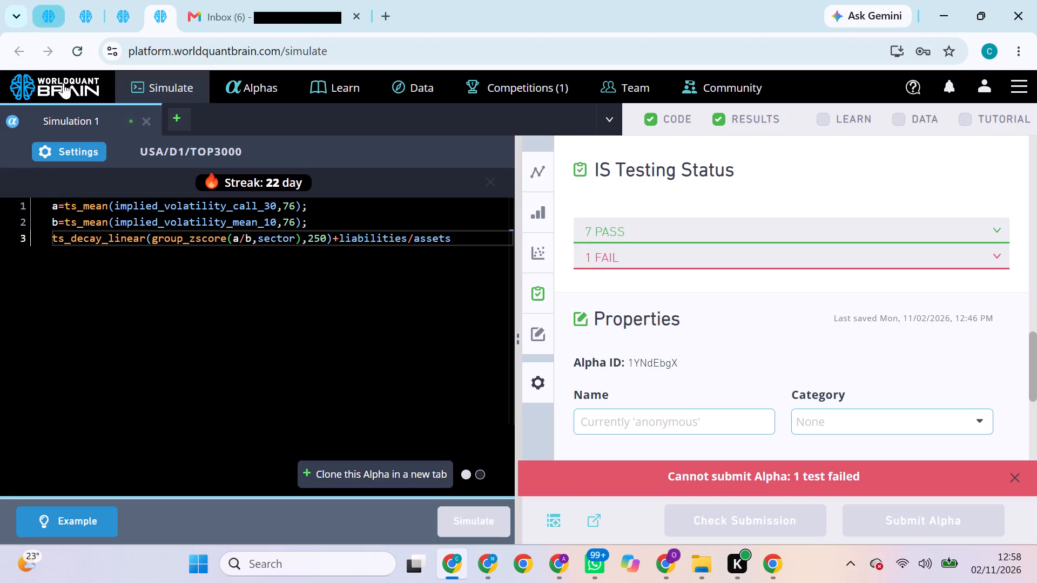
Change the fourth tab's Simulation 1 neutralization to Subindustry, apply the settings, and rerun the simulation.
click(81, 157)
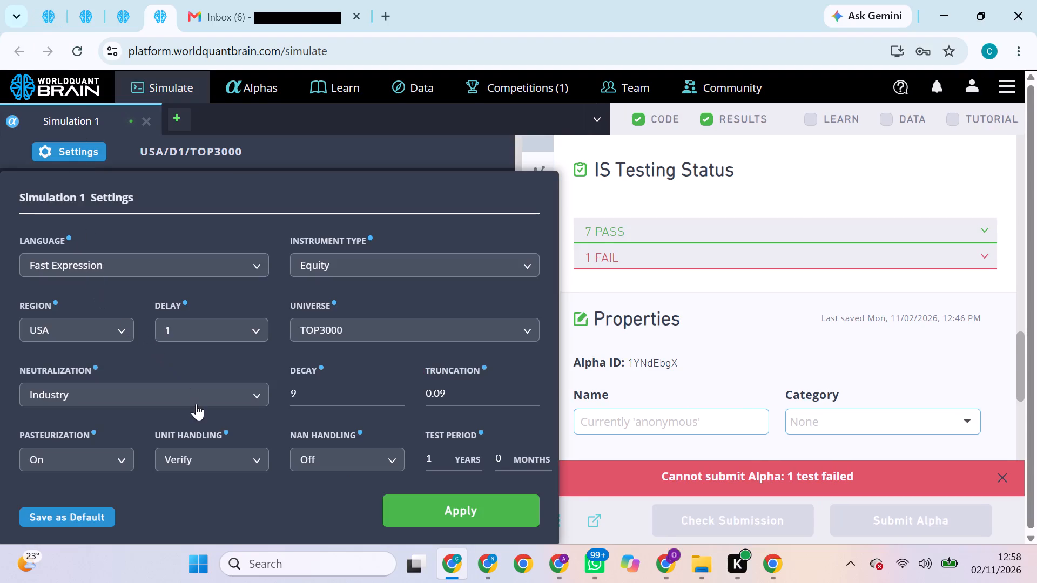
click(196, 404)
click(163, 508)
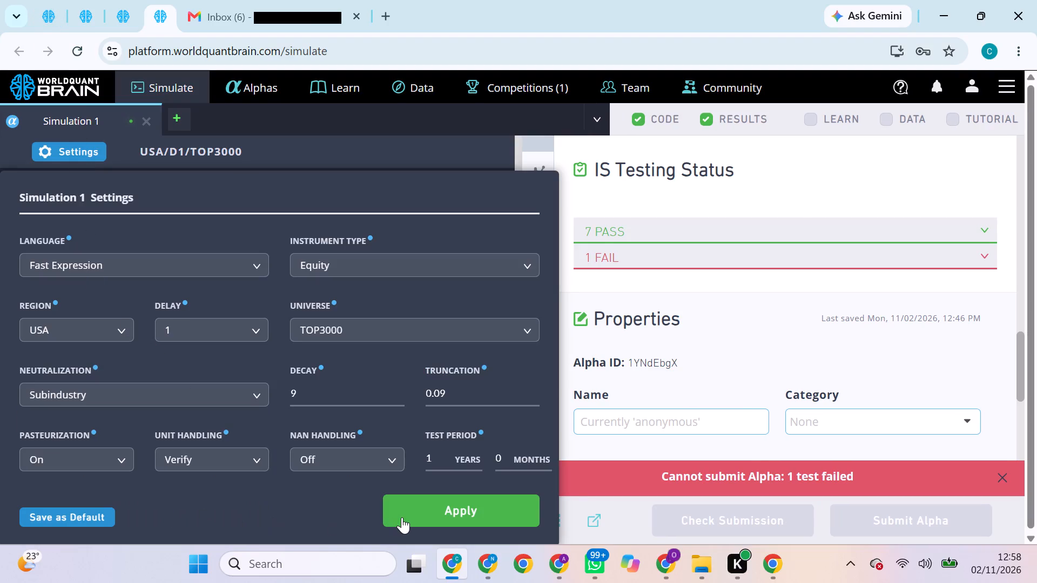
click(402, 517)
click(466, 524)
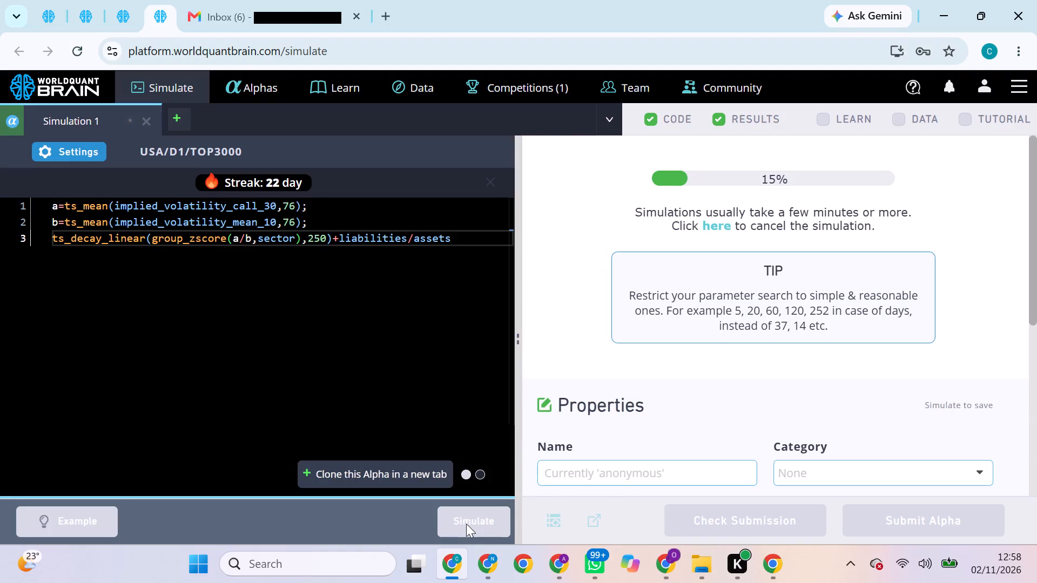
Return to the second browser tab's Simulation 1 alpha, reveal its test period, and attempt to submit it.
click(118, 15)
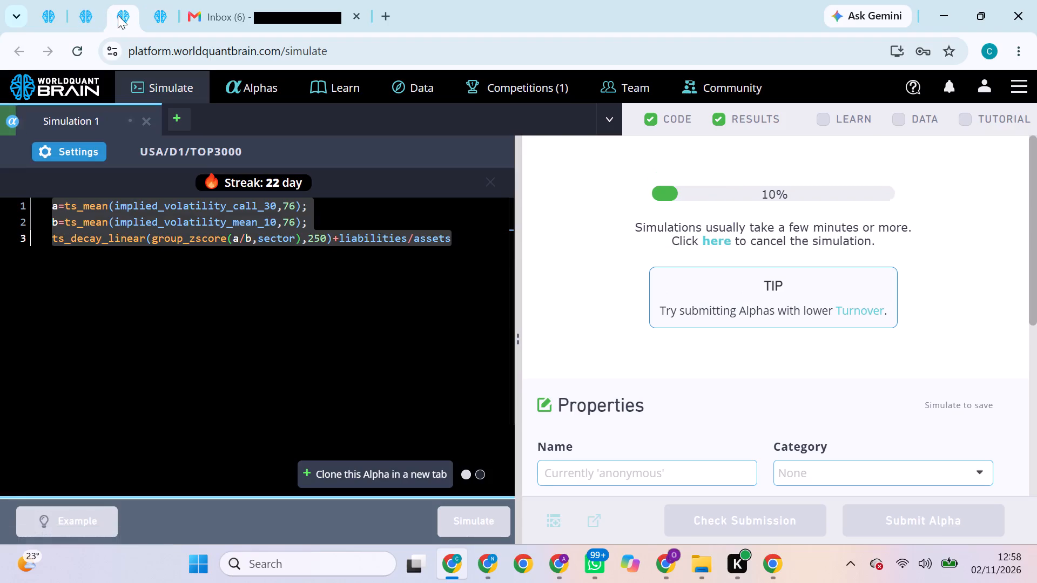
click(78, 15)
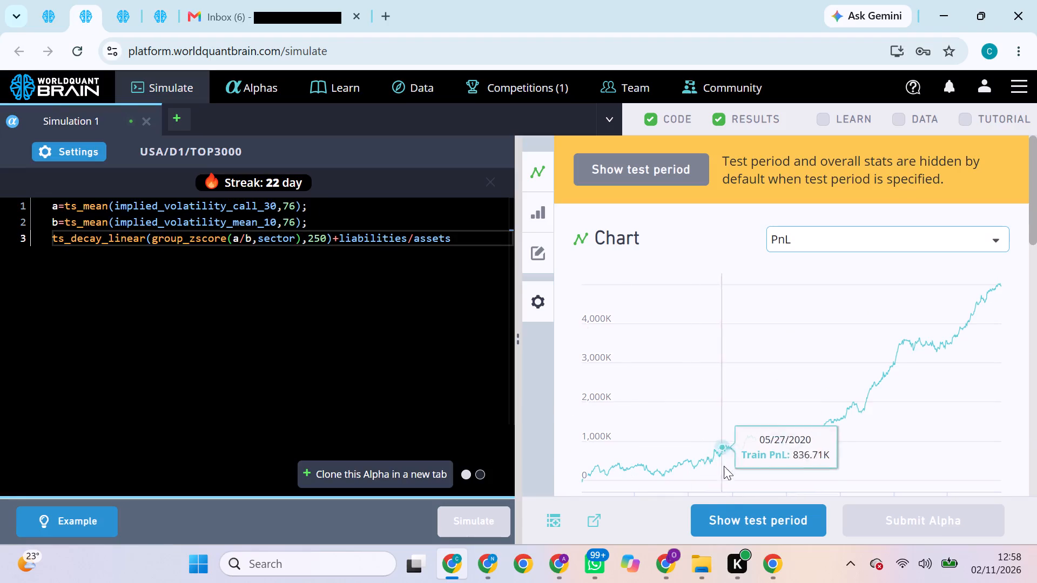
click(728, 510)
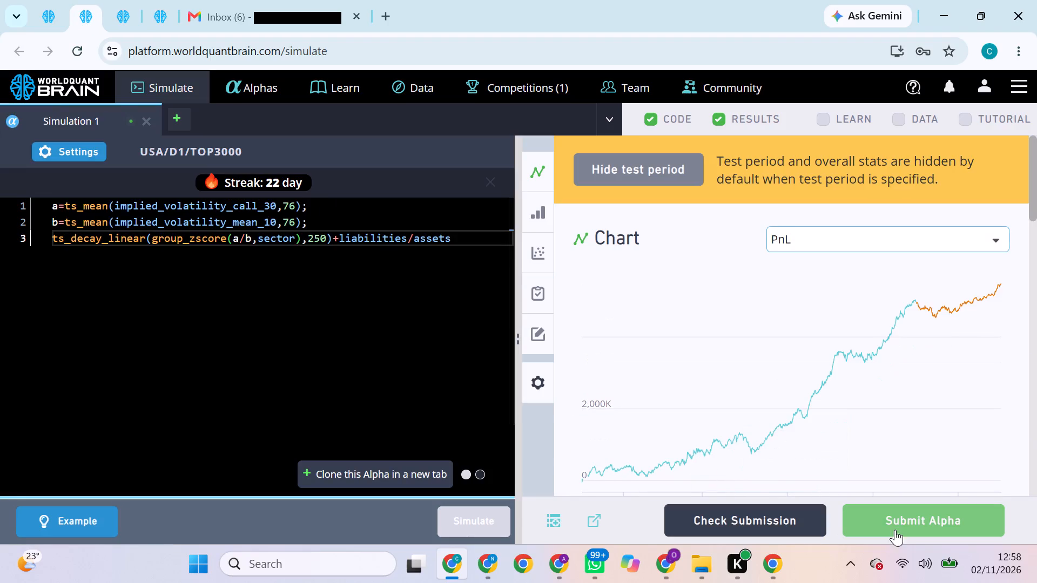
click(906, 521)
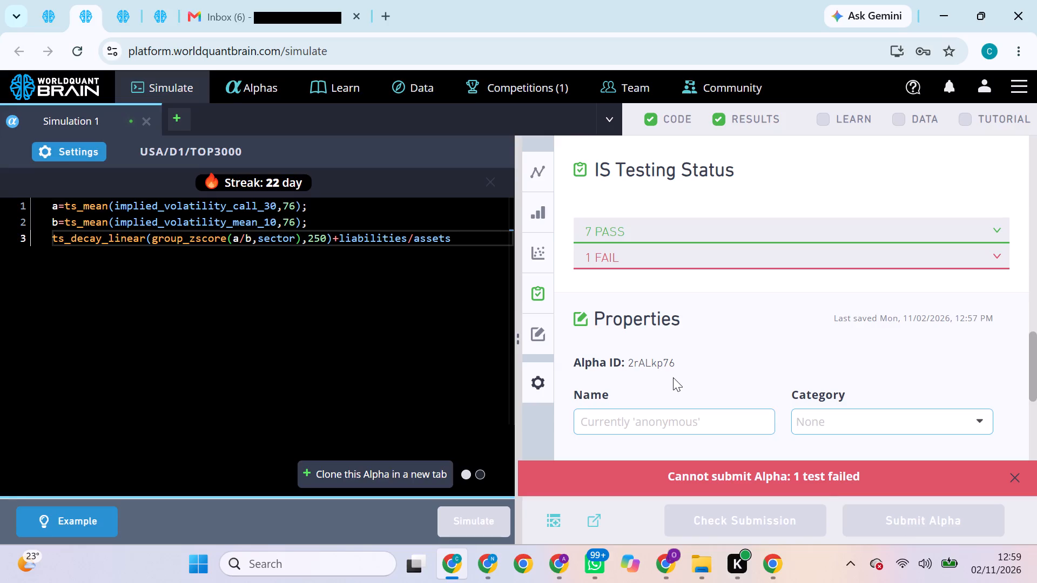
Change the second tab's Simulation 1 neutralization to Industry, apply the settings, and rerun the simulation.
click(87, 146)
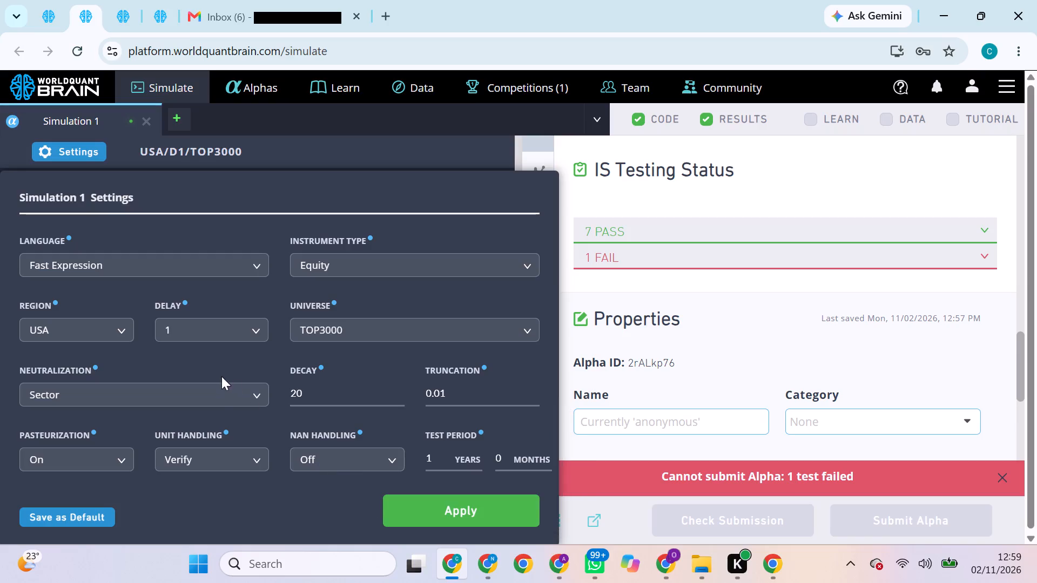
click(239, 394)
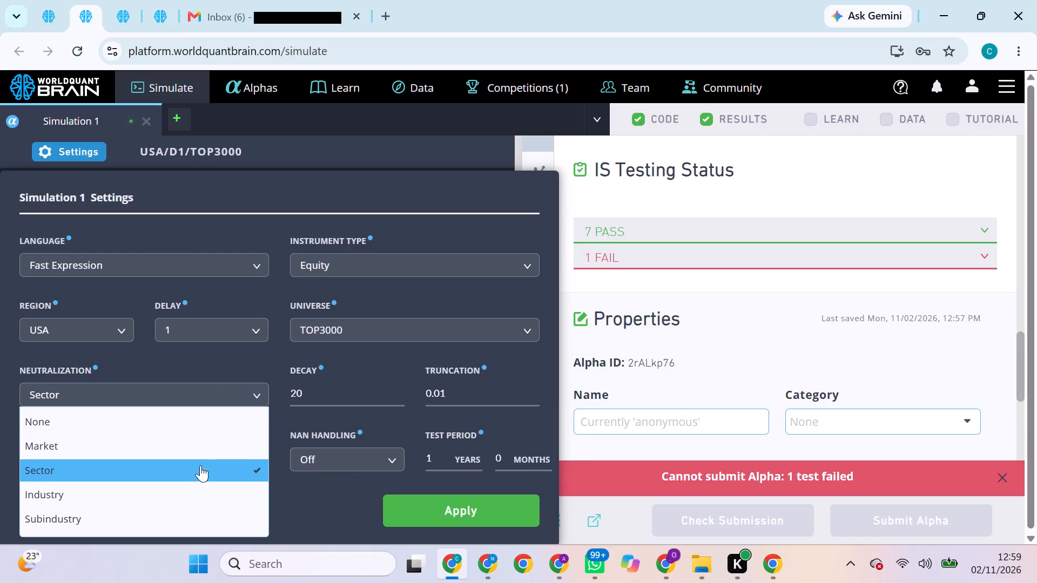
double_click(231, 485)
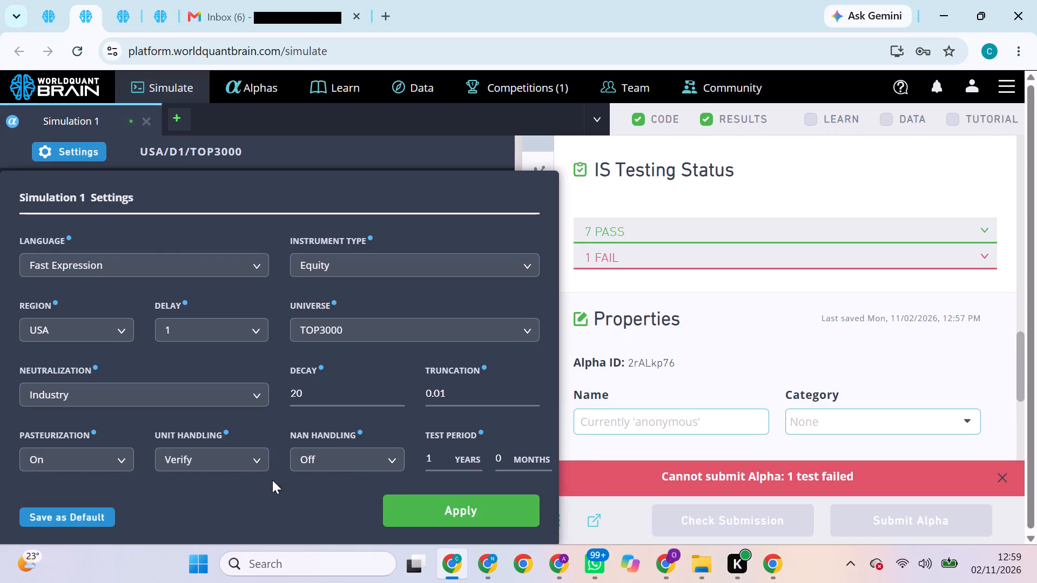
click(403, 501)
click(464, 511)
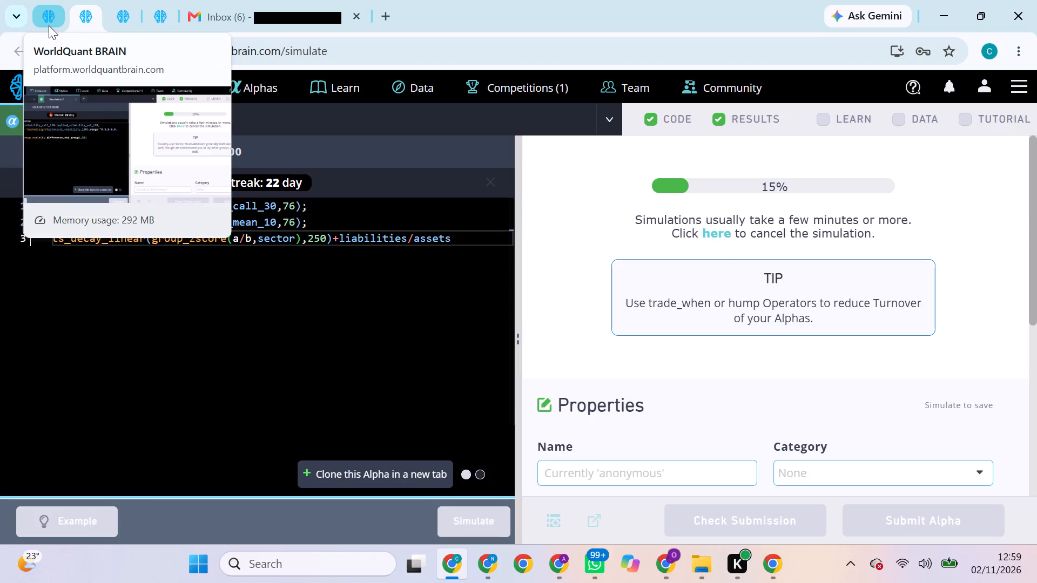
Return to the first browser tab's Simulation 2 alpha and reveal its test period.
click(49, 25)
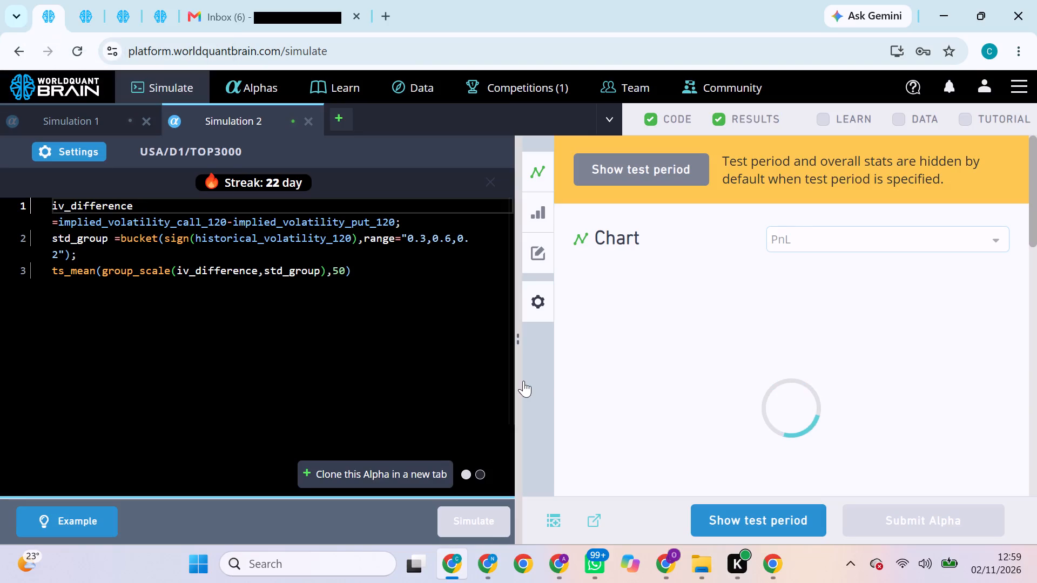
click(724, 524)
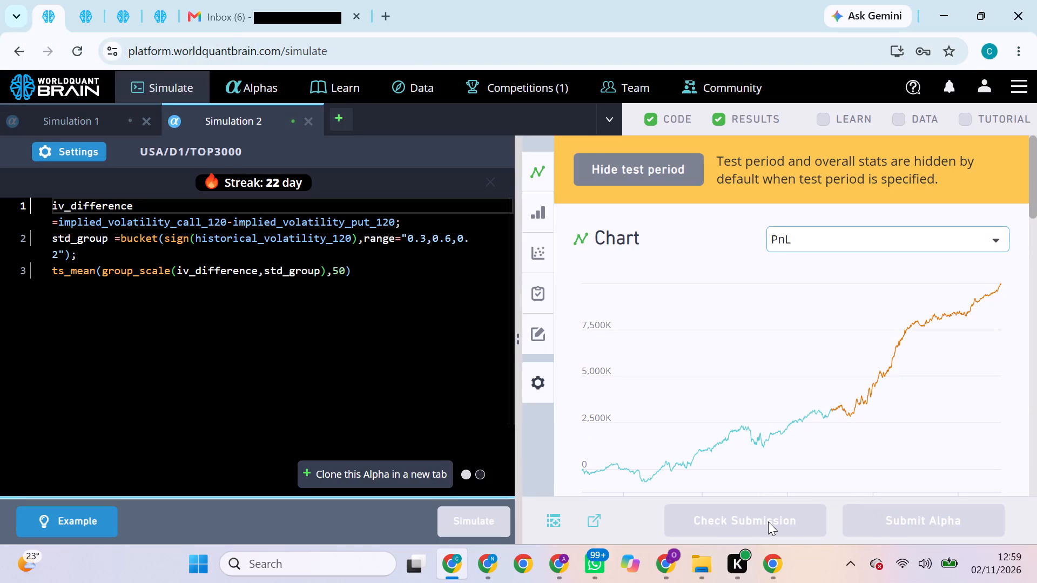
Set the first tab's Simulation 2 neutralization to Market and decay to 13, apply the settings, and rerun the simulation.
click(88, 148)
click(214, 385)
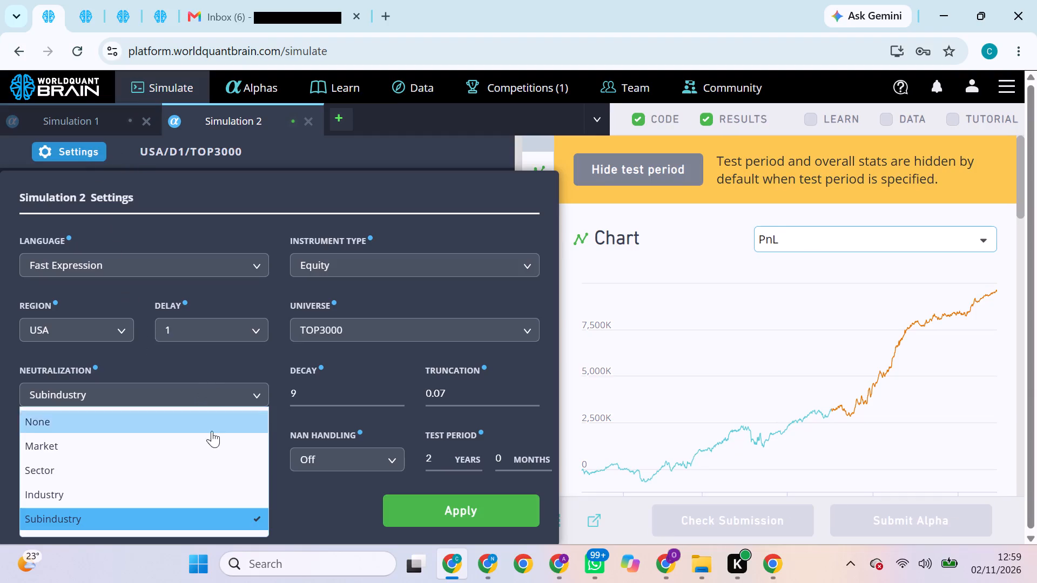
click(170, 434)
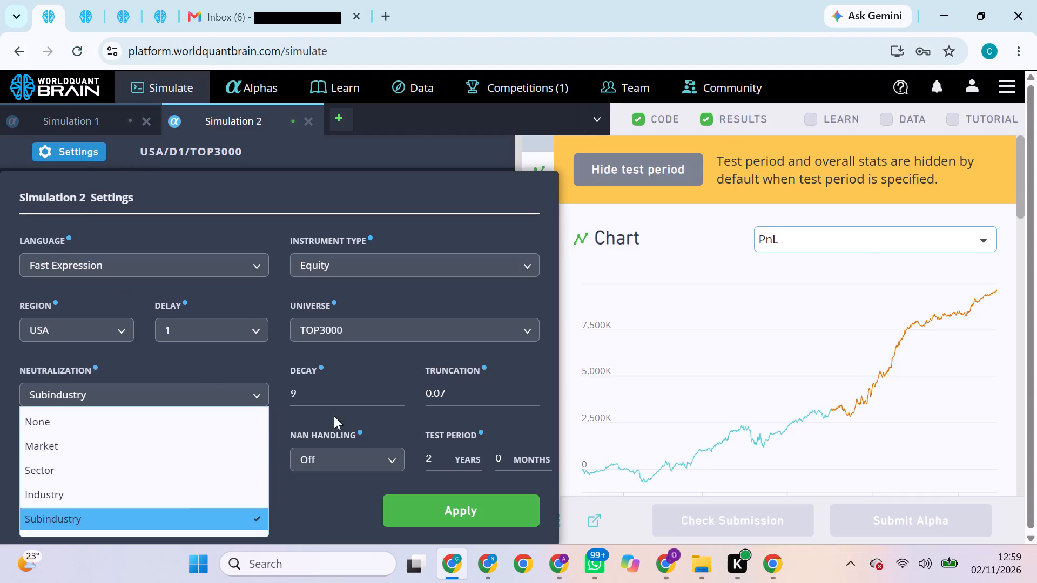
click(184, 448)
click(345, 407)
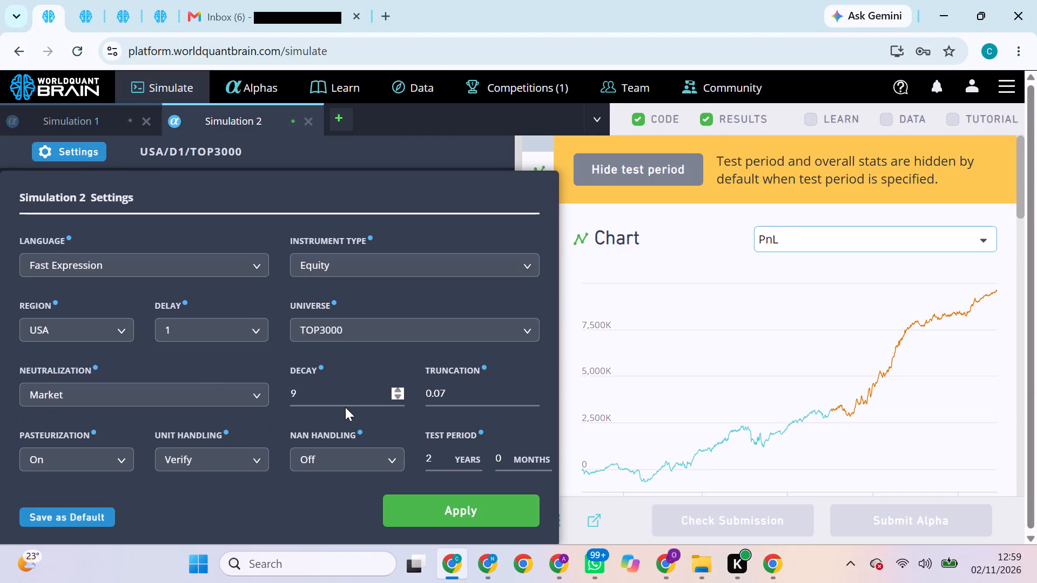
click(330, 397)
key(BackSpace)
text(13)
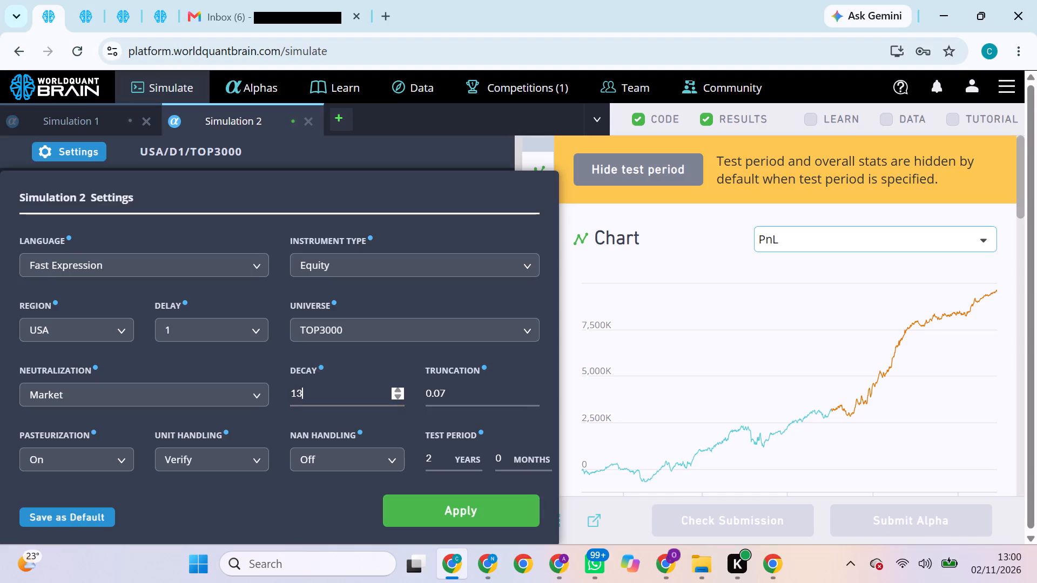
click(459, 506)
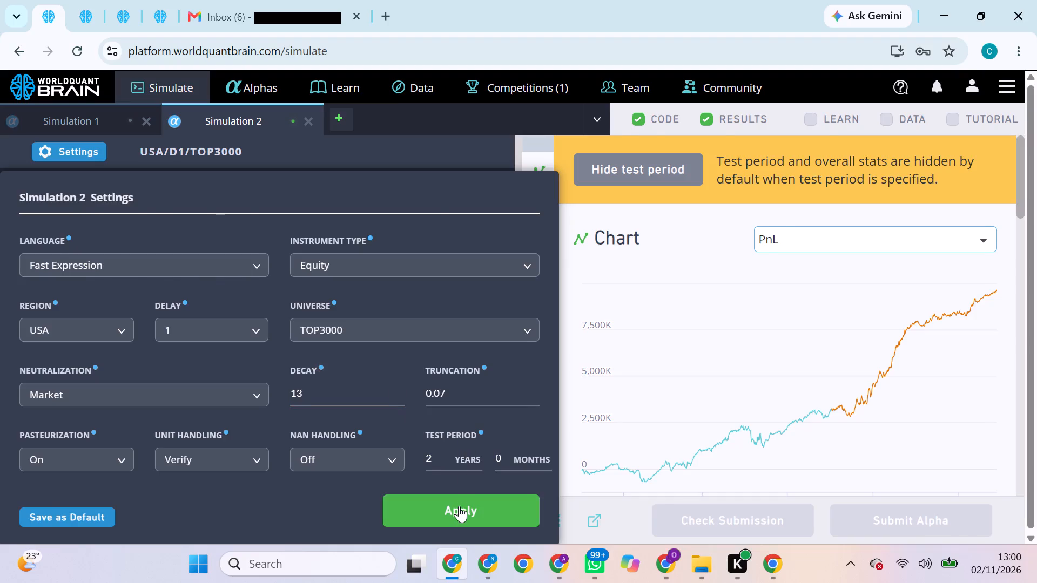
click(471, 514)
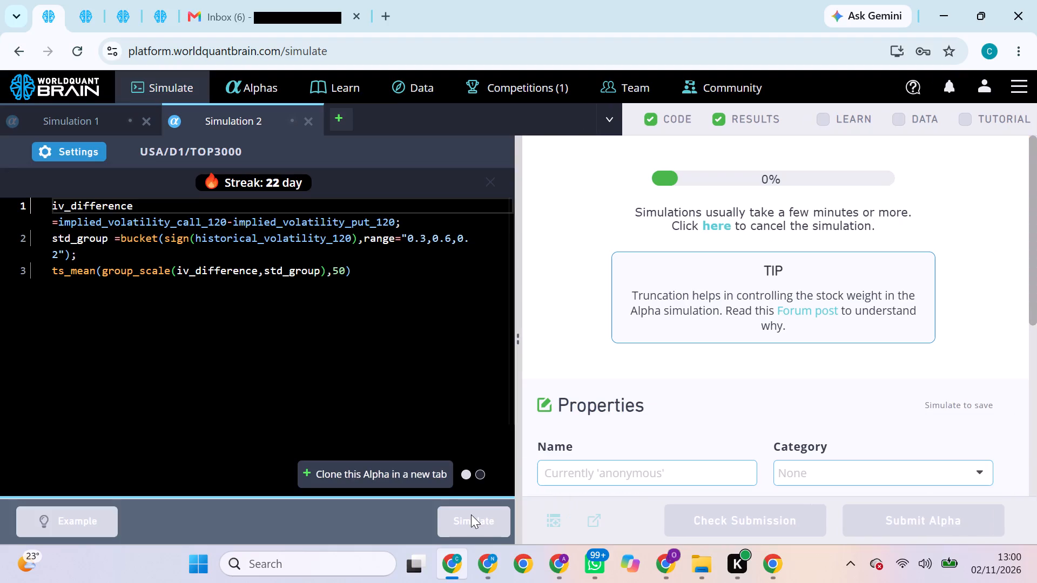
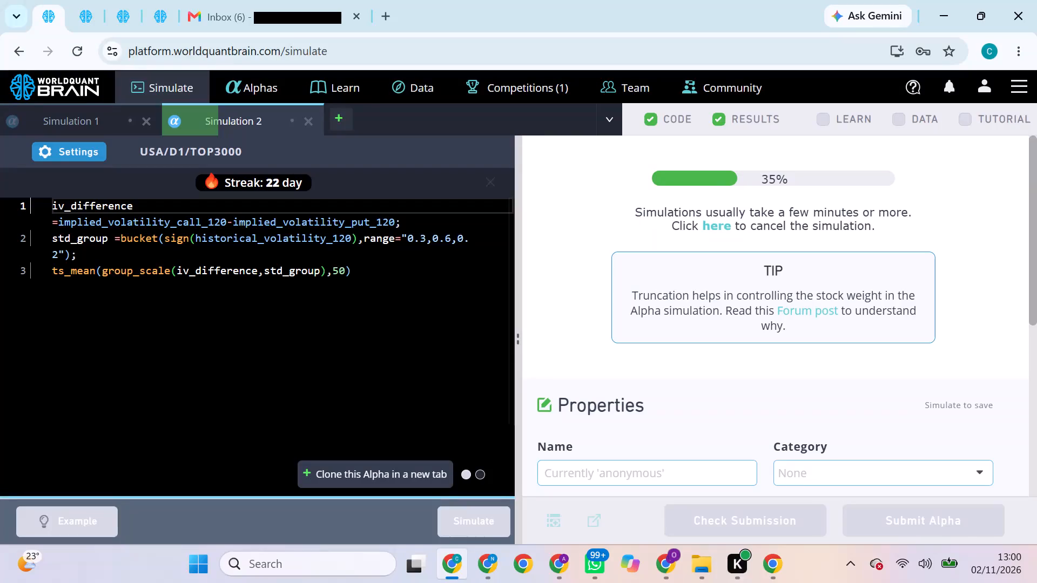
Return to the second browser tab's Simulation 1 alpha, reveal its test period, and attempt to submit it.
click(71, 0)
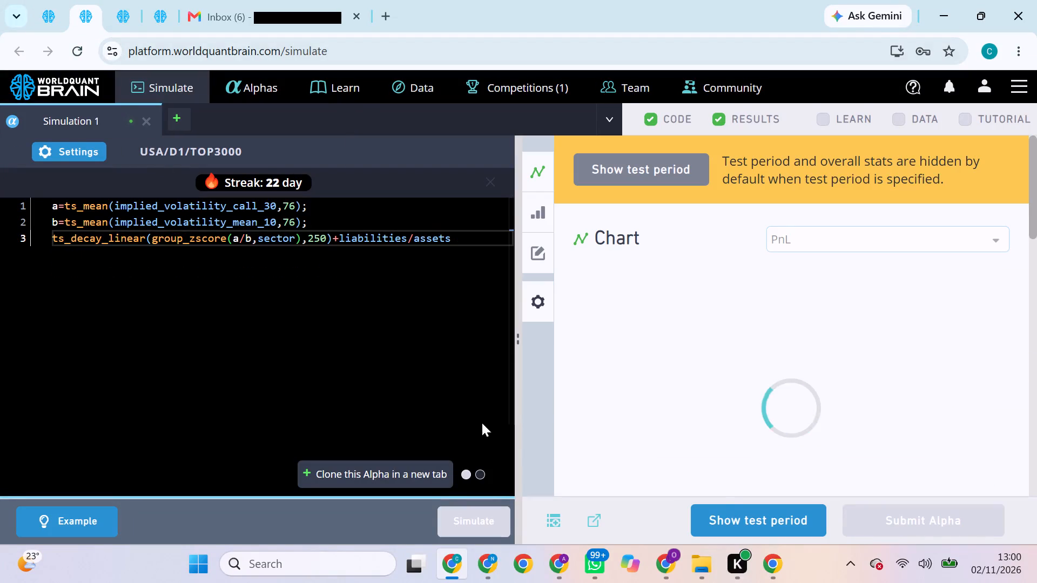
click(750, 518)
click(917, 522)
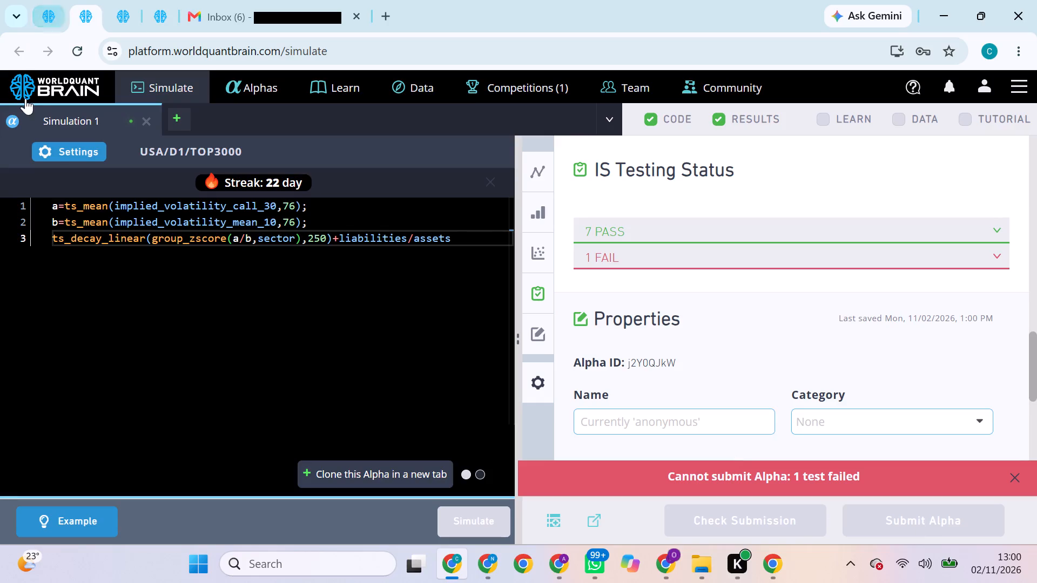
Change the second tab's Simulation 1 neutralization to Subindustry, apply the settings, and rerun the simulation.
click(83, 143)
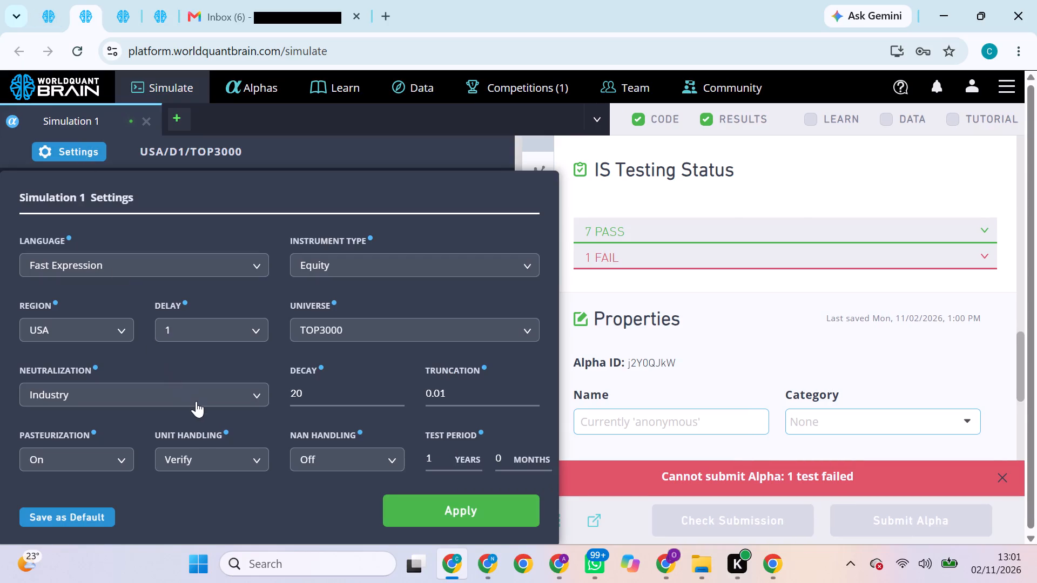
click(196, 401)
click(191, 517)
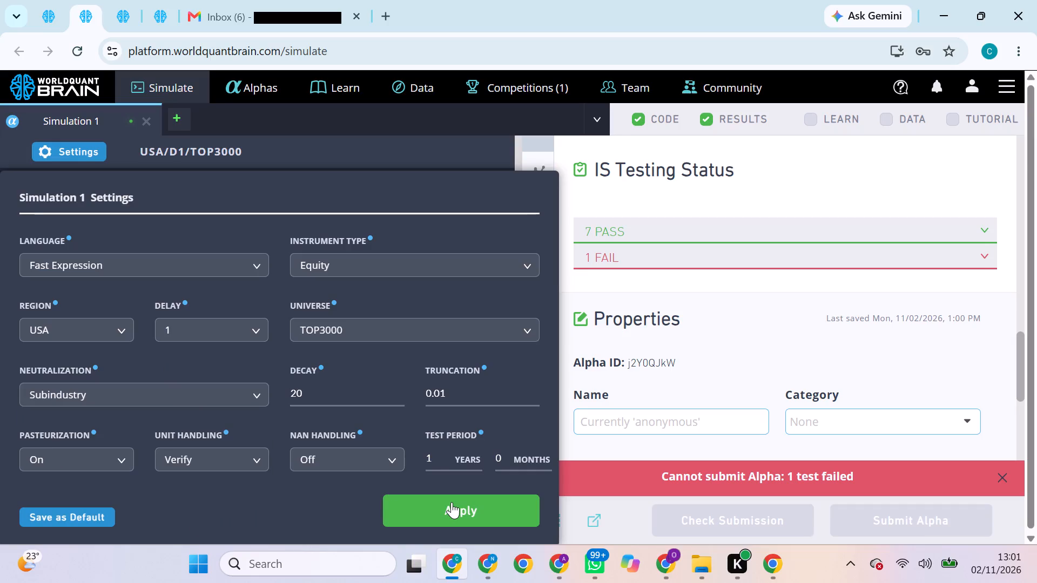
click(452, 502)
click(472, 519)
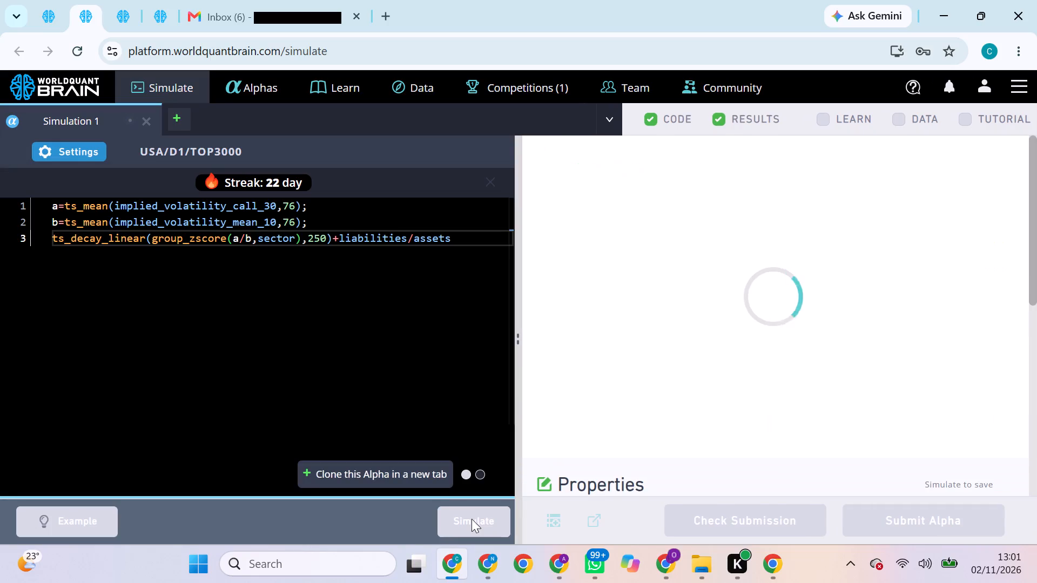
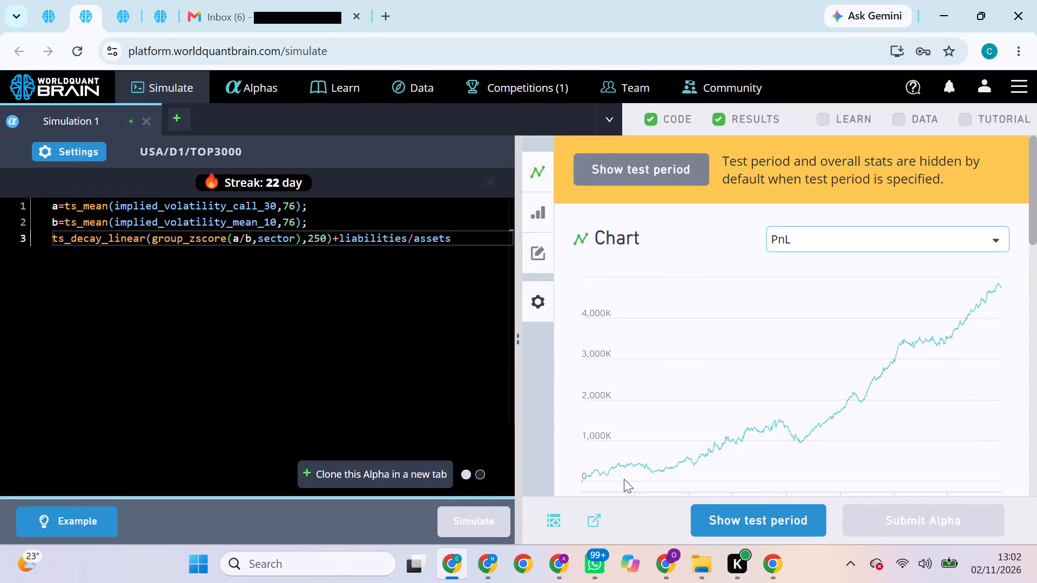
Reveal the test period of the second browser tab's Simulation 1 alpha and attempt to submit it.
click(723, 518)
click(888, 512)
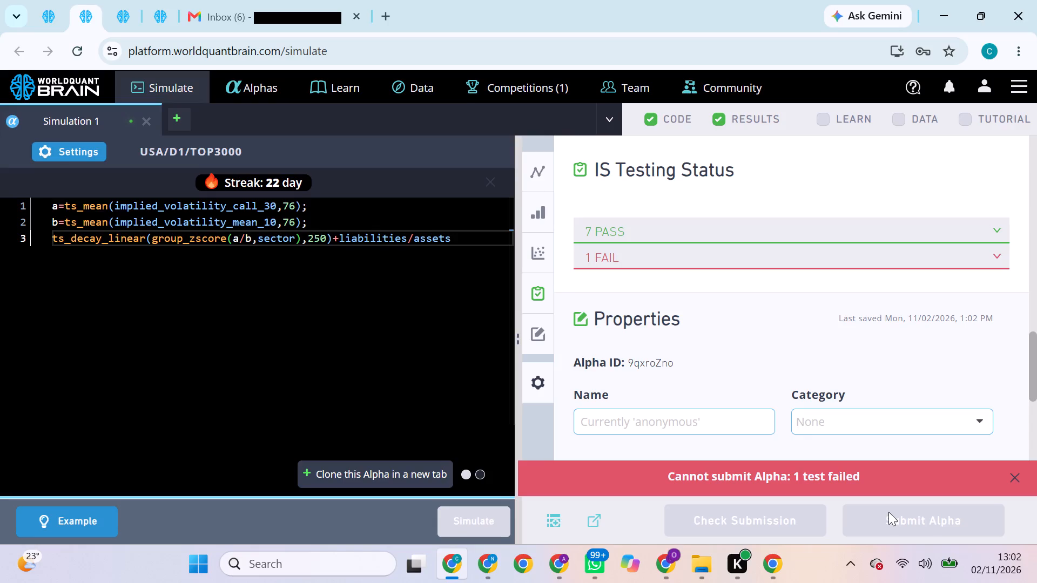
double_click(888, 512)
Set the second tab's Simulation 1 to Market neutralization, decay 25 and truncation 0.02, apply the settings, and rerun the simulation.
click(73, 157)
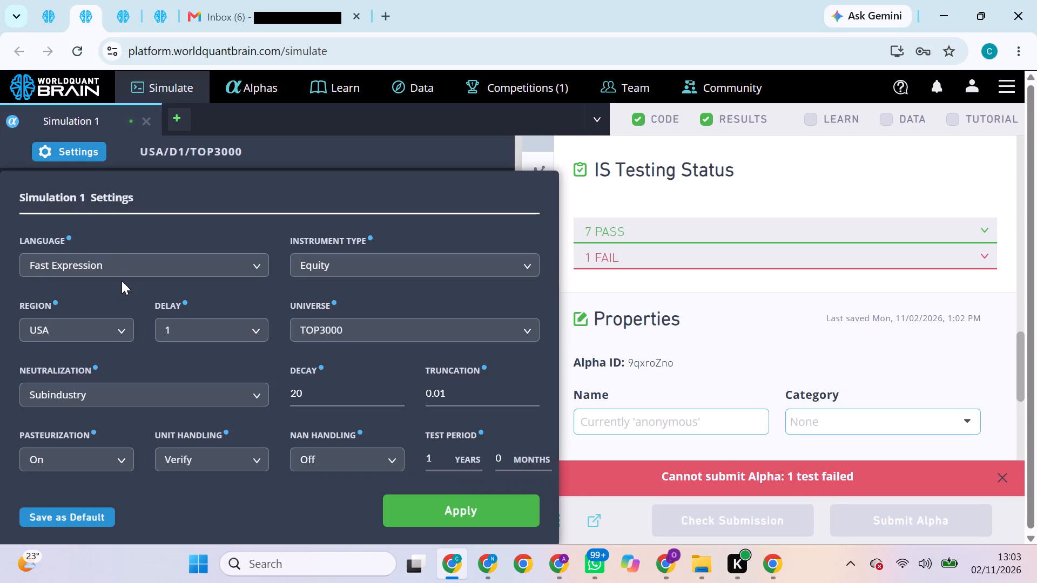
click(201, 383)
click(117, 434)
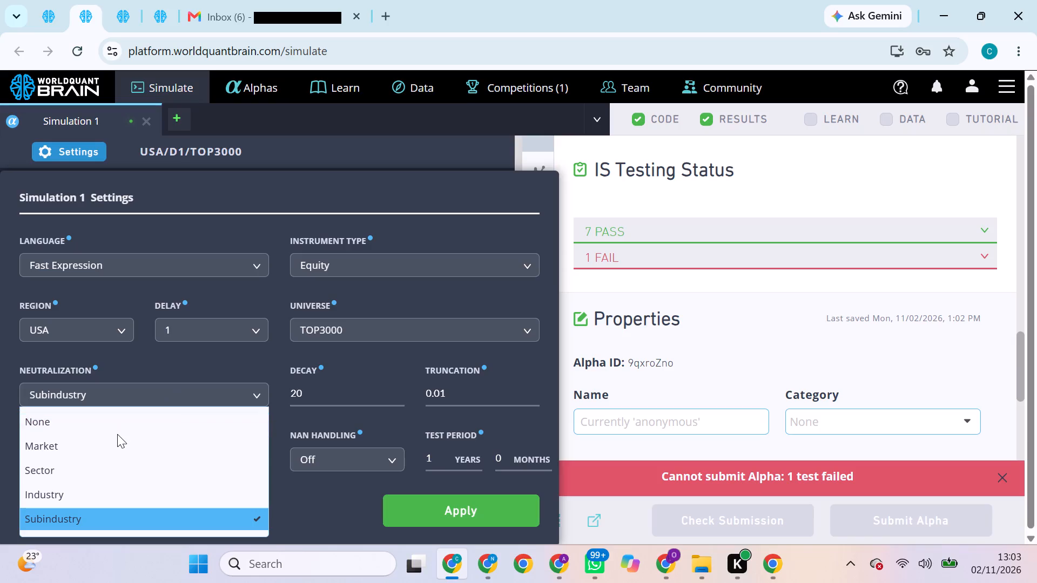
click(117, 442)
click(334, 397)
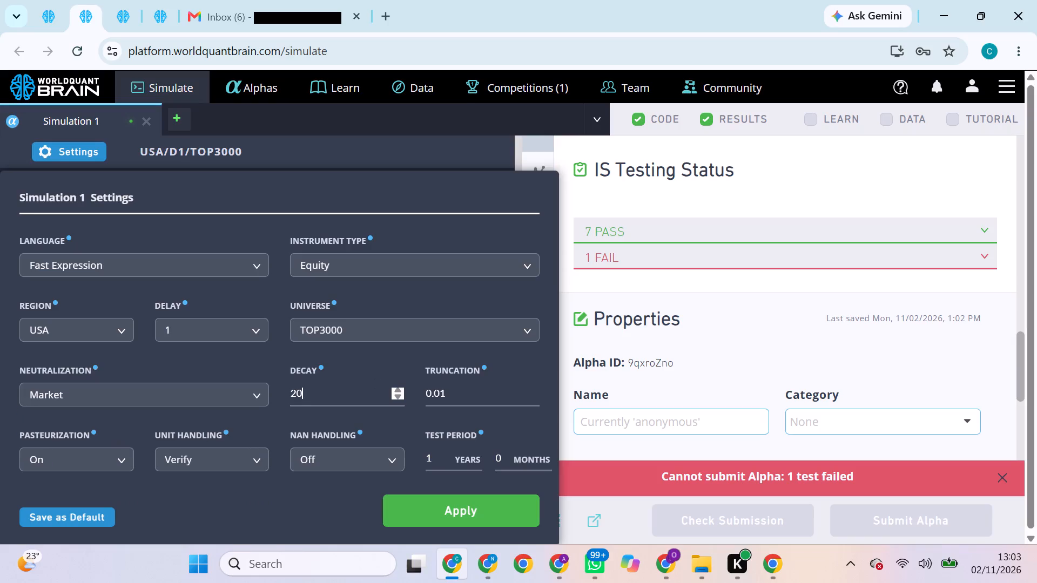
key(BackSpace)
key(5)
click(460, 403)
key(BackSpace)
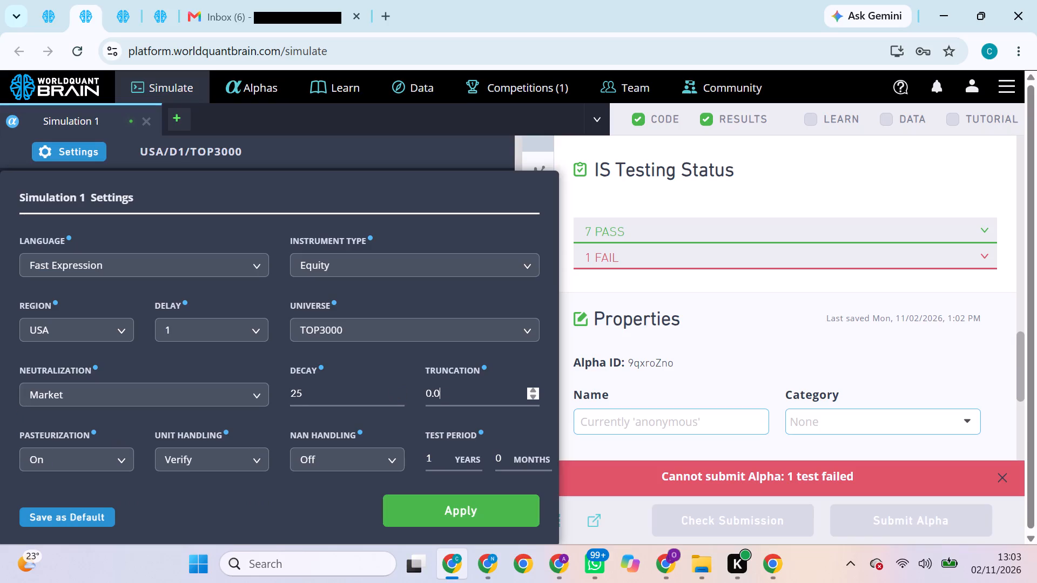
key(2)
click(472, 532)
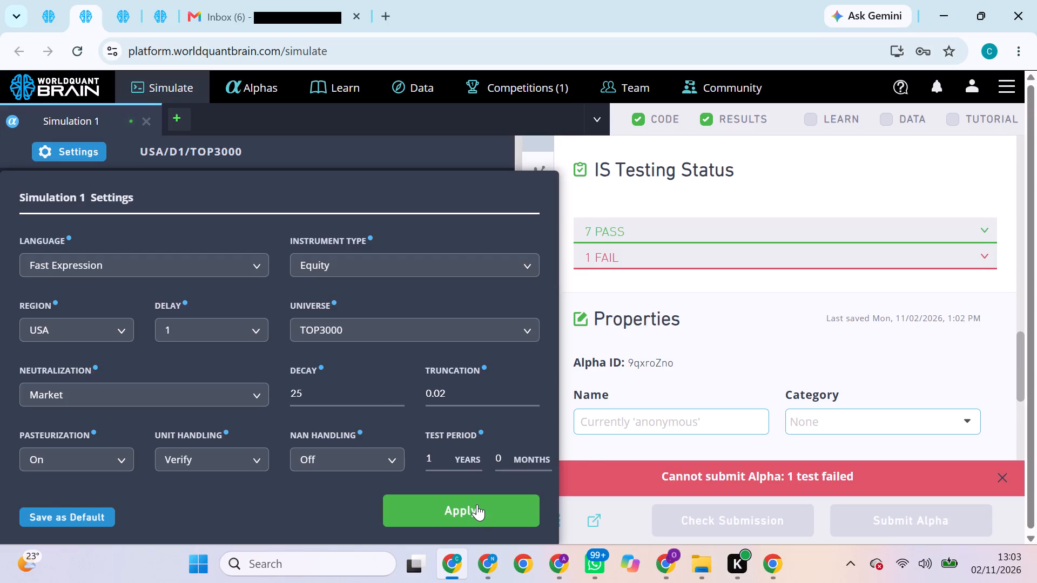
click(477, 504)
click(492, 518)
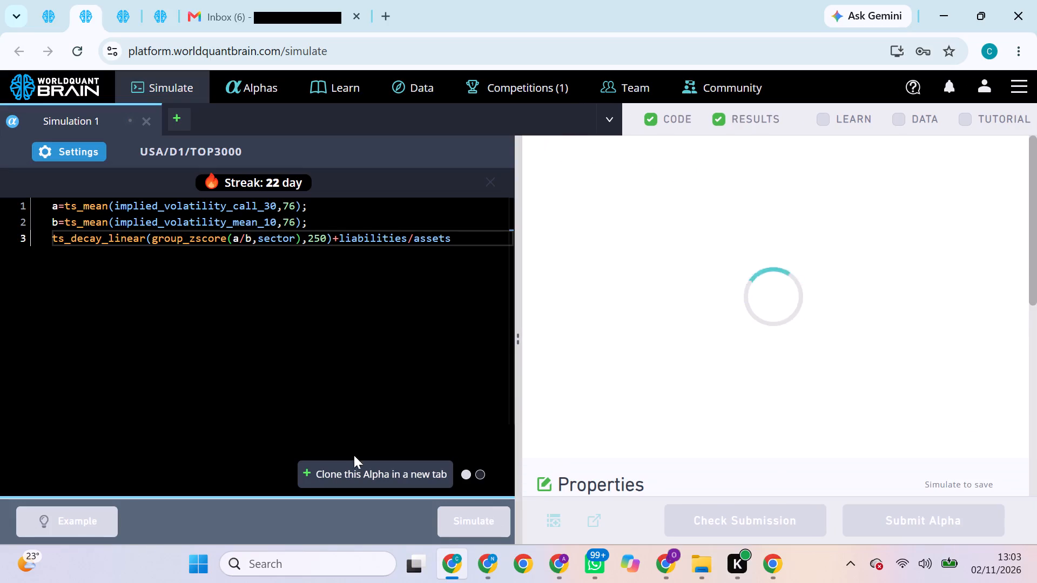
Switch to the first browser tab's Simulation 2 alpha, reveal its test period, and attempt to submit it.
click(31, 16)
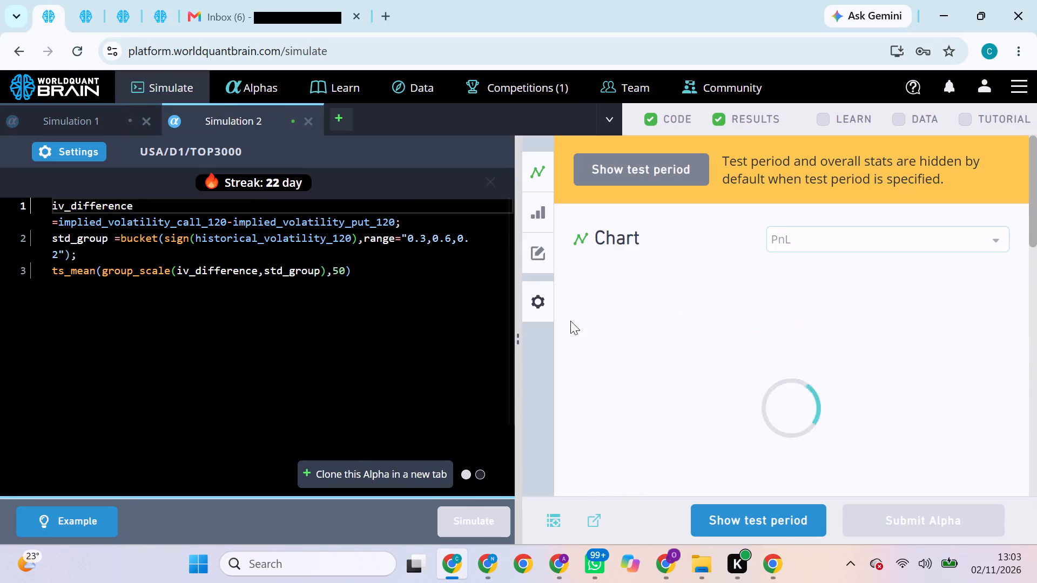
click(782, 513)
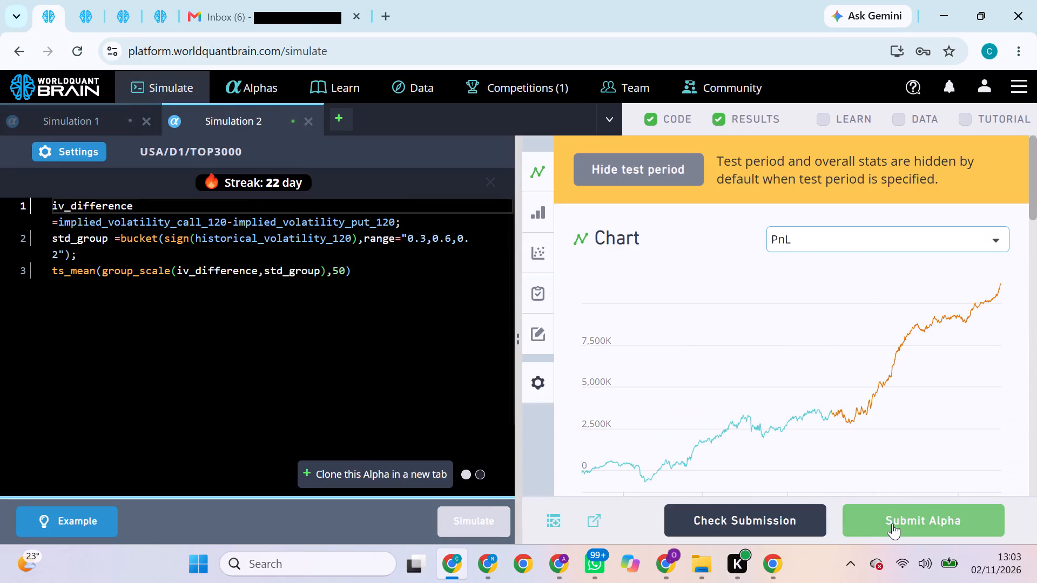
click(911, 519)
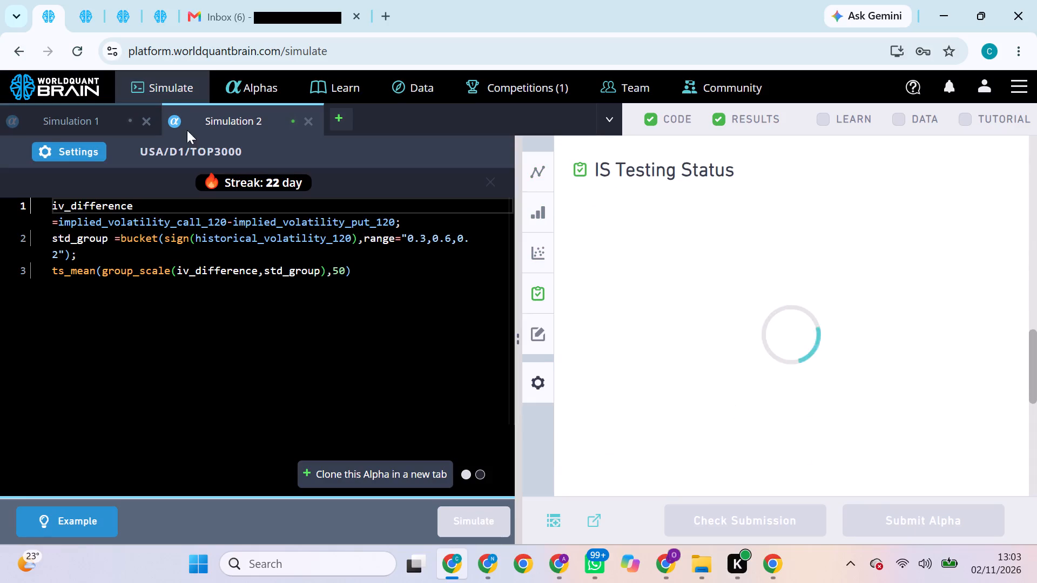
click(83, 10)
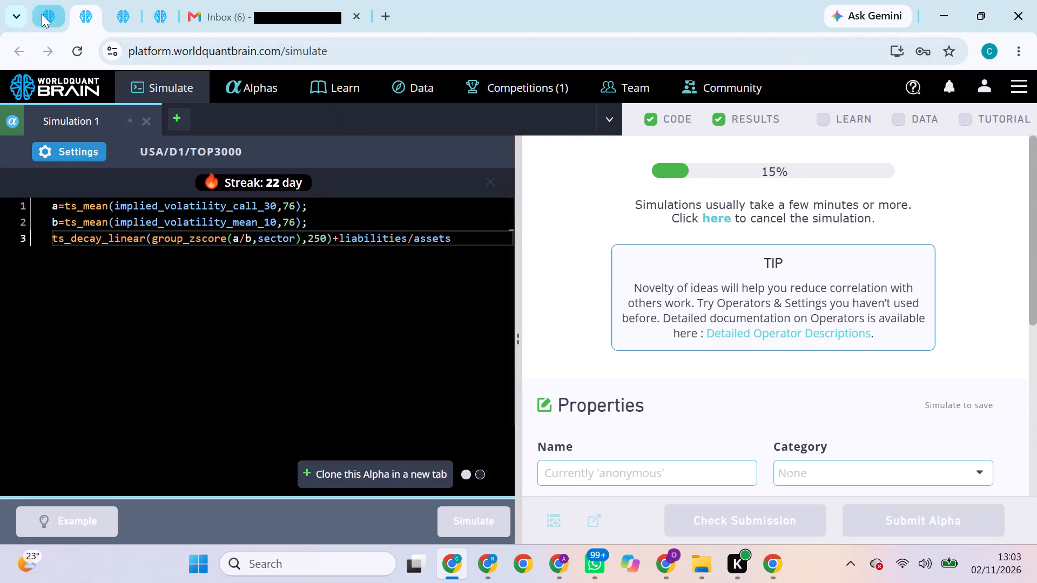
click(37, 14)
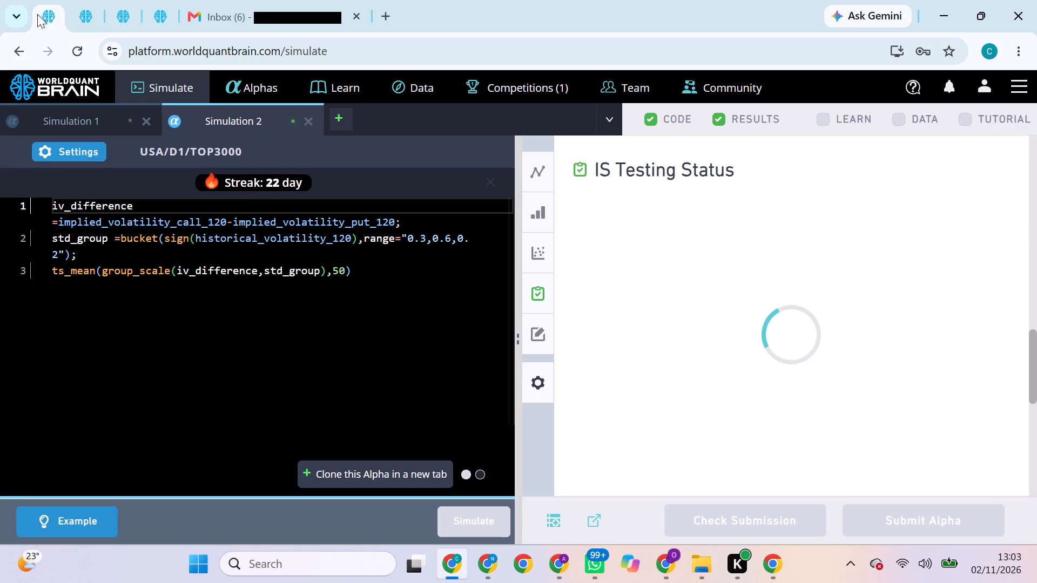
Change the first tab's Simulation 2 neutralization to Sector, apply the settings, and rerun the simulation.
click(90, 155)
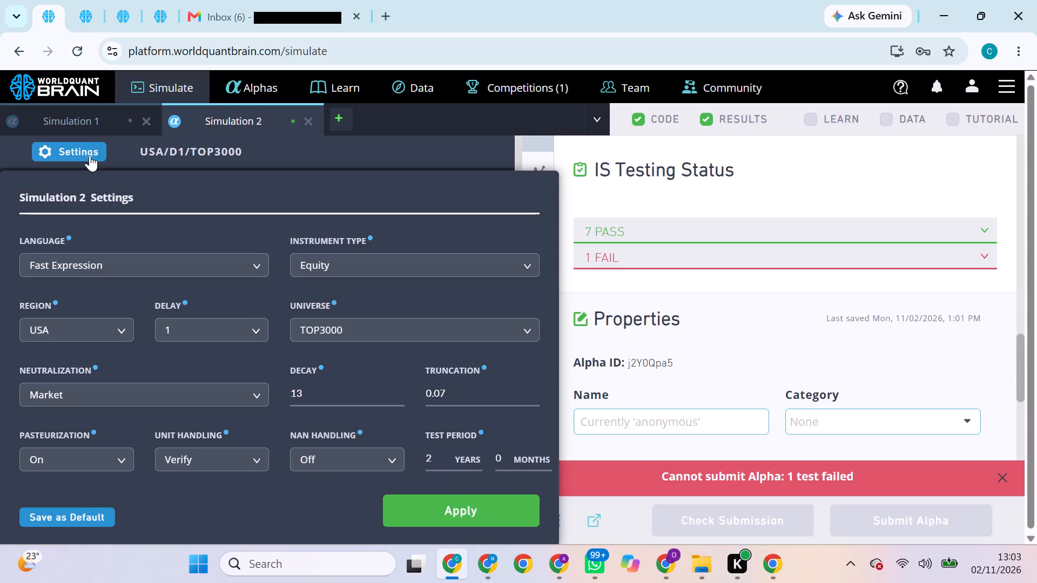
click(135, 382)
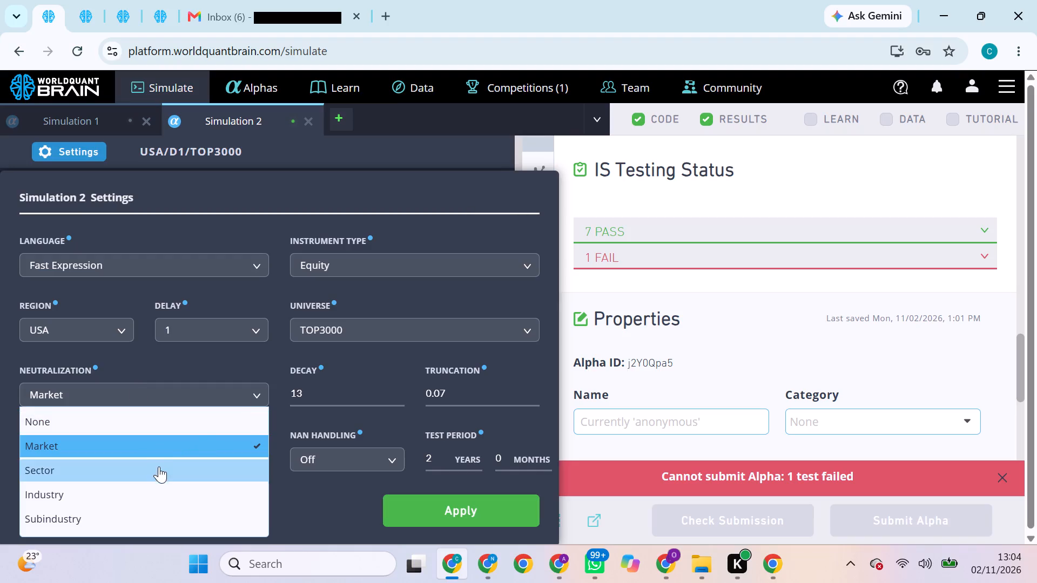
click(159, 466)
scroll(159, 466, right, 1)
click(423, 499)
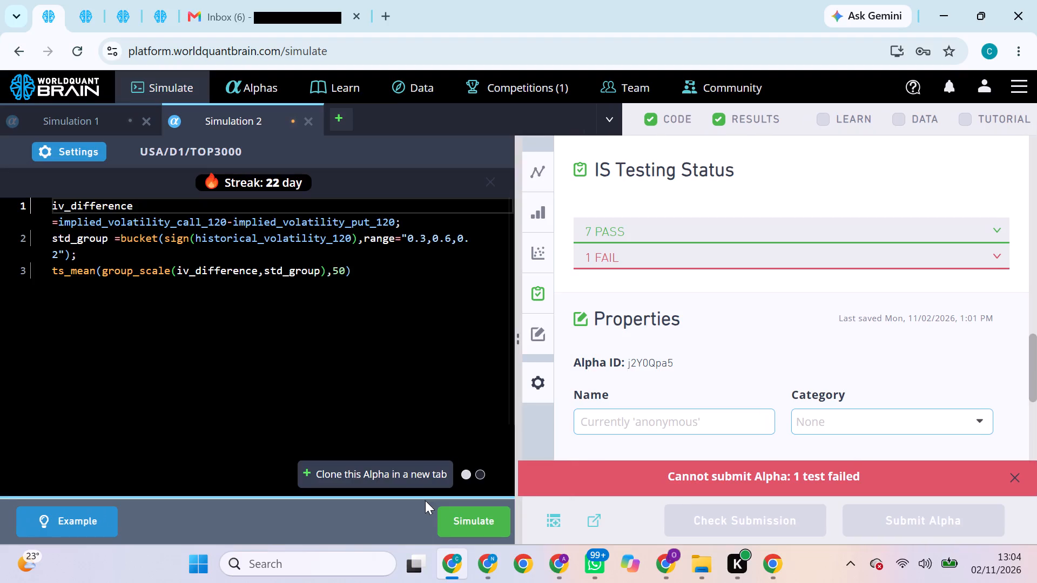
click(482, 516)
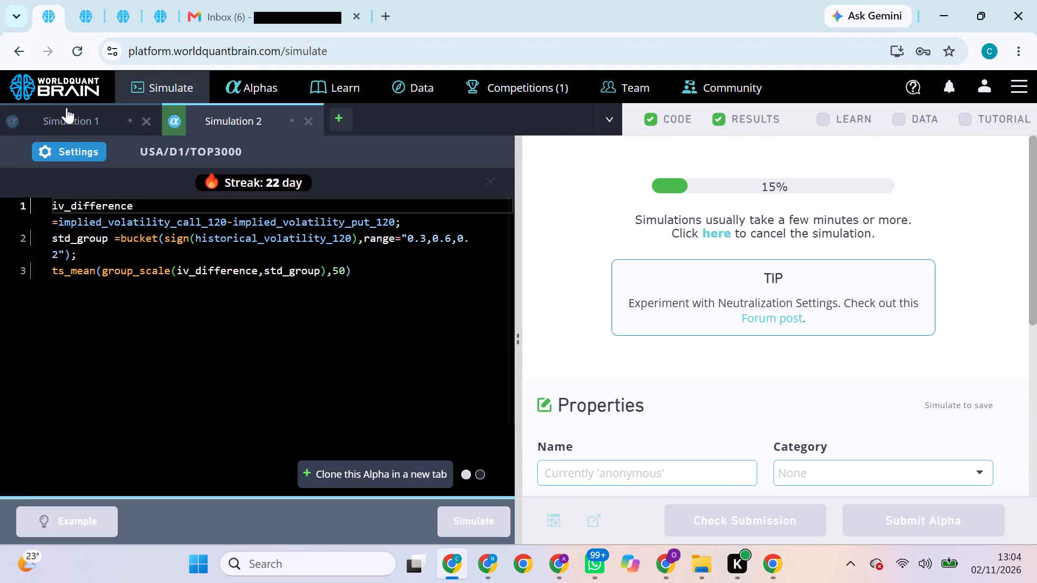
Go to the third browser tab's Simulation 1 alpha, reveal its test period, and attempt to submit it.
click(91, 18)
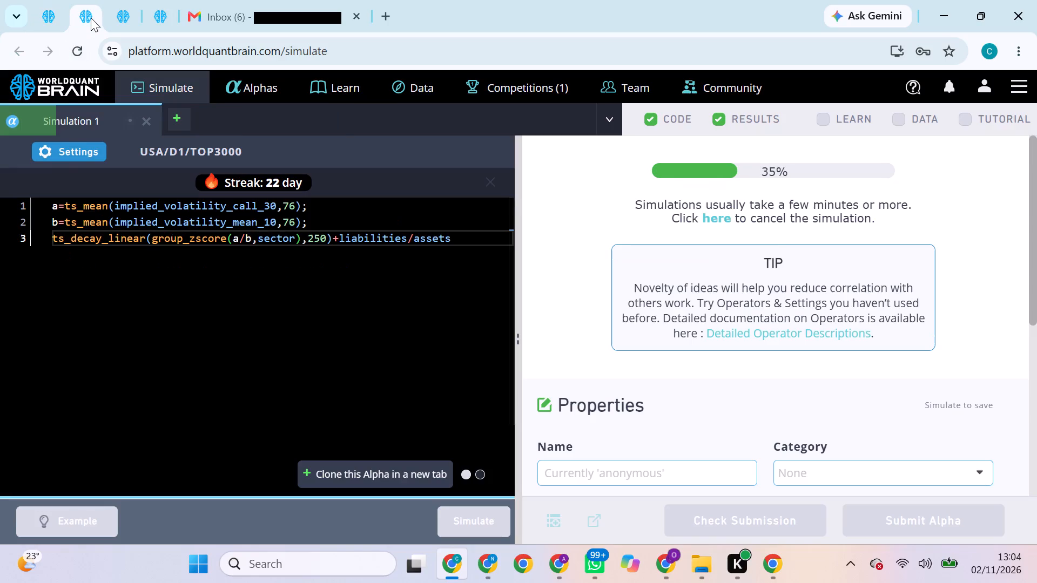
click(122, 18)
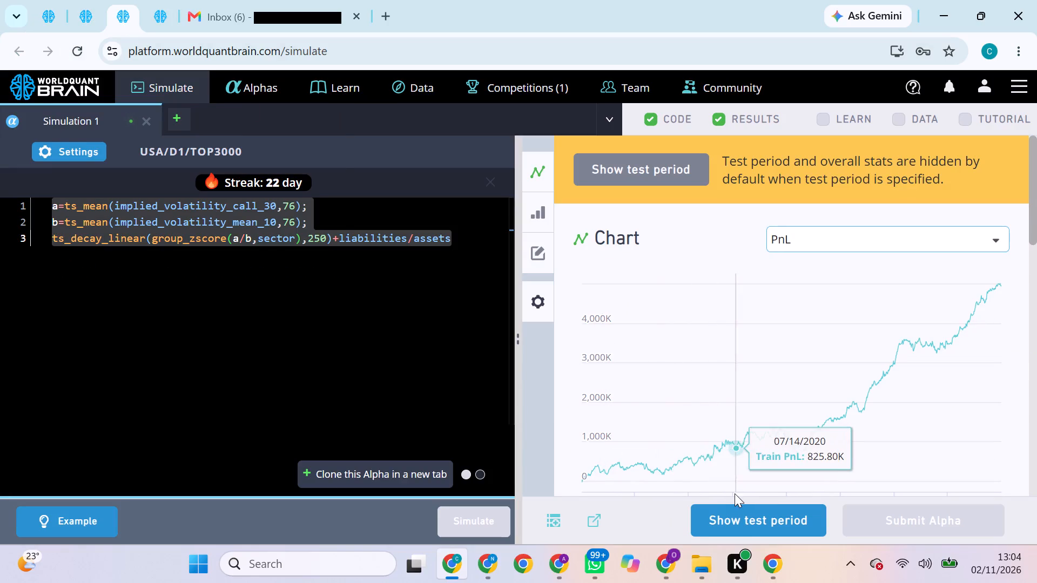
click(745, 525)
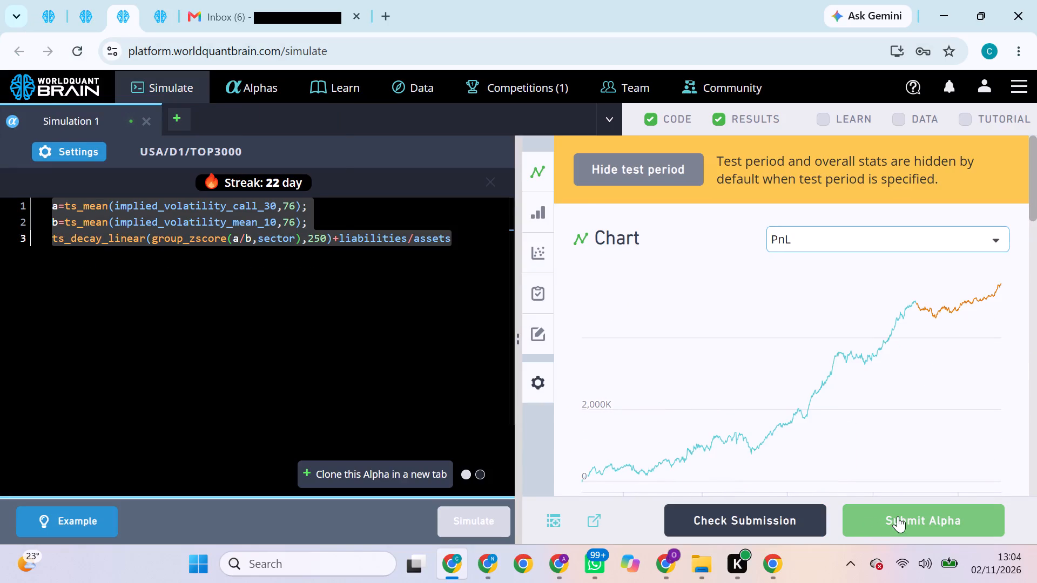
click(898, 516)
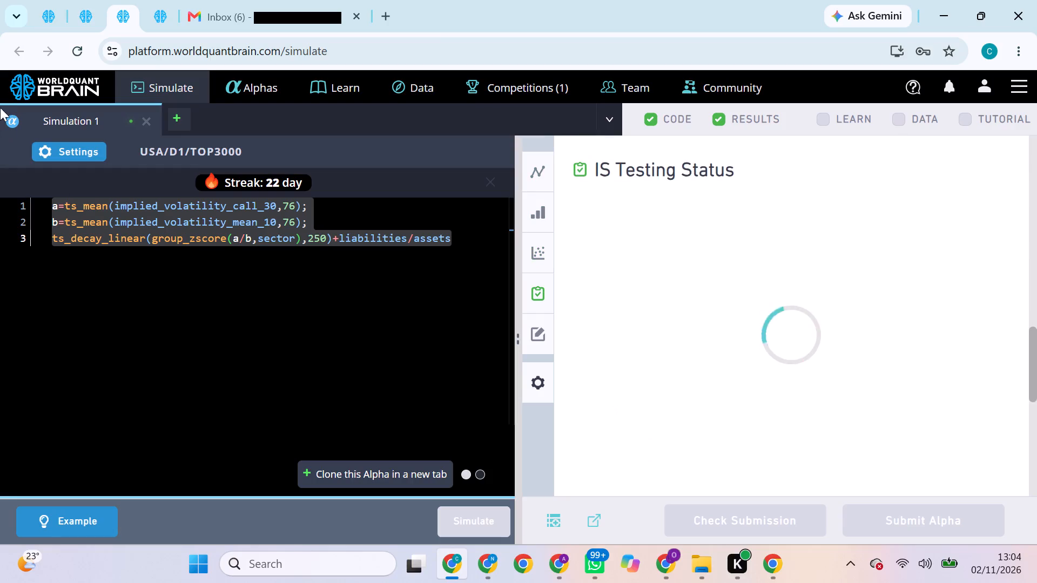
click(57, 18)
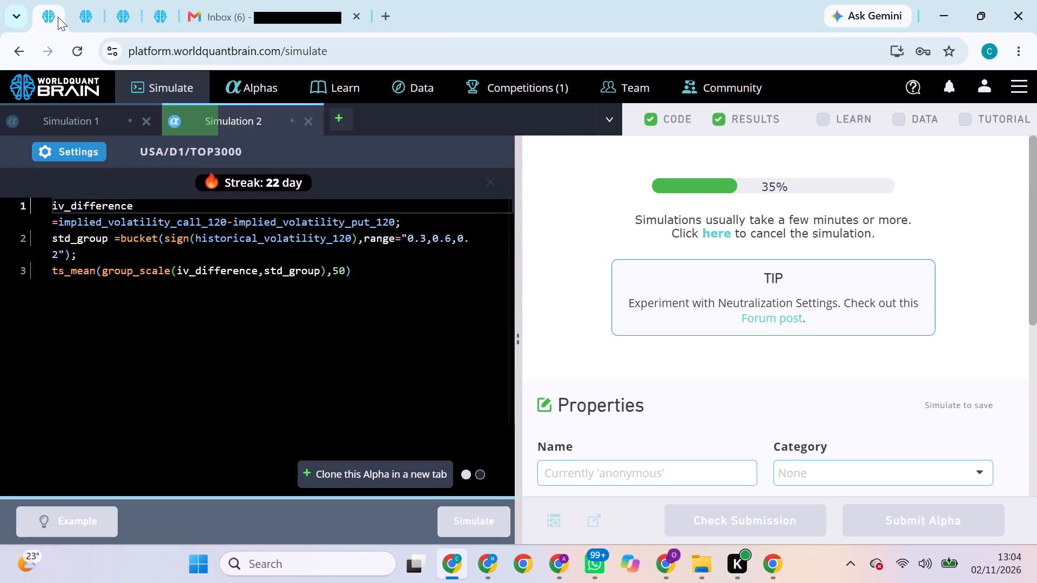
click(81, 8)
click(131, 15)
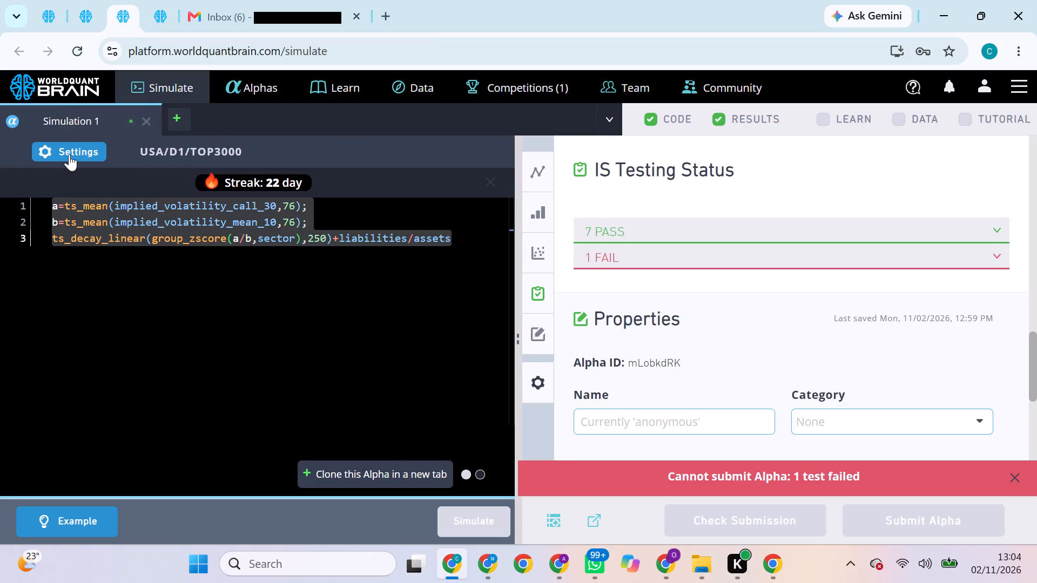
Change the third tab's Simulation 1 neutralization to Industry, apply the settings, and rerun the simulation.
click(69, 154)
click(181, 393)
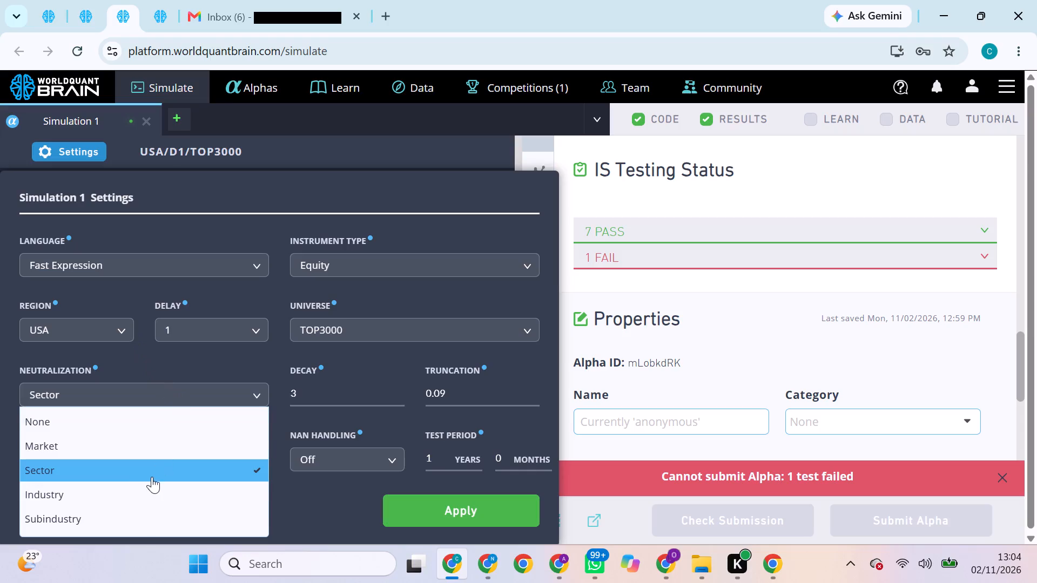
click(150, 494)
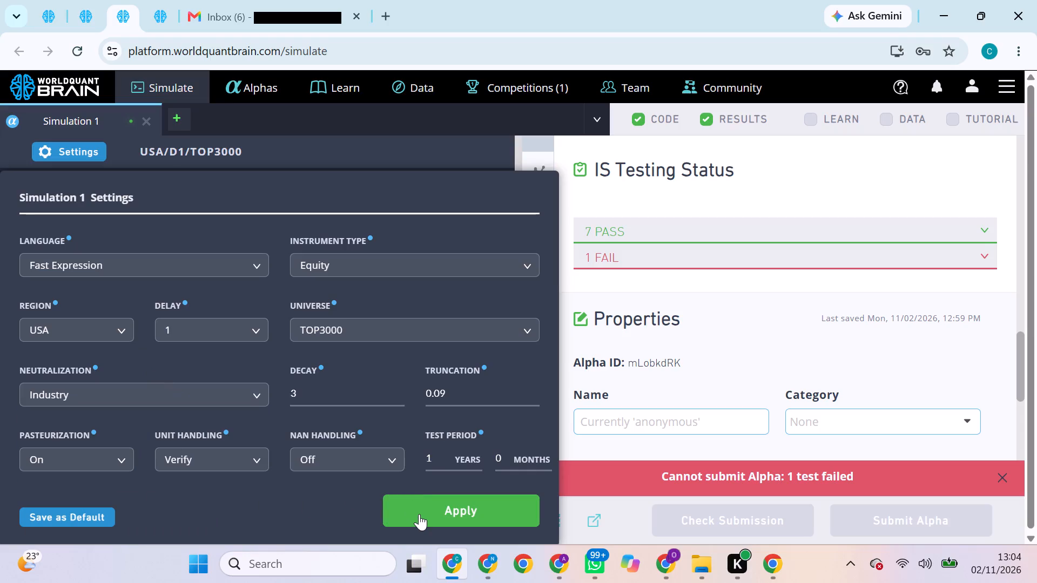
click(419, 514)
click(484, 516)
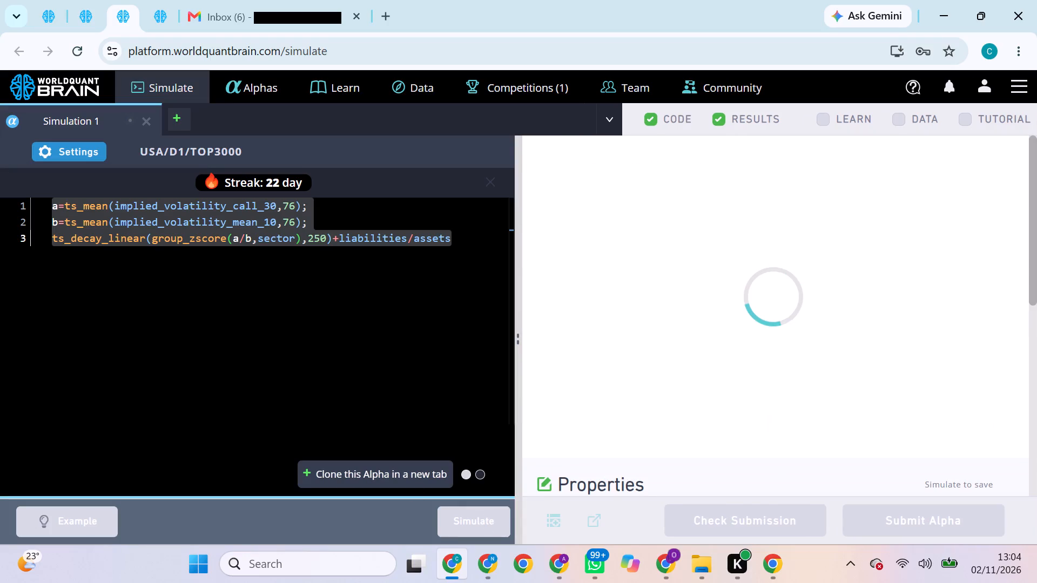
Switch to the fourth browser tab's Simulation 1 alpha, reveal its test period, and attempt to submit it.
click(160, 8)
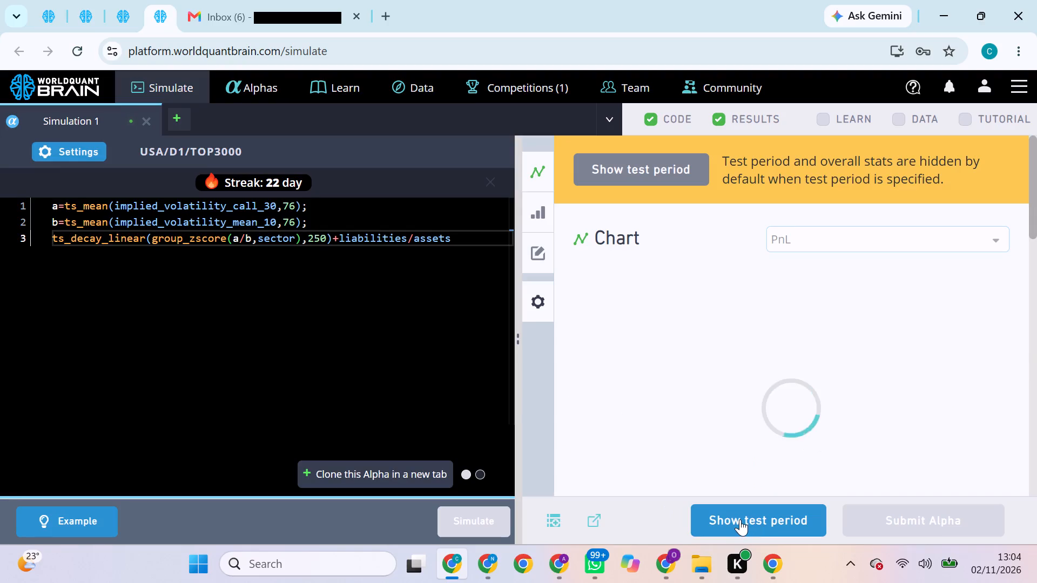
click(740, 519)
click(906, 530)
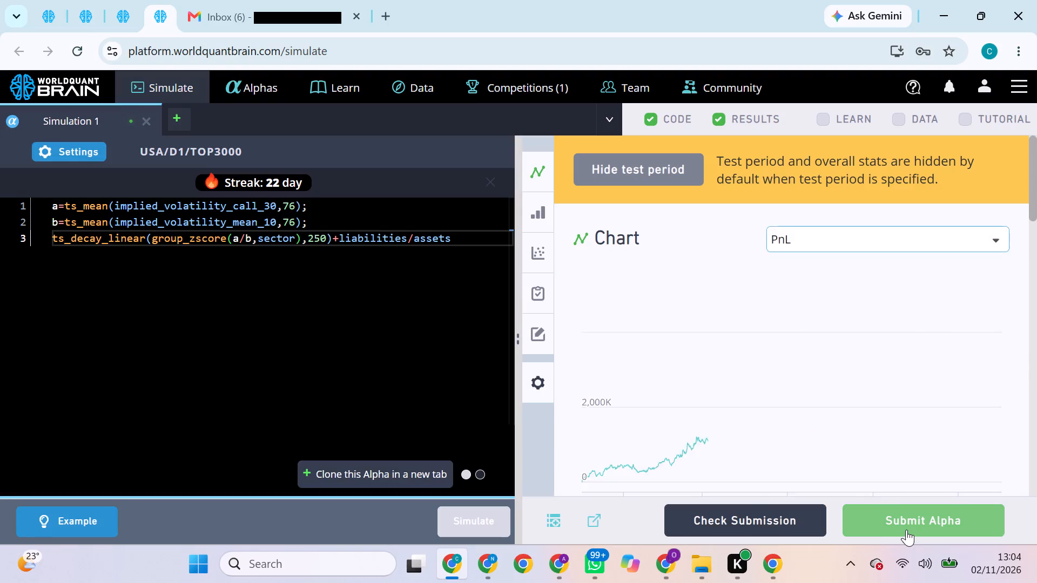
click(35, 126)
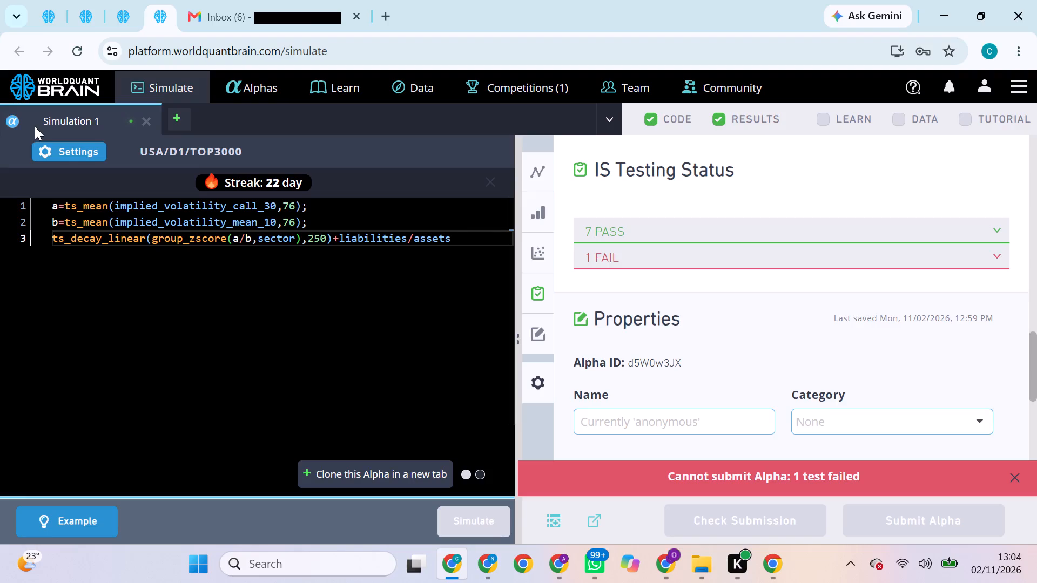
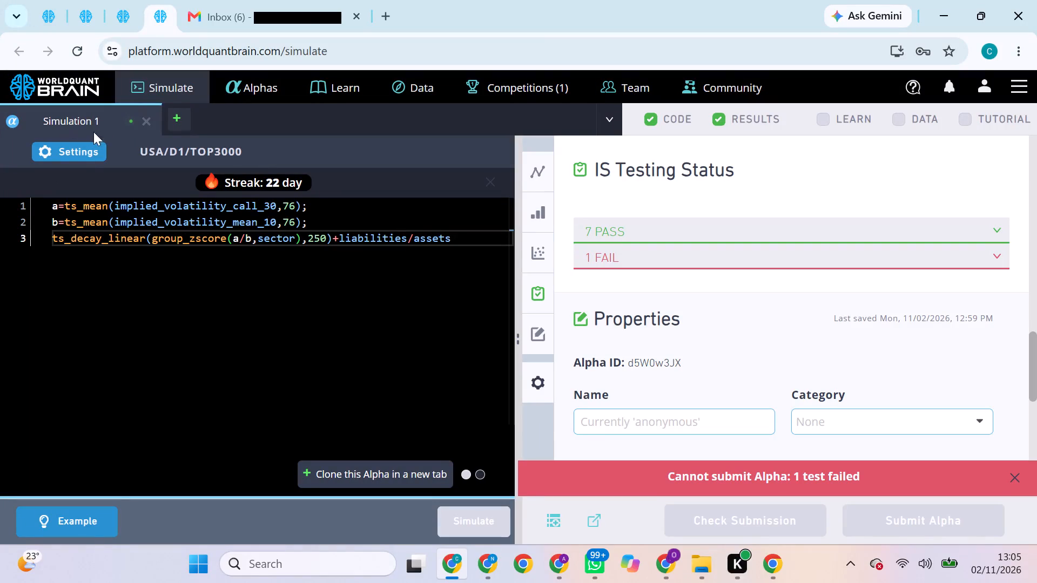
Set the fourth tab's Simulation 1 to Market neutralization, decay 15 and truncation 0.05, apply the settings, and rerun the simulation.
click(87, 162)
click(89, 153)
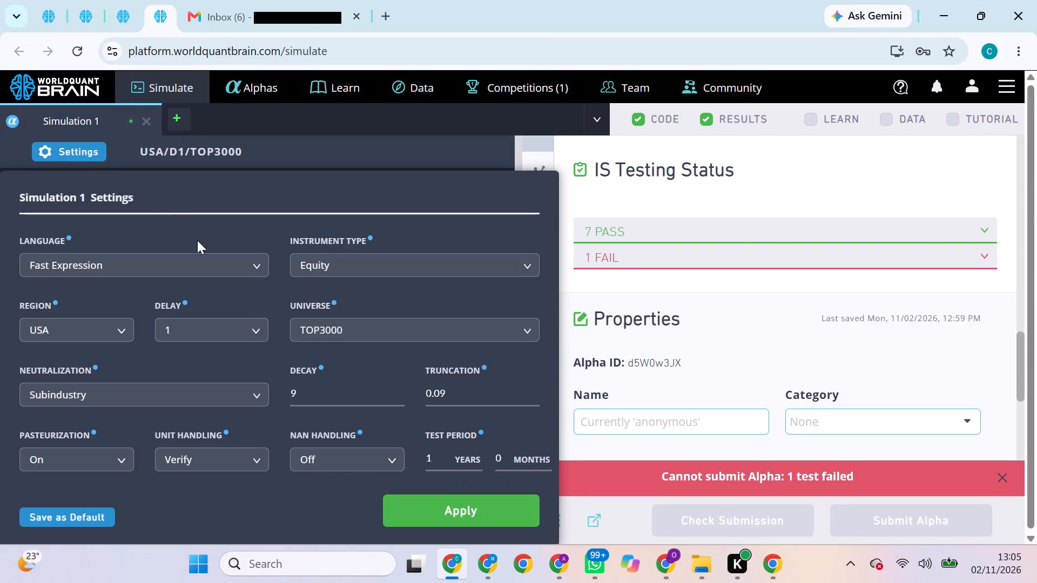
click(248, 405)
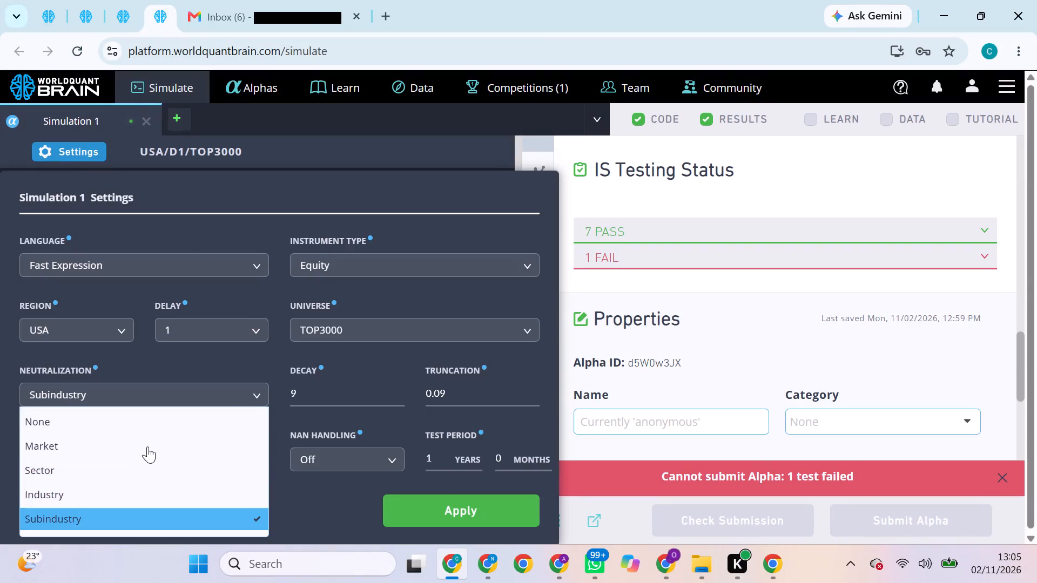
click(147, 446)
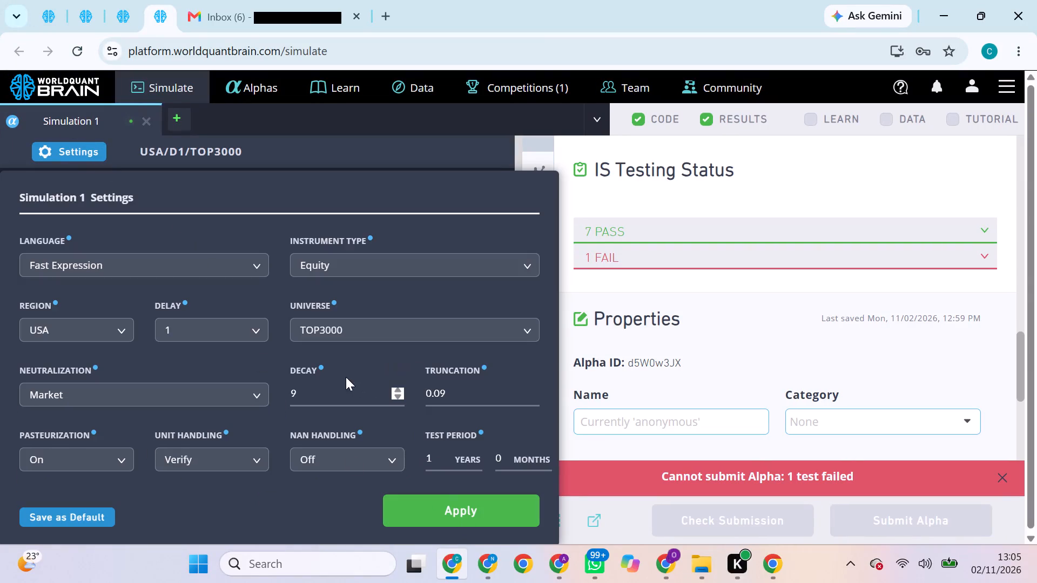
click(346, 377)
key(BackSpace)
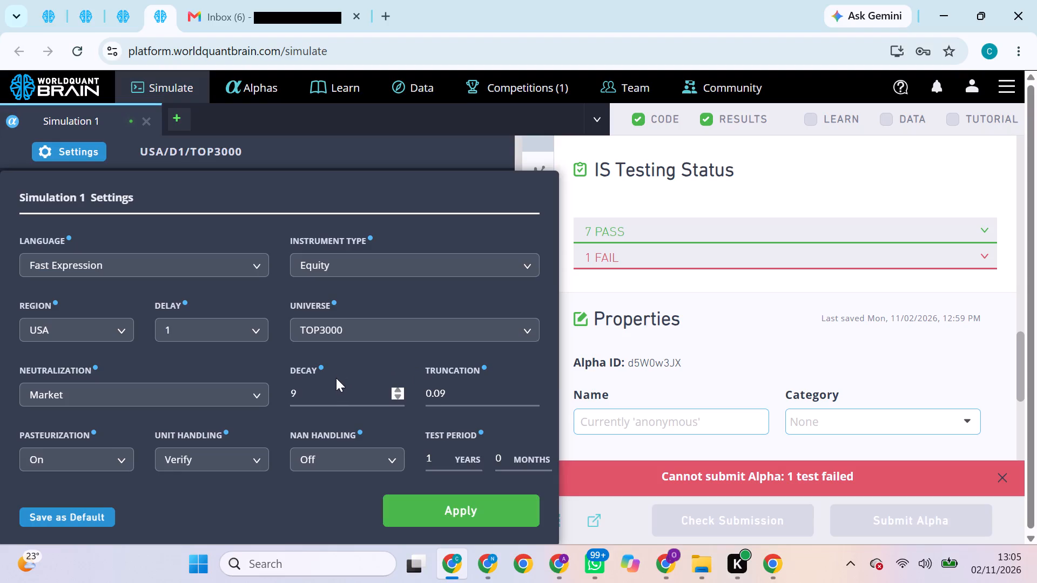
drag(332, 379, 298, 392)
click(298, 392)
key(BackSpace)
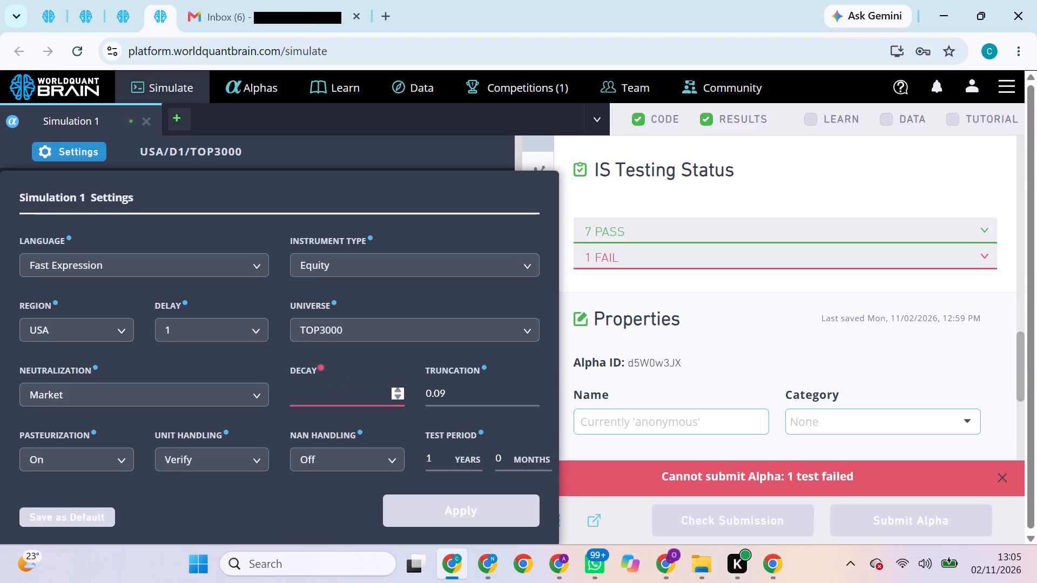
text(15)
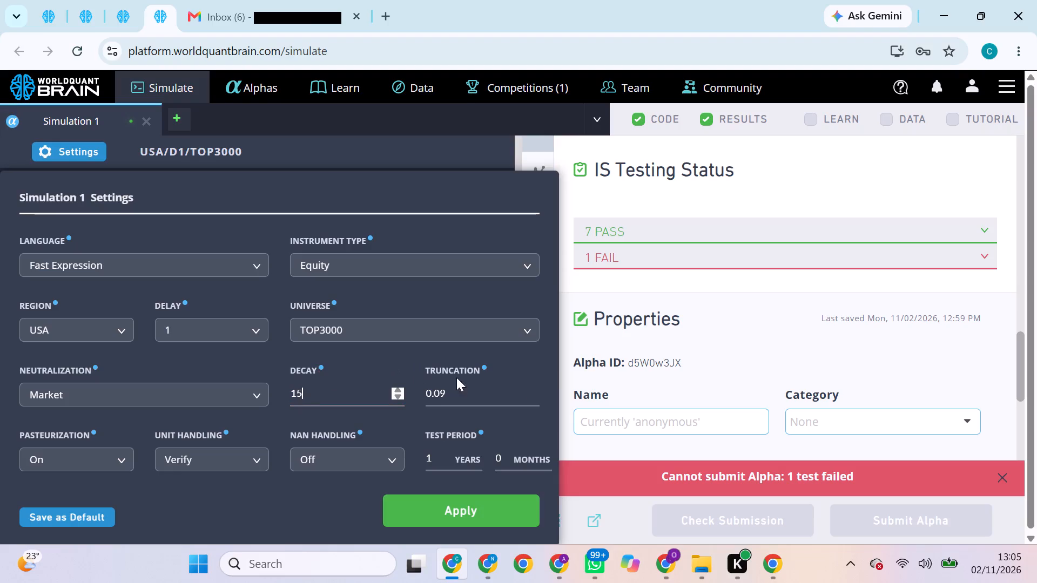
click(459, 383)
key(BackSpace)
key(5)
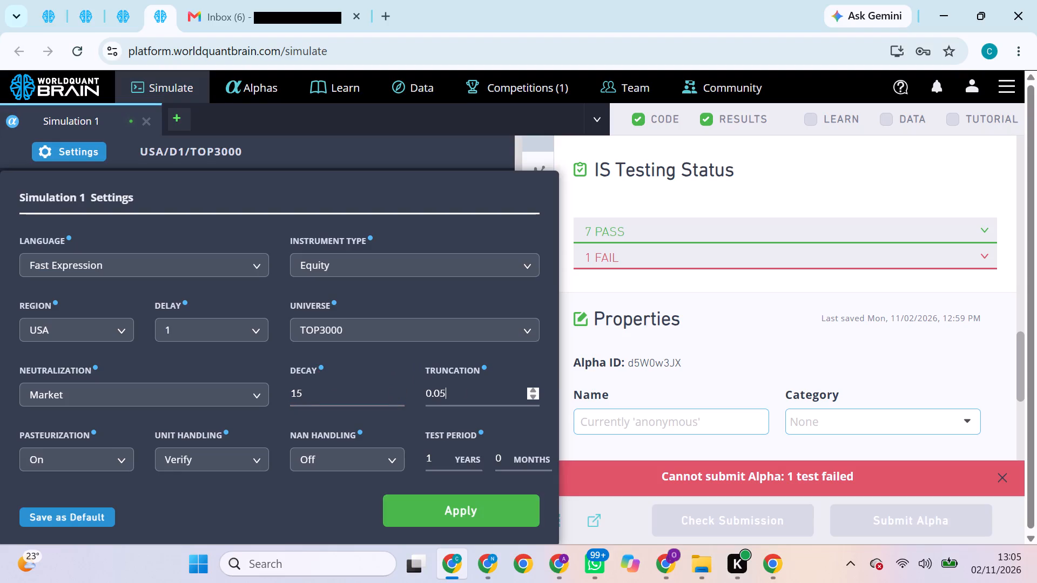
click(522, 510)
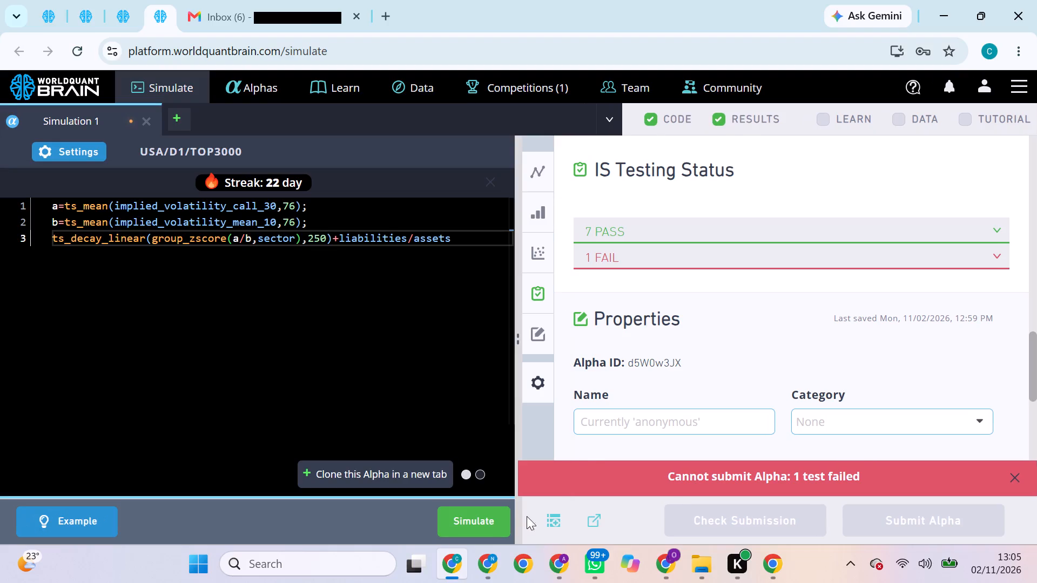
click(482, 529)
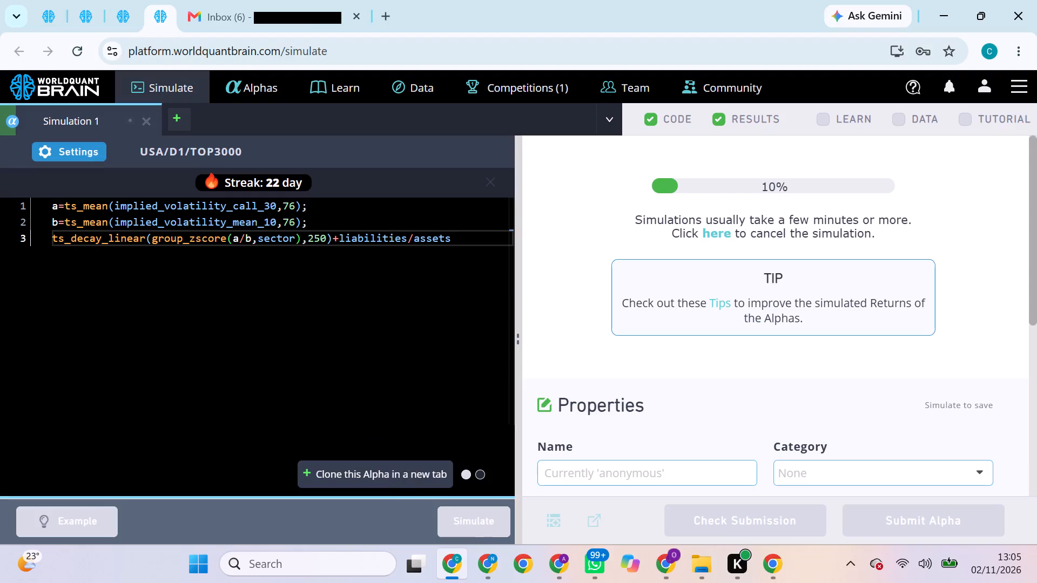
Go to the first browser tab's Simulation 2 alpha, reveal its test period, and attempt to submit it.
click(38, 13)
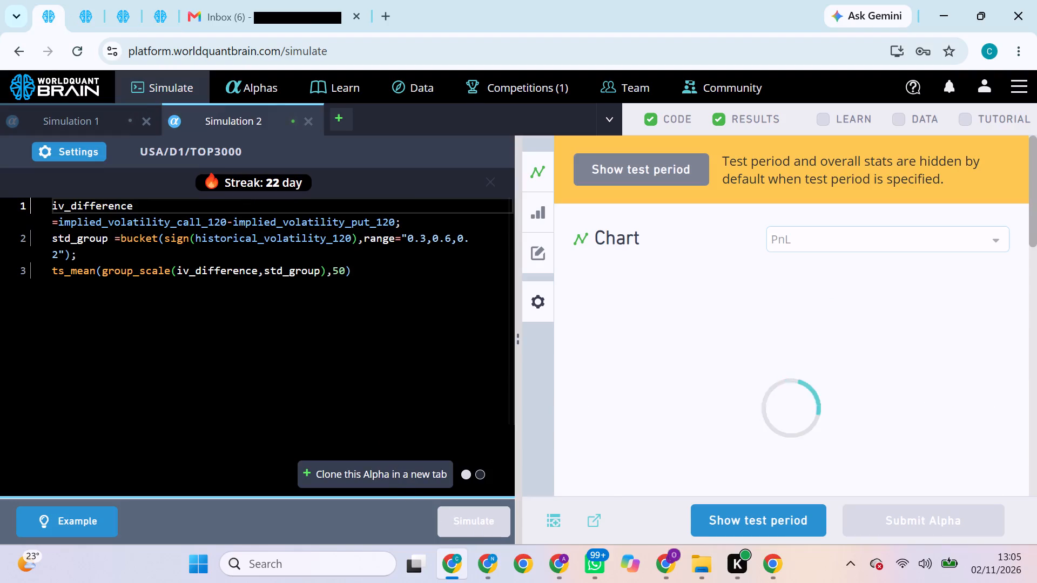
click(733, 519)
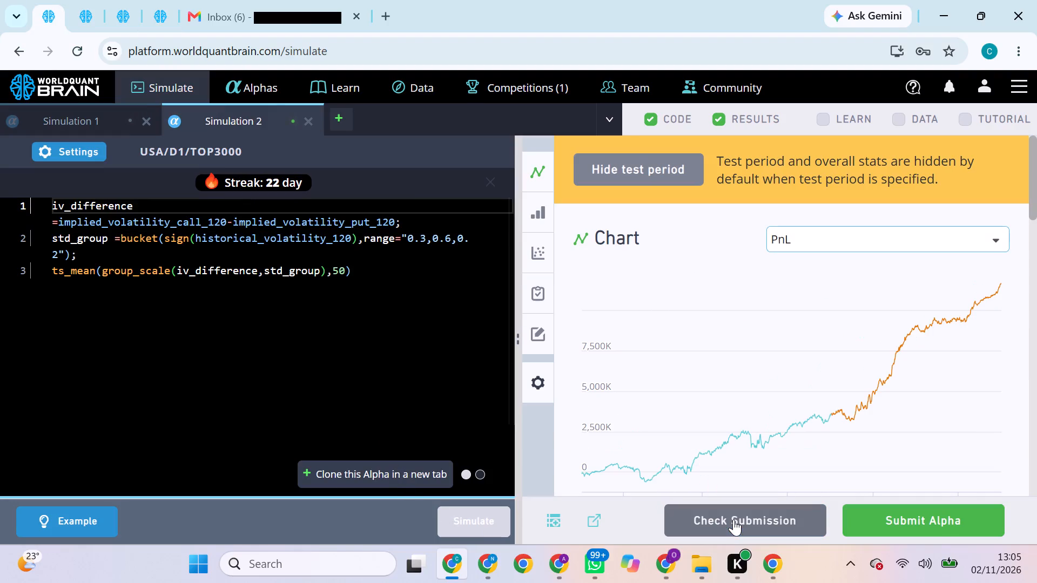
click(911, 526)
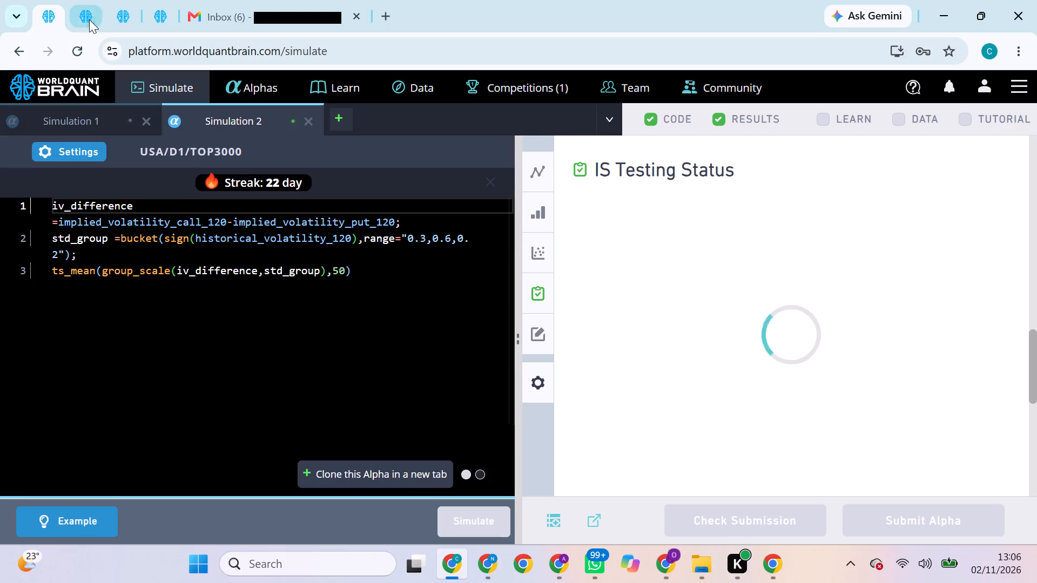
Switch to the second browser tab's Simulation 1 alpha, reveal its test period, and attempt to submit it.
click(89, 19)
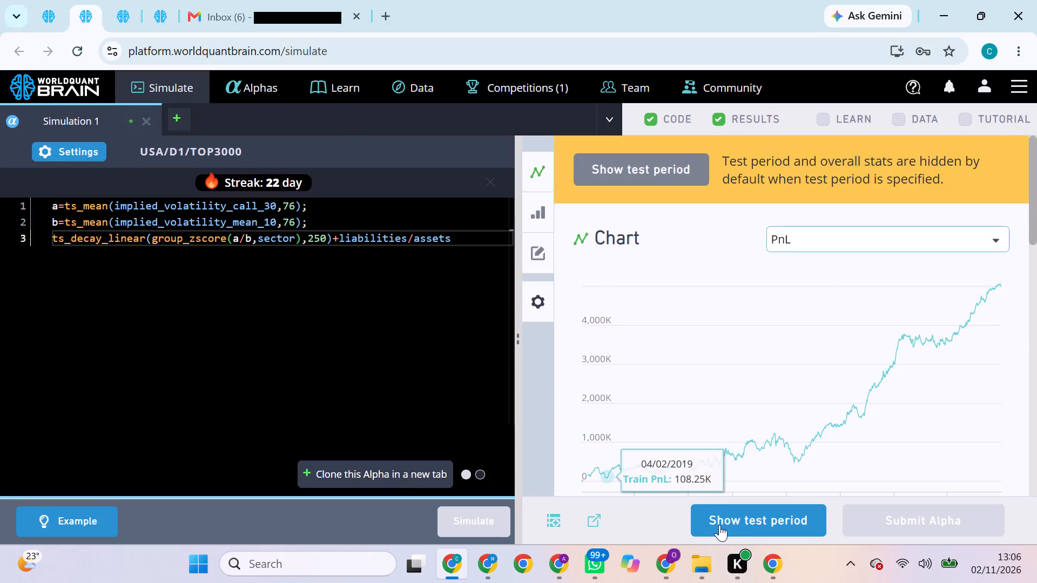
click(740, 527)
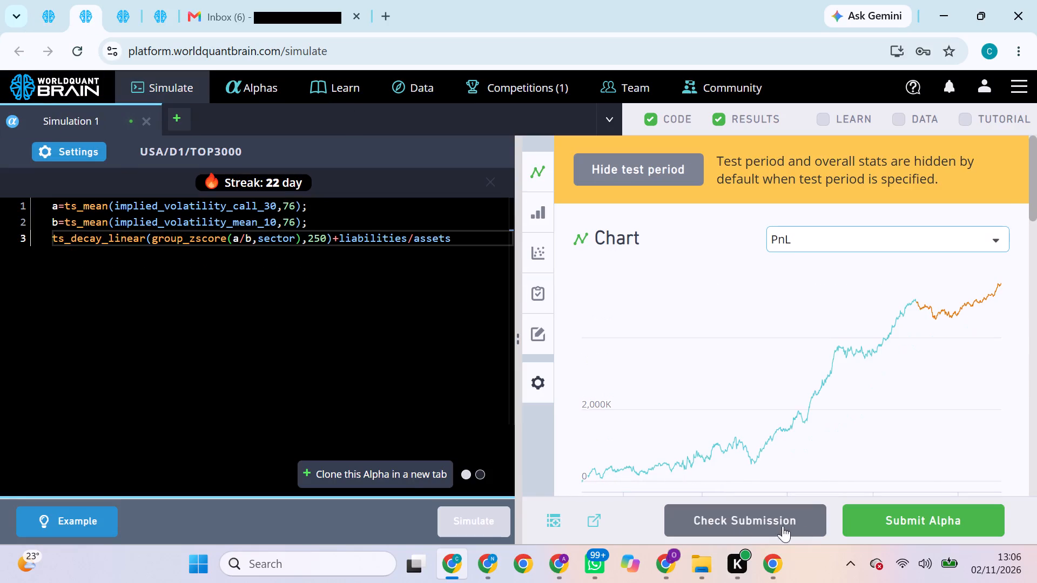
click(861, 525)
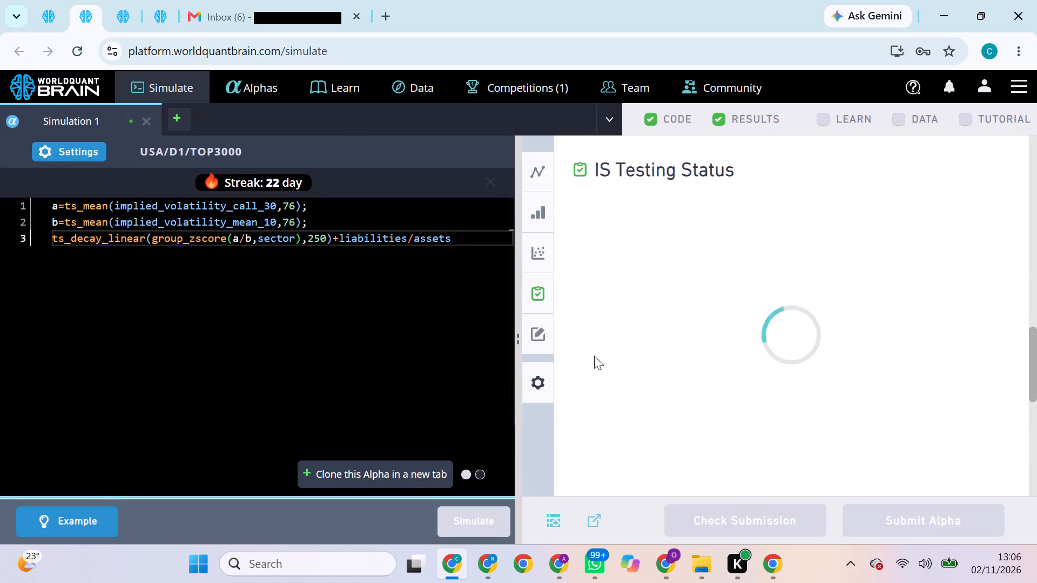
Return to the first tab, change Simulation 2's neutralization to Industry, apply the settings, and rerun the simulation.
click(52, 6)
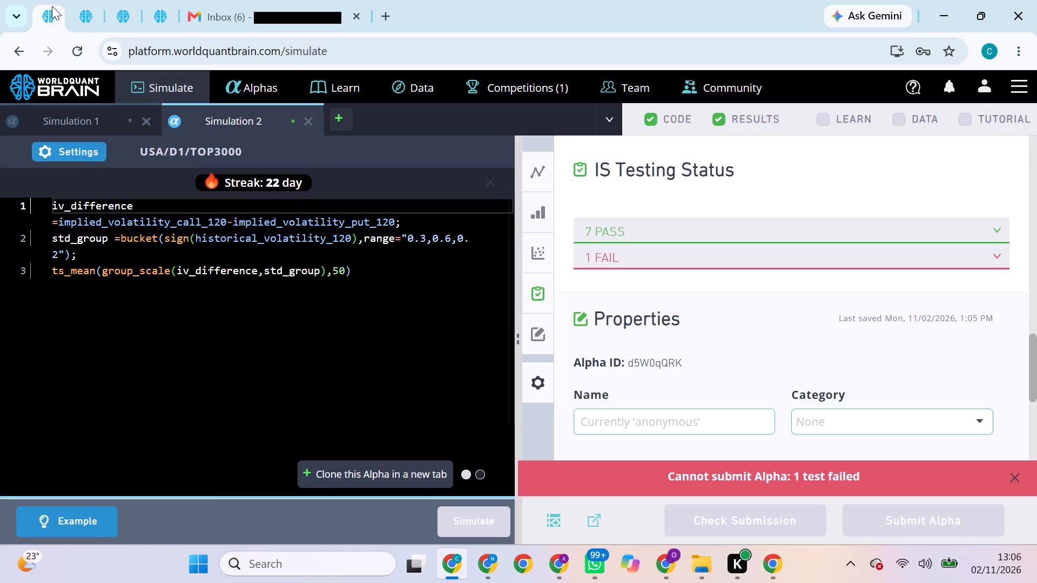
click(71, 153)
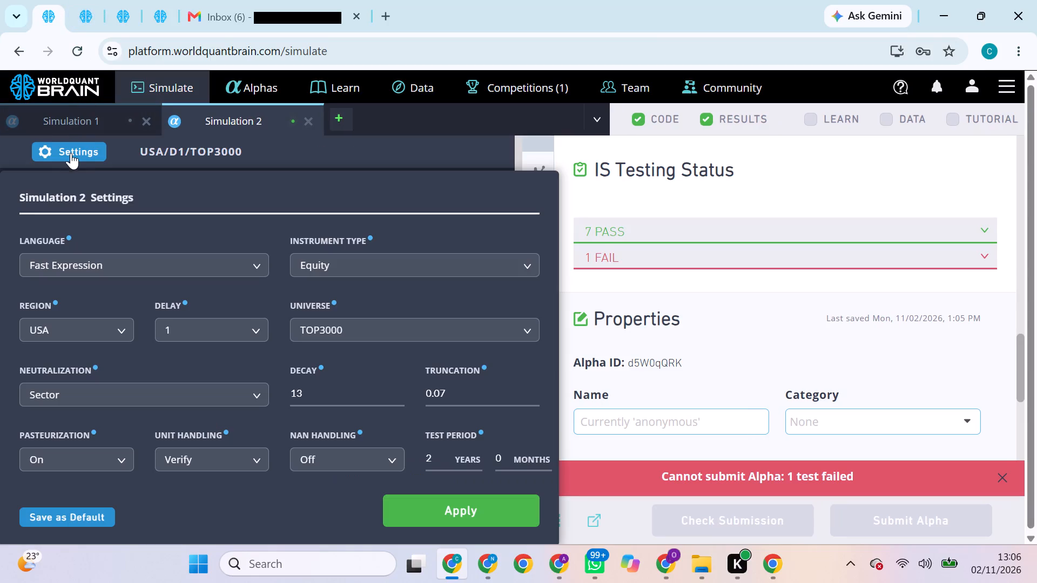
click(192, 391)
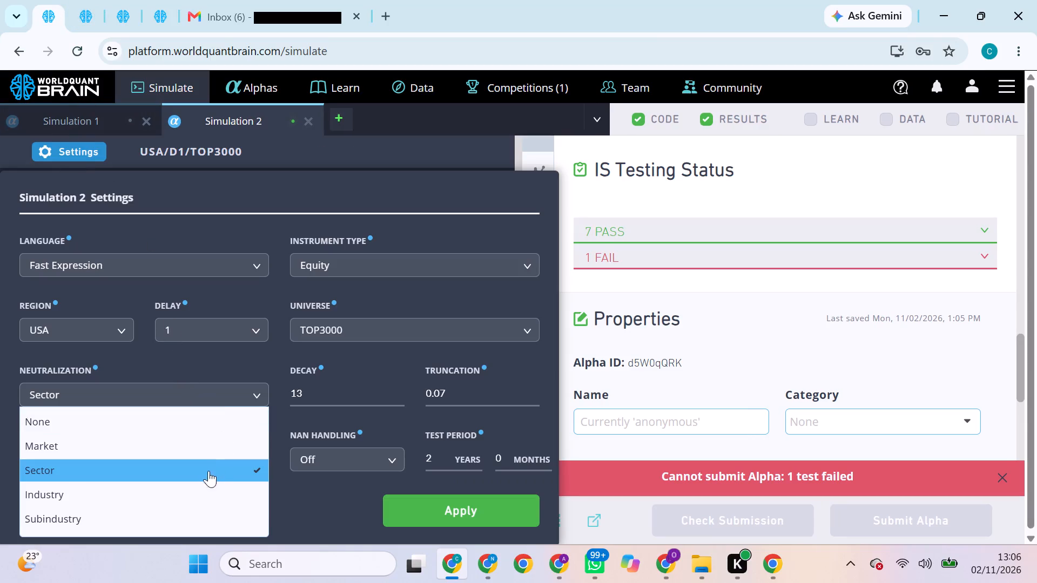
click(204, 486)
click(420, 504)
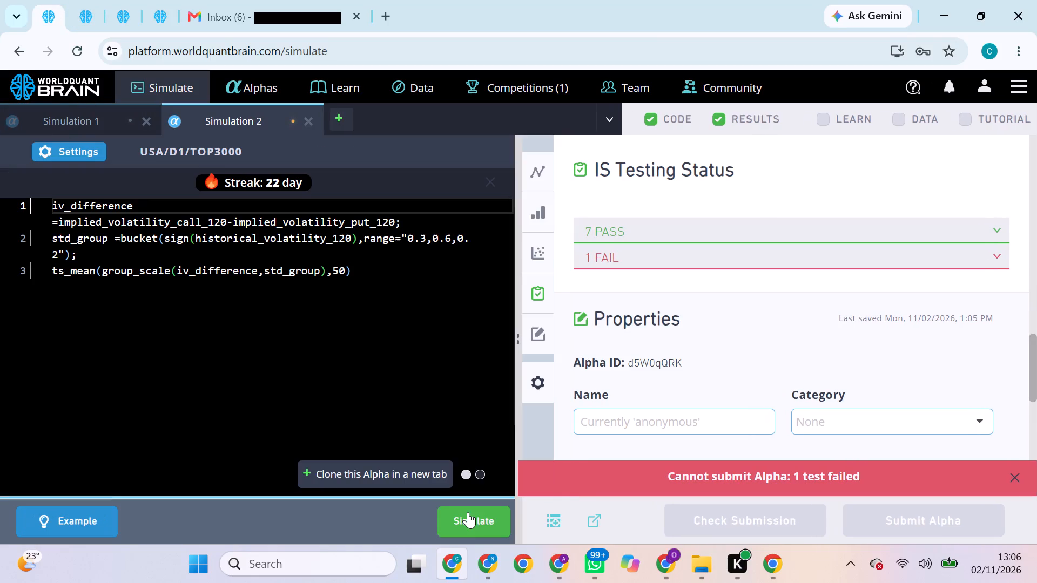
click(493, 518)
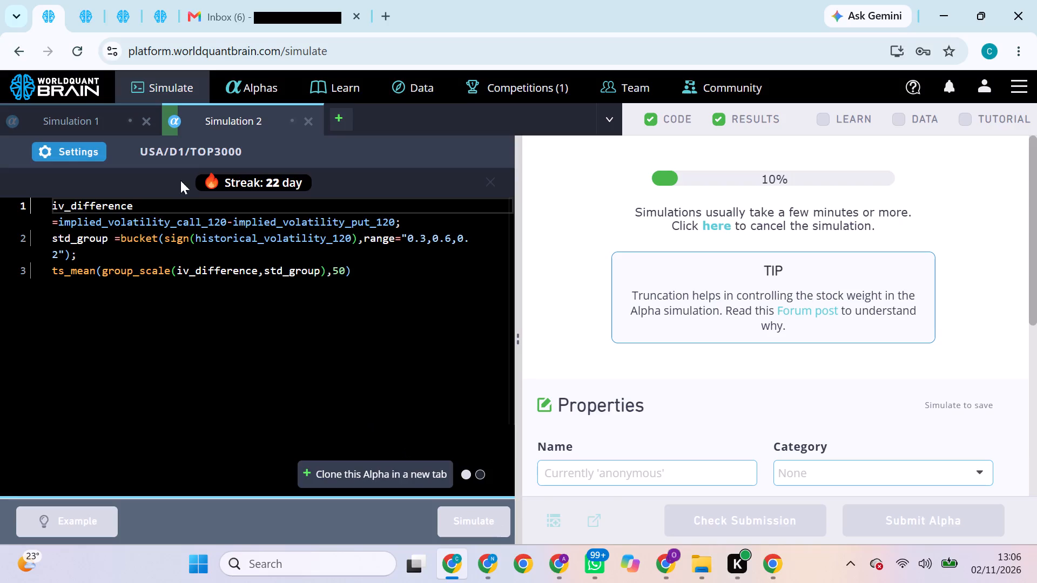
In the second browser tab, change Simulation 1's neutralization to Sector, apply the settings, and rerun the simulation.
click(75, 25)
click(93, 150)
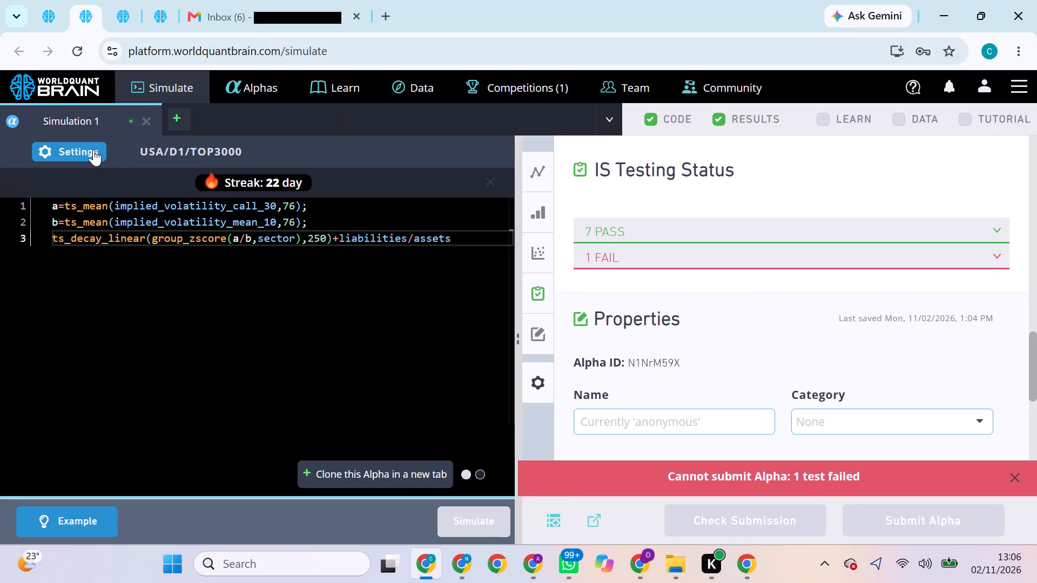
click(192, 383)
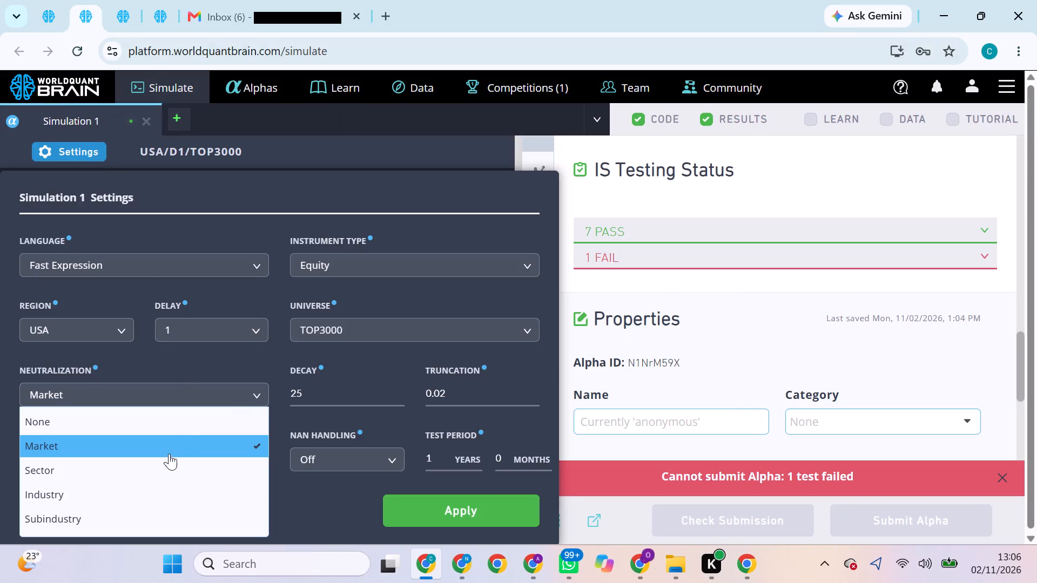
click(160, 469)
click(449, 513)
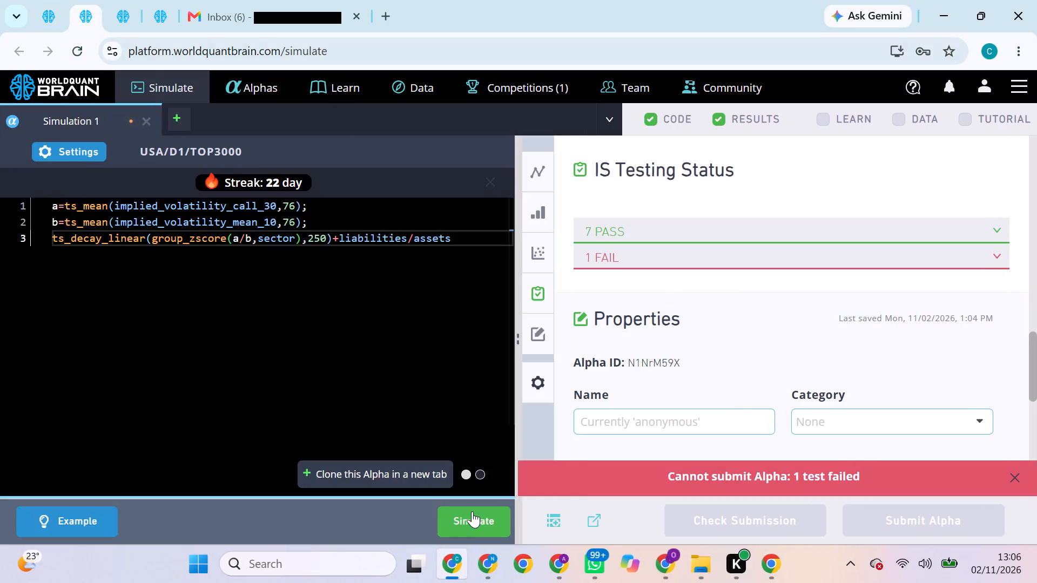
click(477, 523)
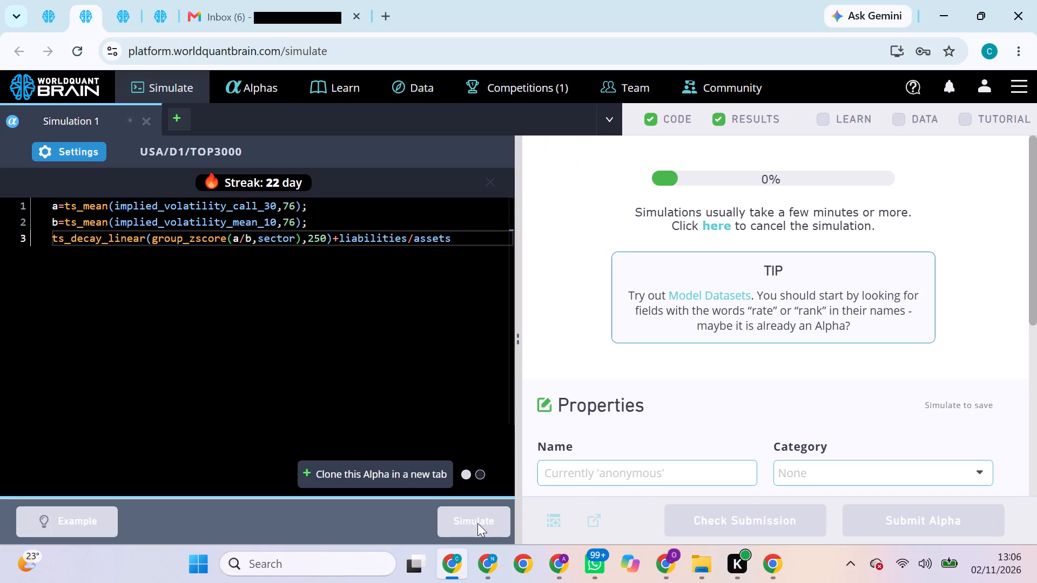
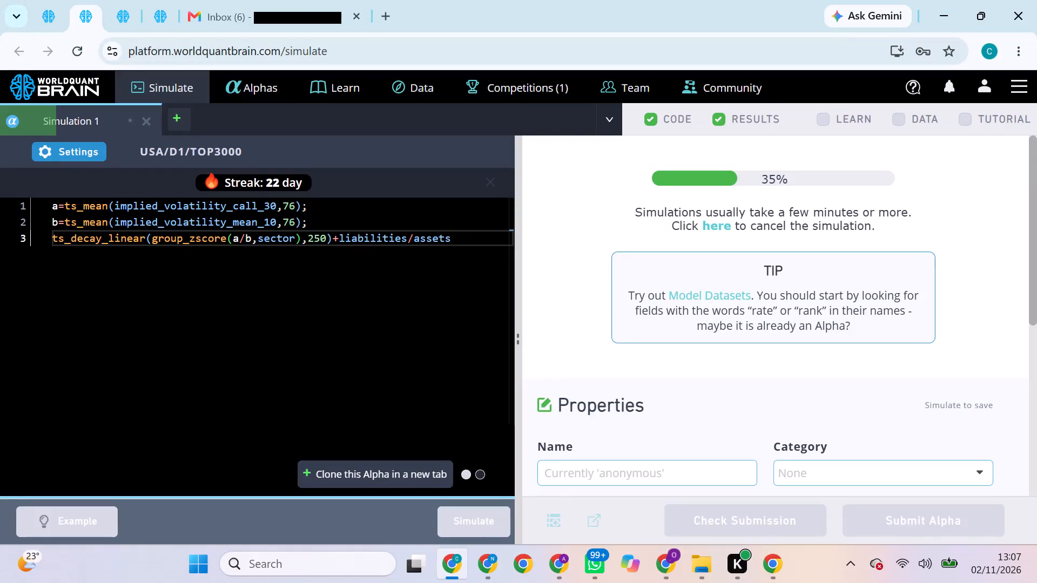
Go to the third browser tab's Simulation 1 alpha, reveal its test period, and attempt to submit it.
click(47, 15)
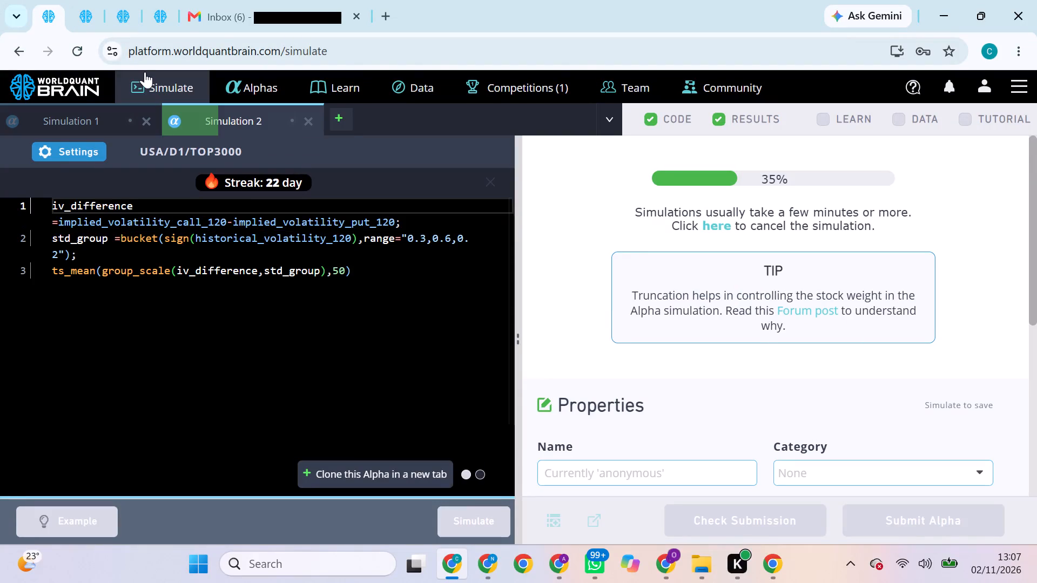
click(123, 19)
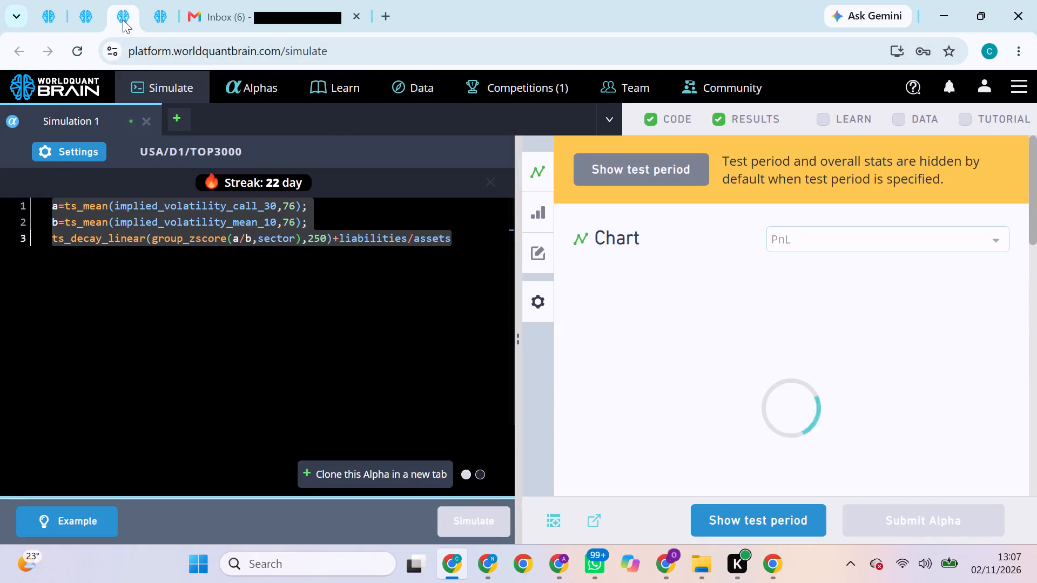
click(726, 532)
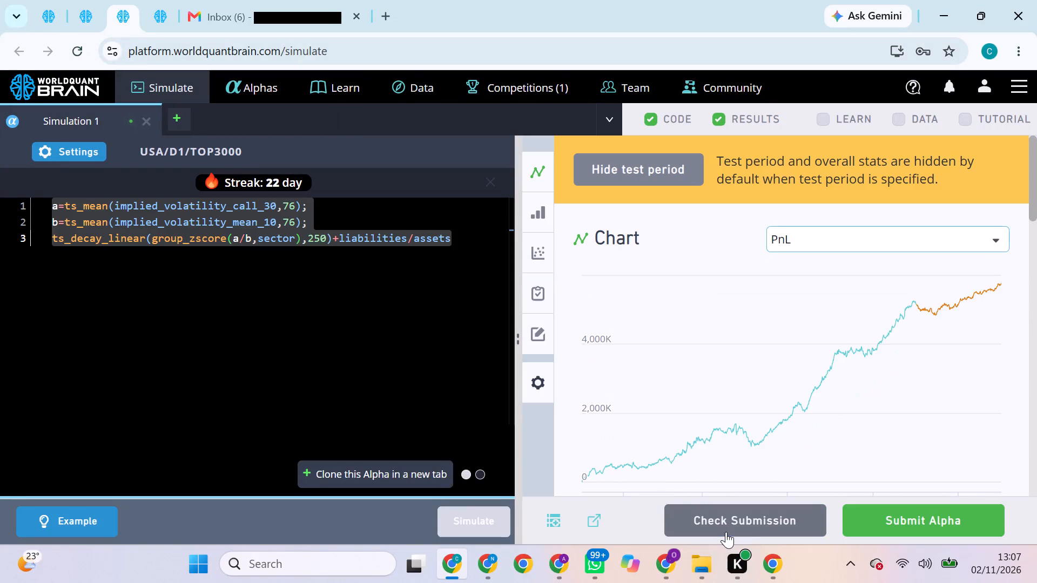
click(863, 519)
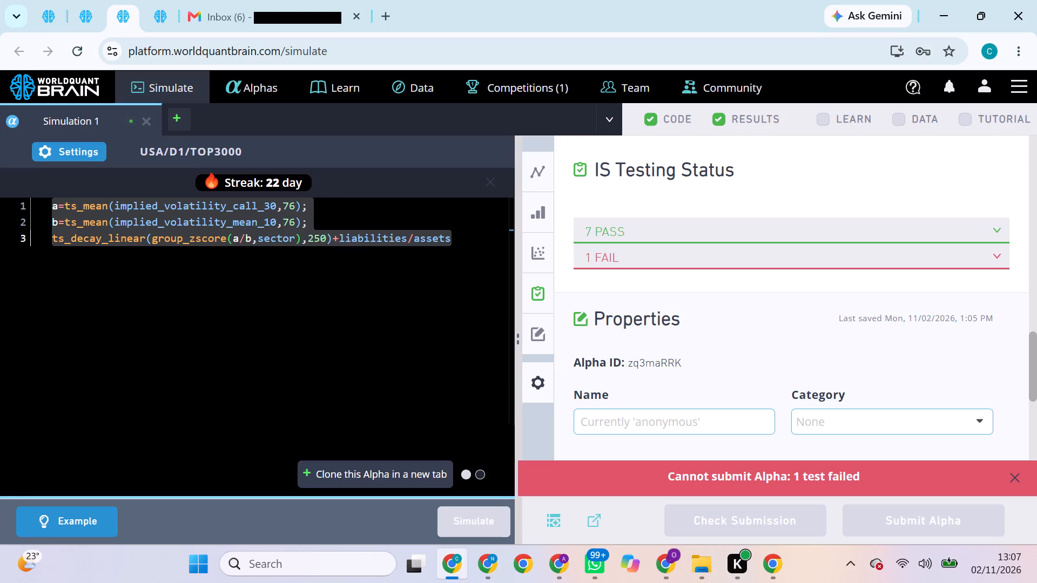
Change this Simulation 1's neutralization to Subindustry, apply the settings, and rerun the simulation.
click(79, 147)
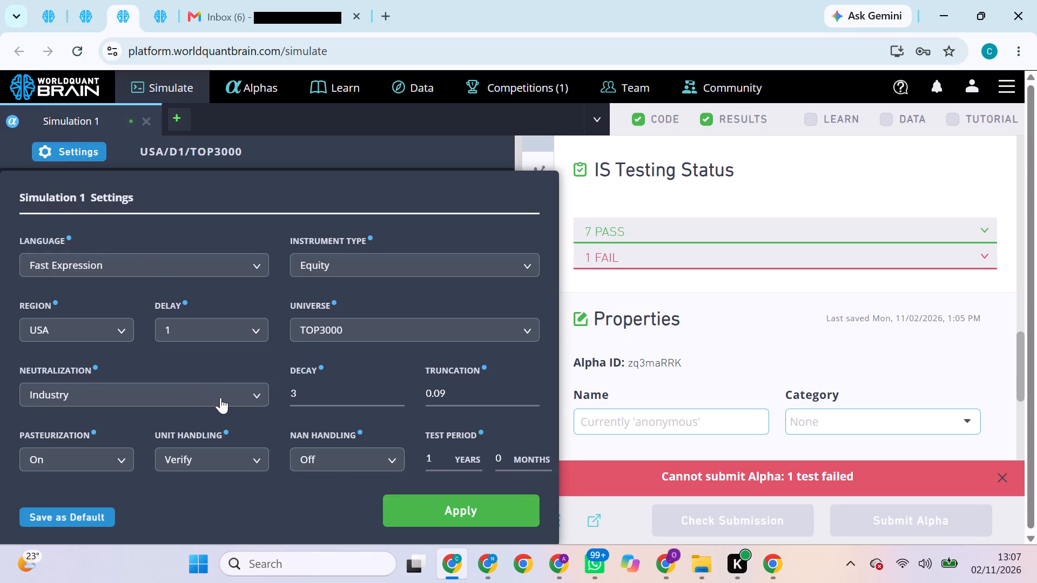
click(239, 390)
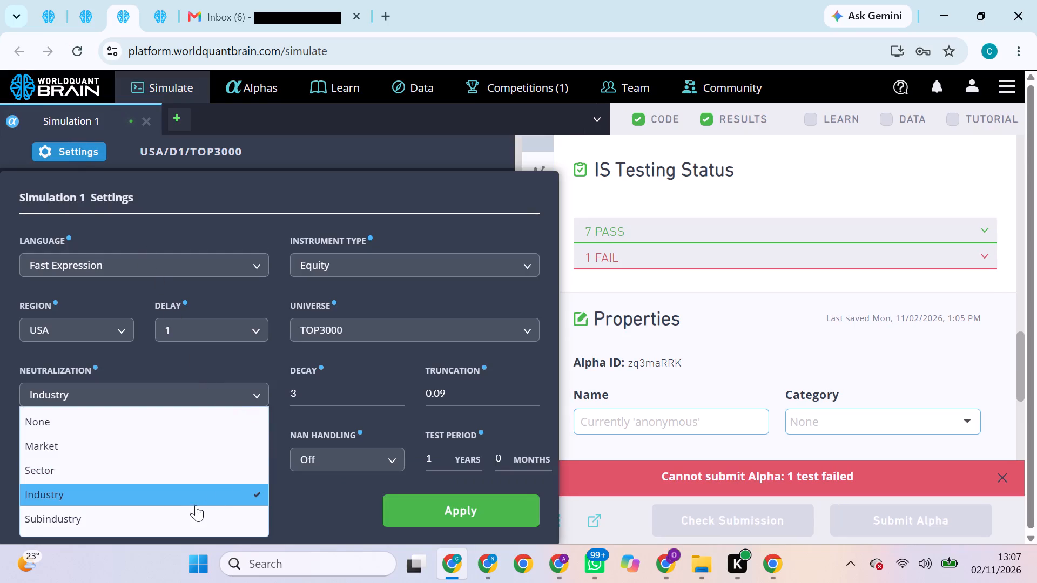
click(196, 506)
click(202, 519)
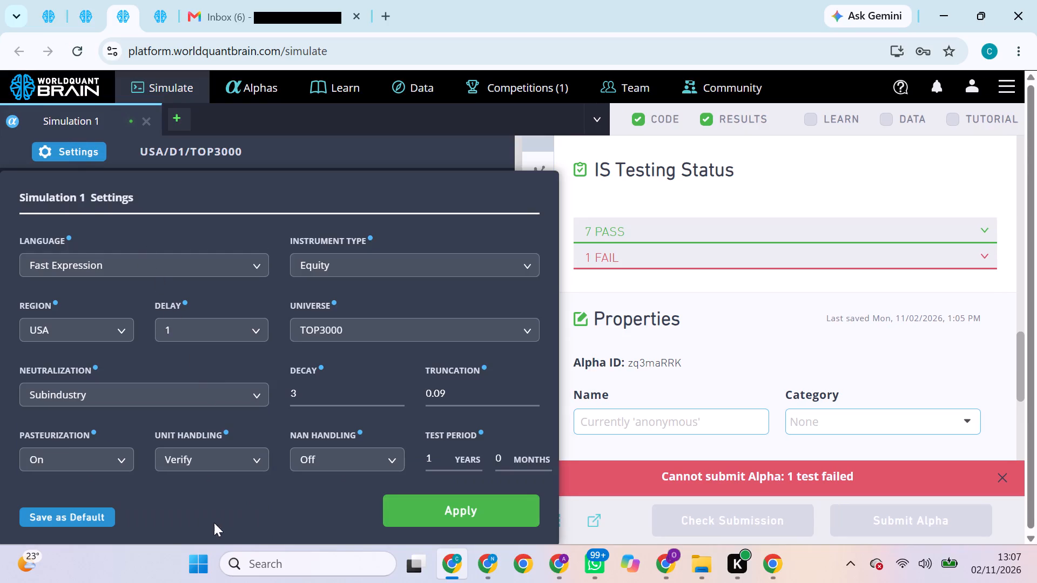
click(438, 505)
click(472, 514)
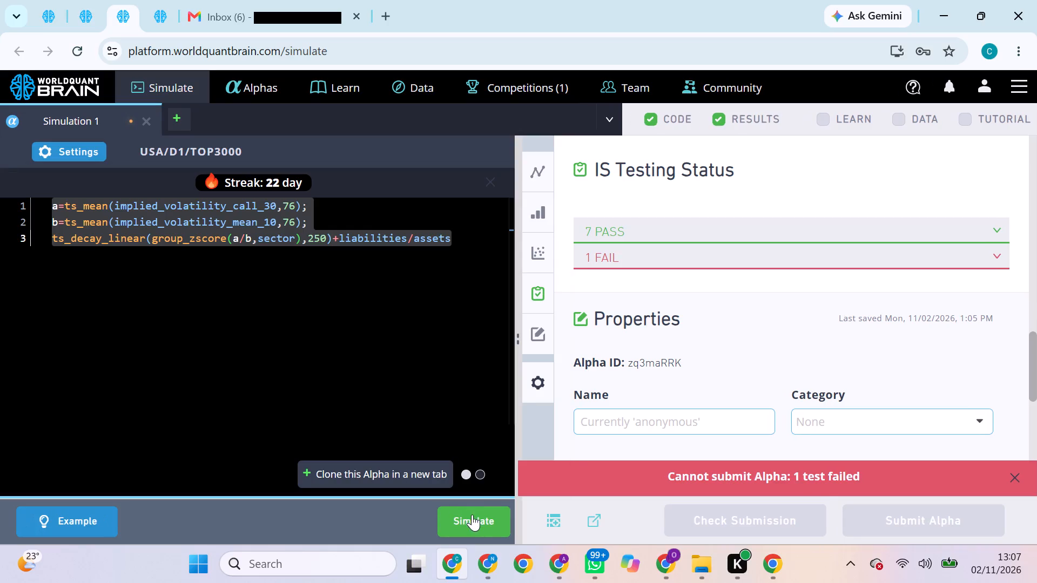
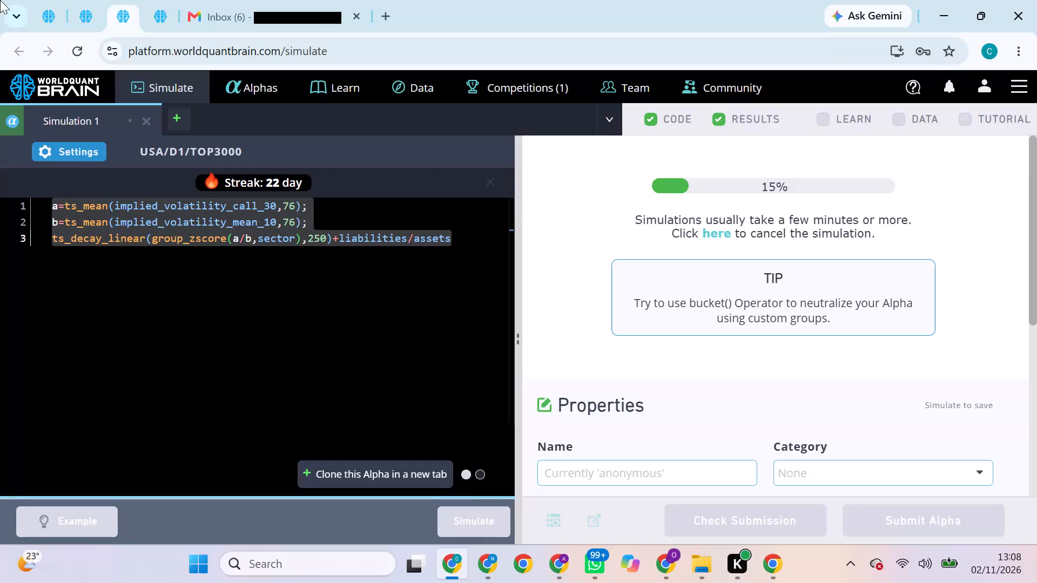
Go to the first browser tab's Simulation 2 alpha, reveal its test period, and attempt to submit it.
click(47, 19)
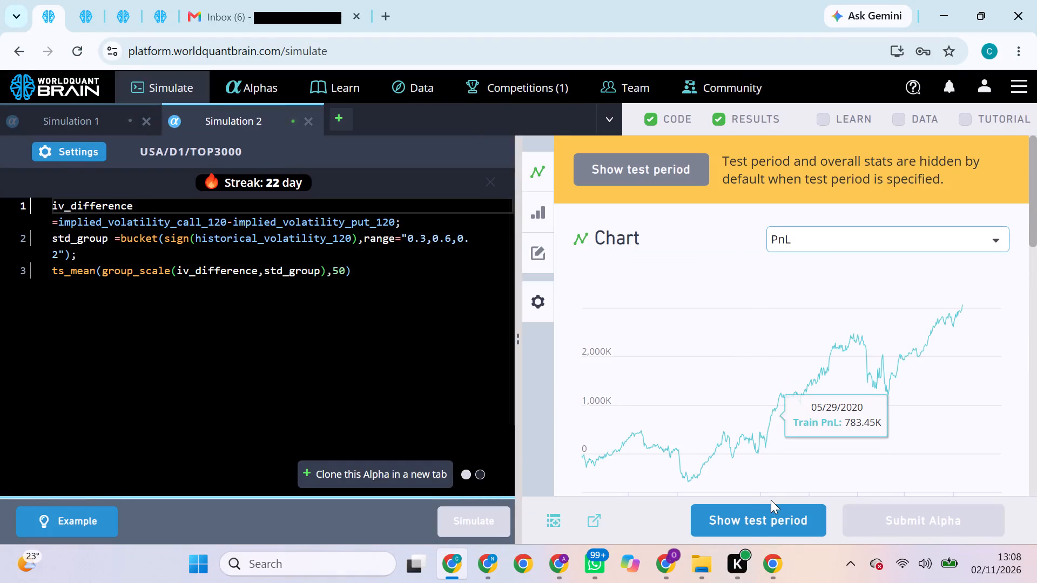
click(755, 525)
click(890, 525)
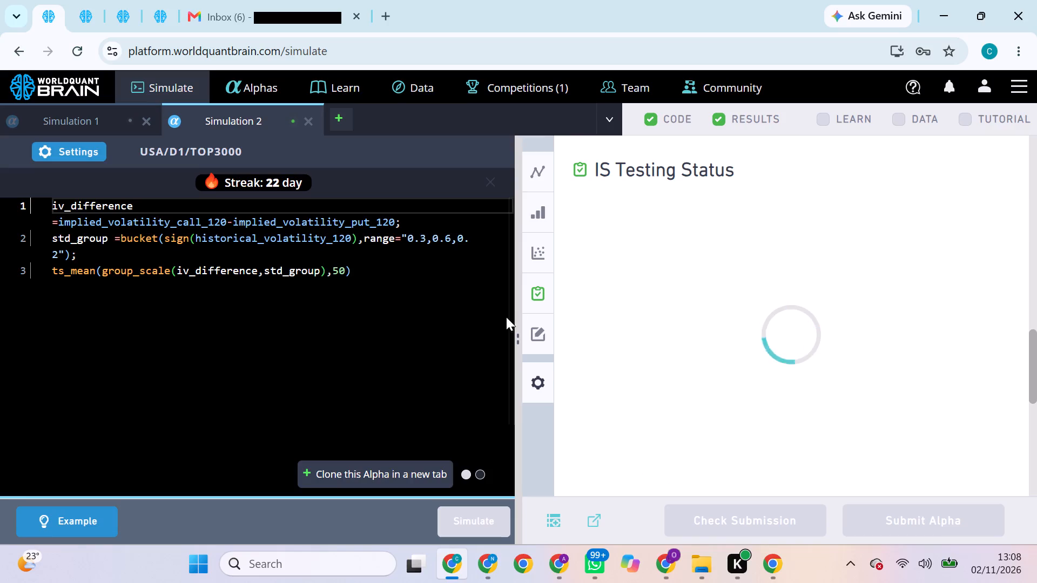
Go to the second browser tab's Simulation 1 alpha, reveal its test period, and attempt to submit it.
click(80, 13)
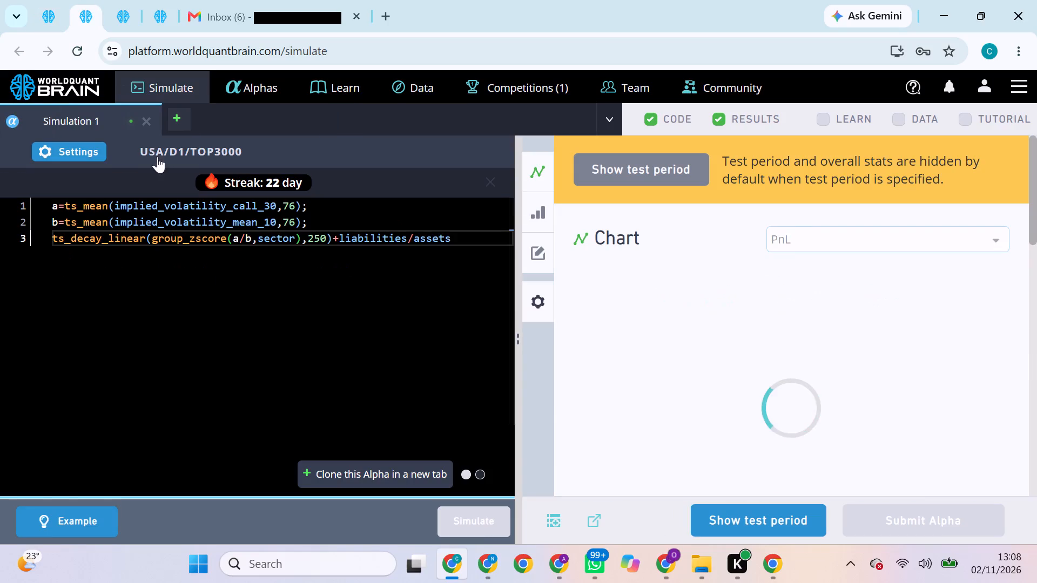
click(729, 518)
click(892, 510)
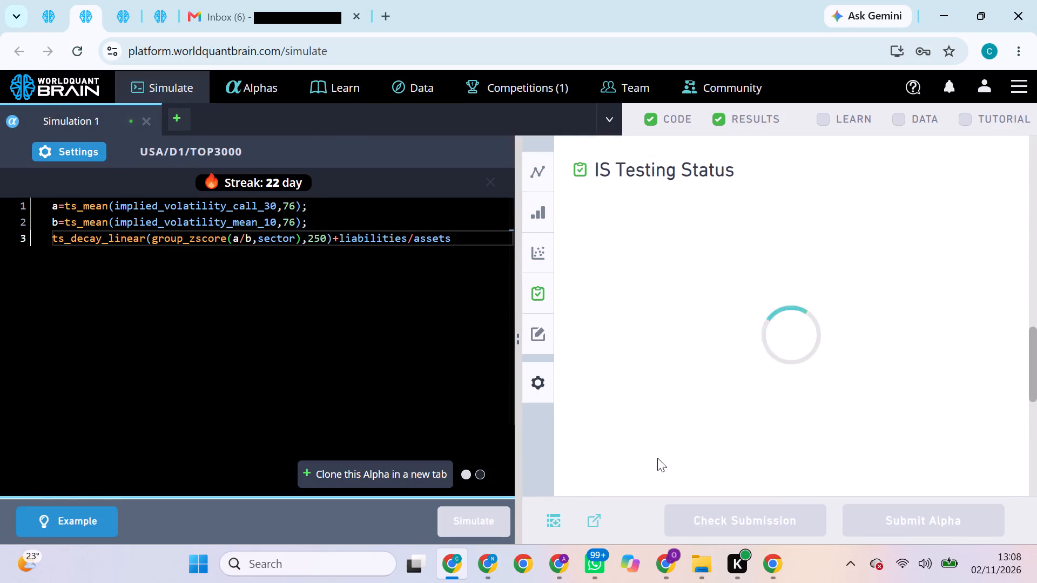
Return to the first browser tab, change Simulation 2's neutralization to Subindustry, apply the settings, and rerun the simulation.
click(54, 23)
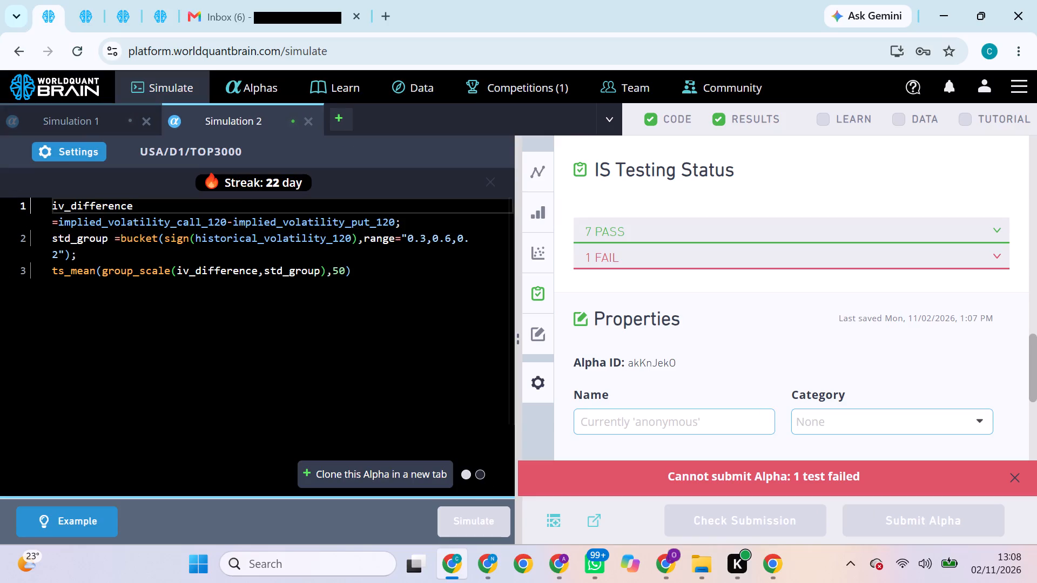
click(66, 147)
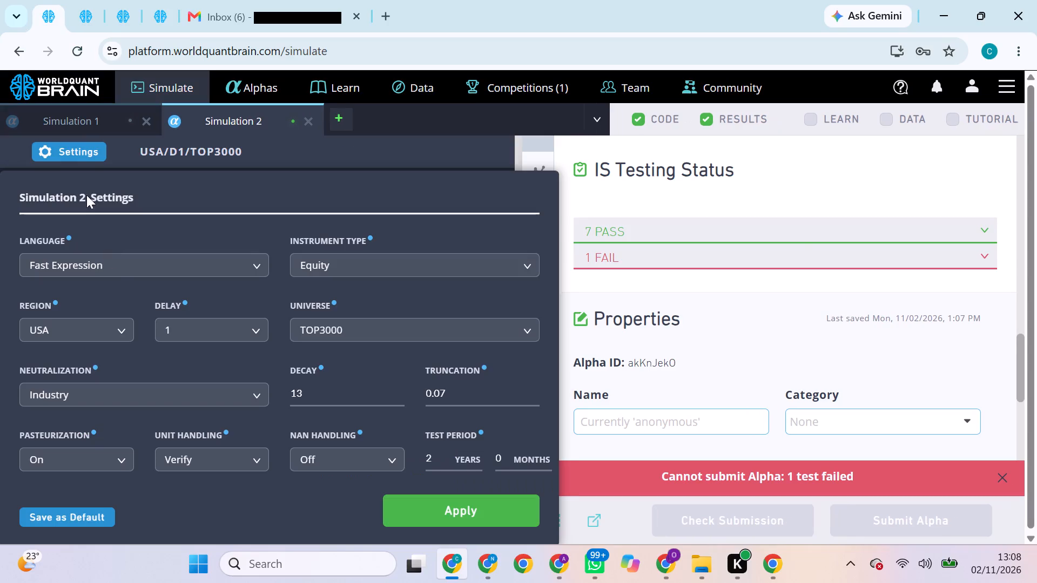
click(186, 389)
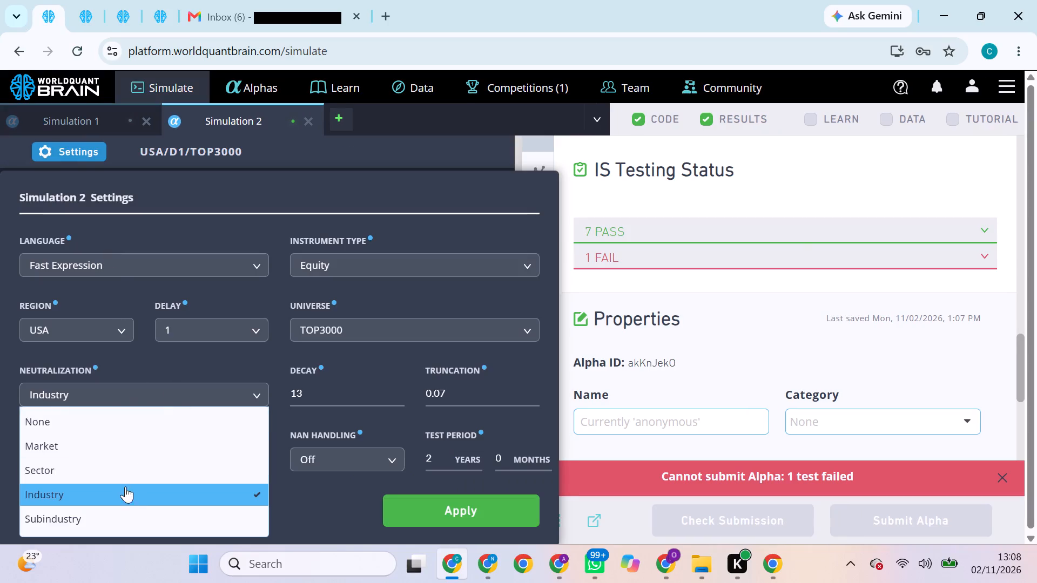
click(125, 512)
click(445, 508)
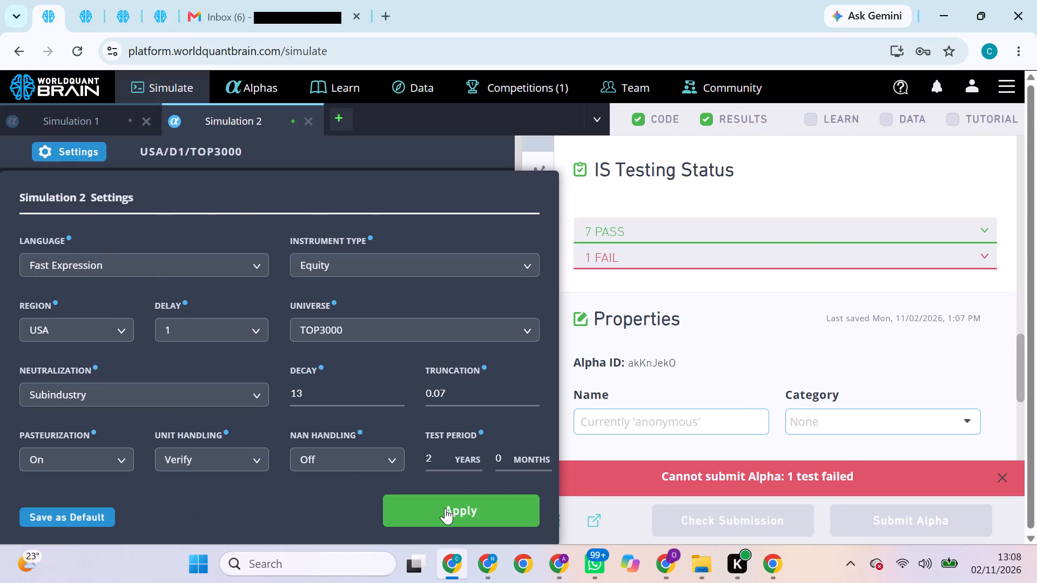
click(491, 526)
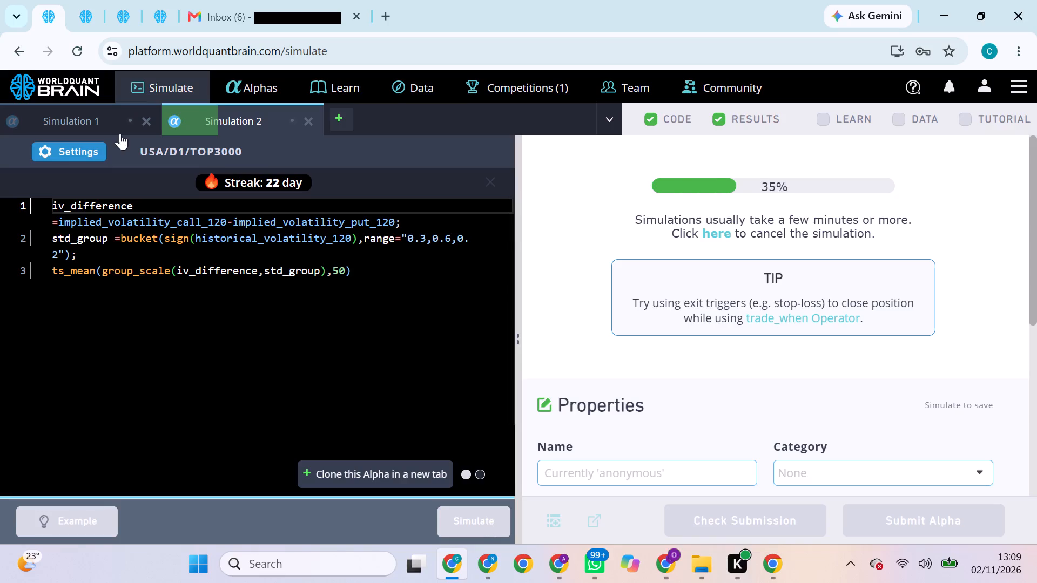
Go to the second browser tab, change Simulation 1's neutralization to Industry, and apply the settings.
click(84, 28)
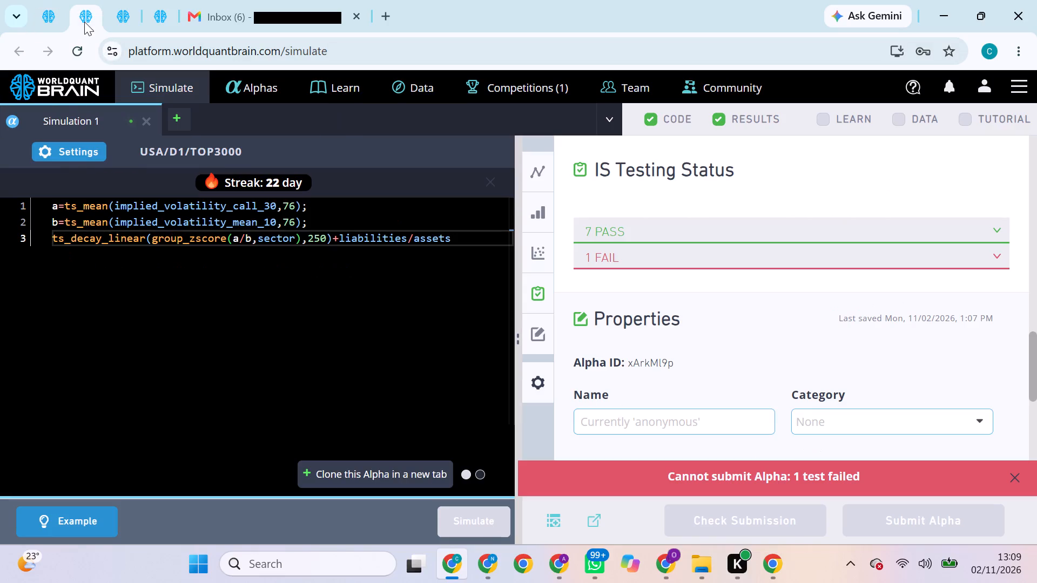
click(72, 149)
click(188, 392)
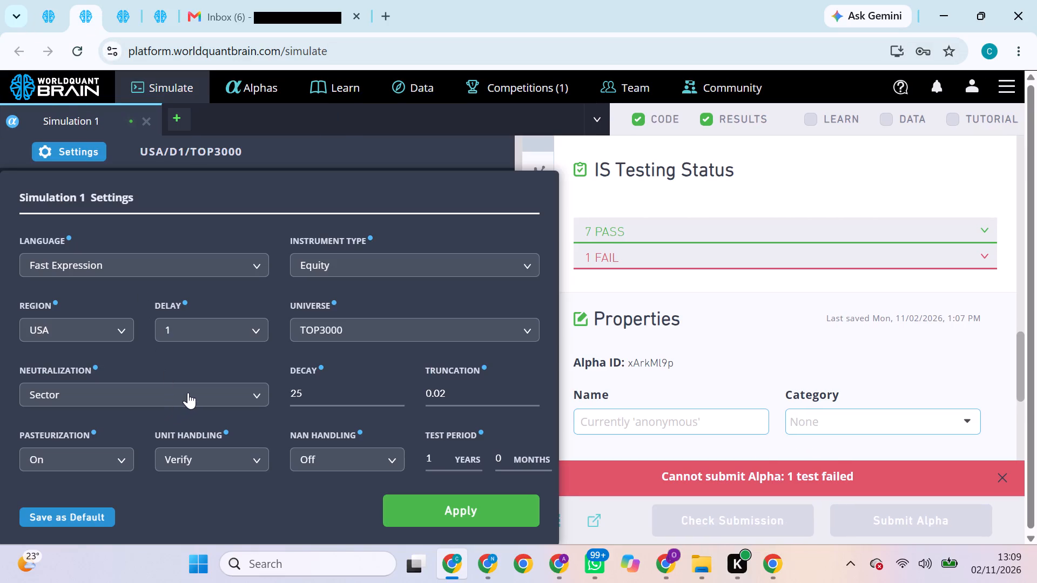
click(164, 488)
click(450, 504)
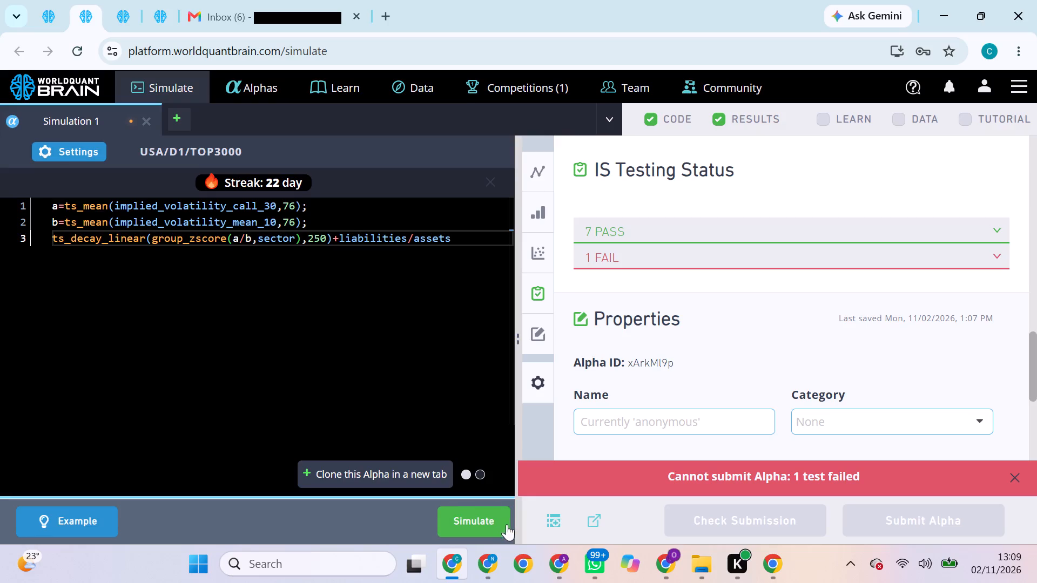
Change the second tab's Simulation 1 neutralization to Subindustry, apply the settings, and rerun the simulation.
click(71, 152)
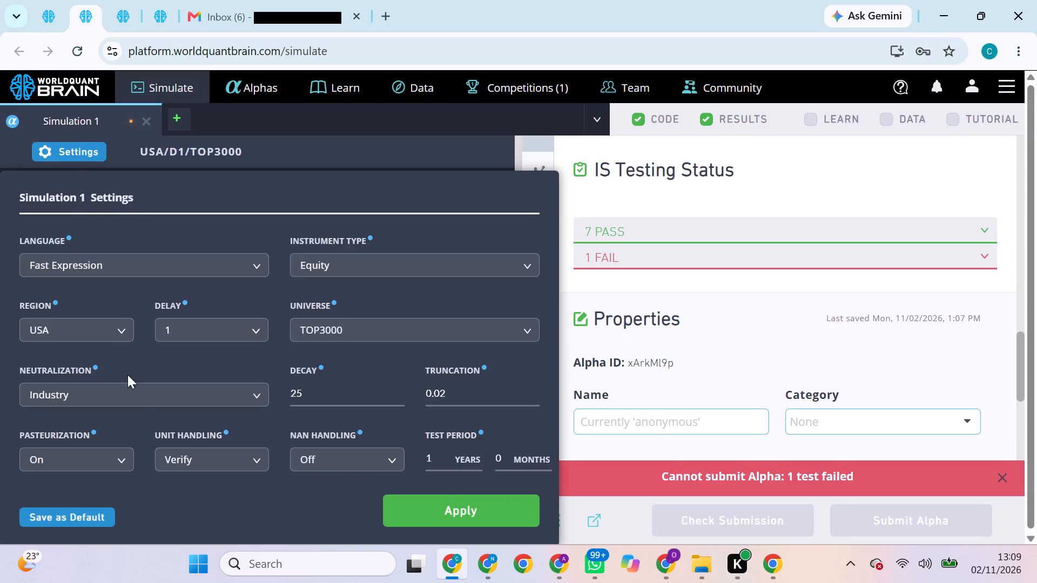
click(143, 389)
click(164, 529)
click(461, 510)
click(476, 514)
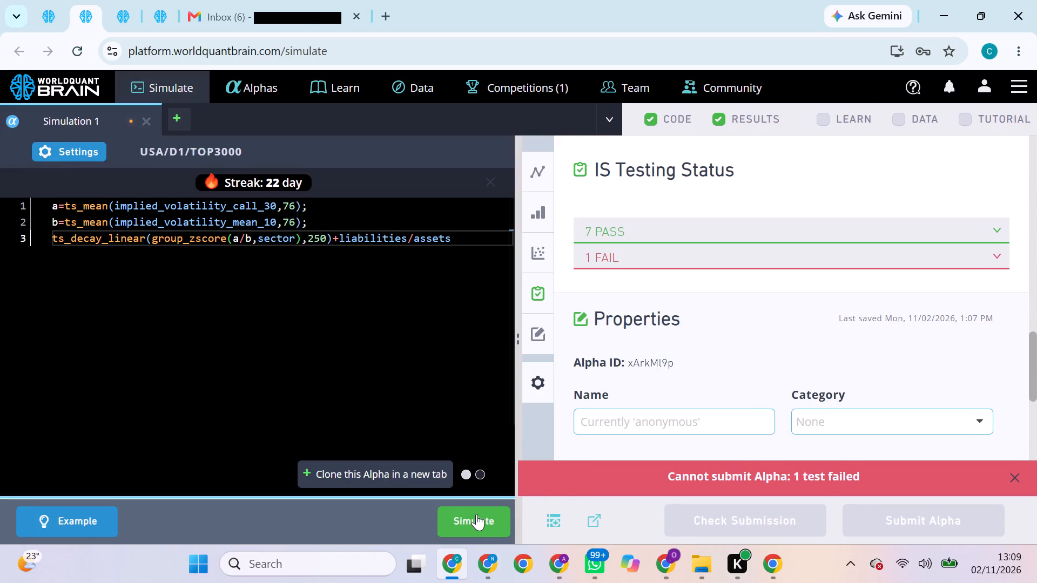
click(48, 16)
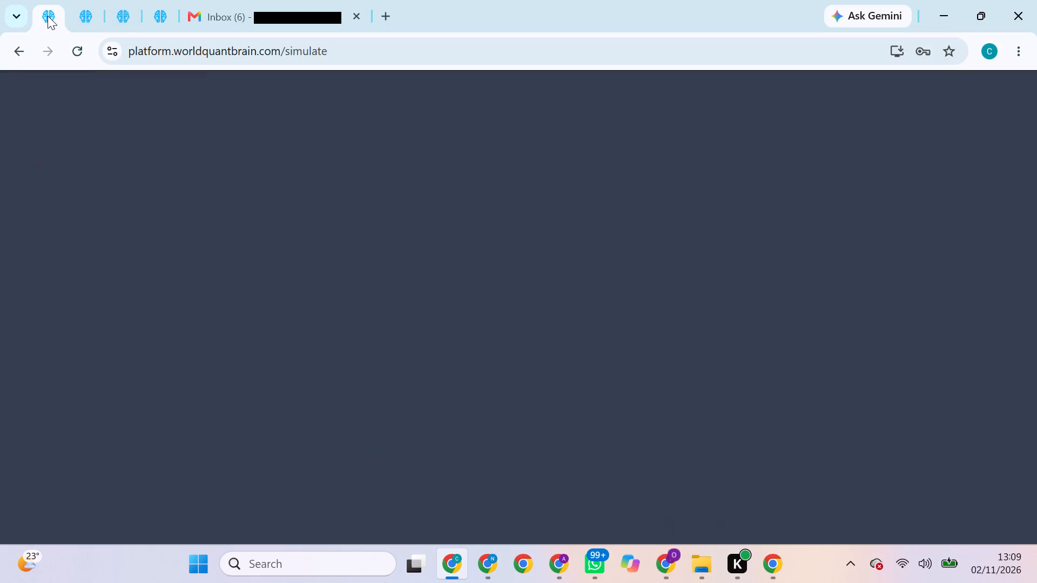
click(79, 0)
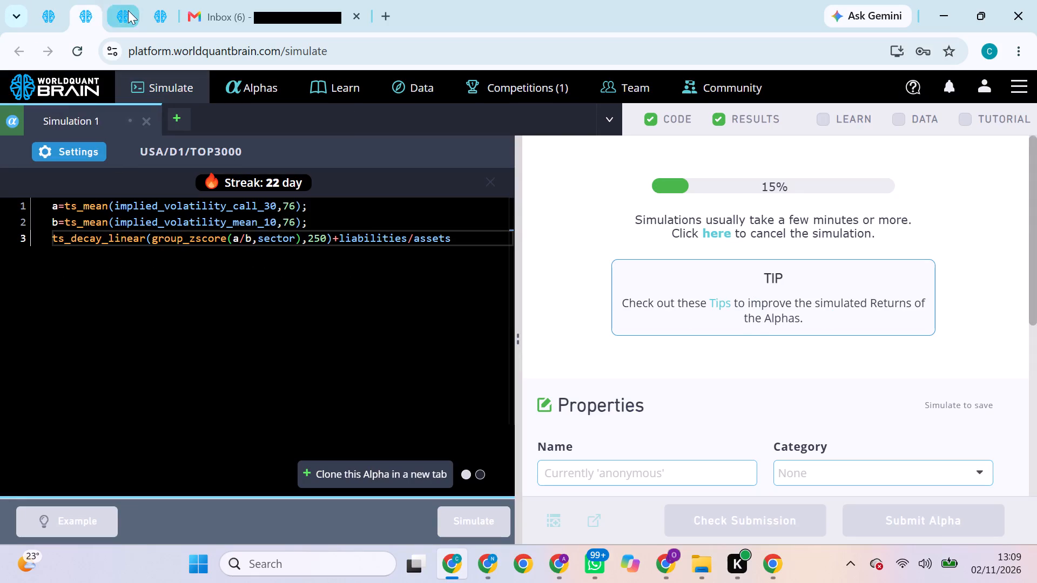
Go to the third browser tab's Simulation 1 alpha, check its settings, reveal its test period, and attempt to submit it.
click(128, 10)
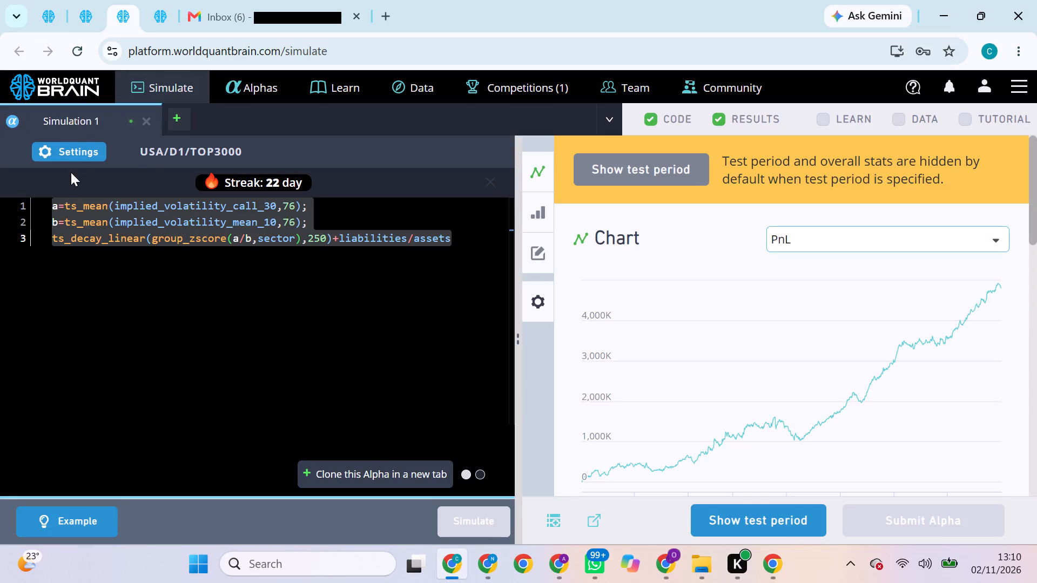
click(79, 151)
double_click(49, 150)
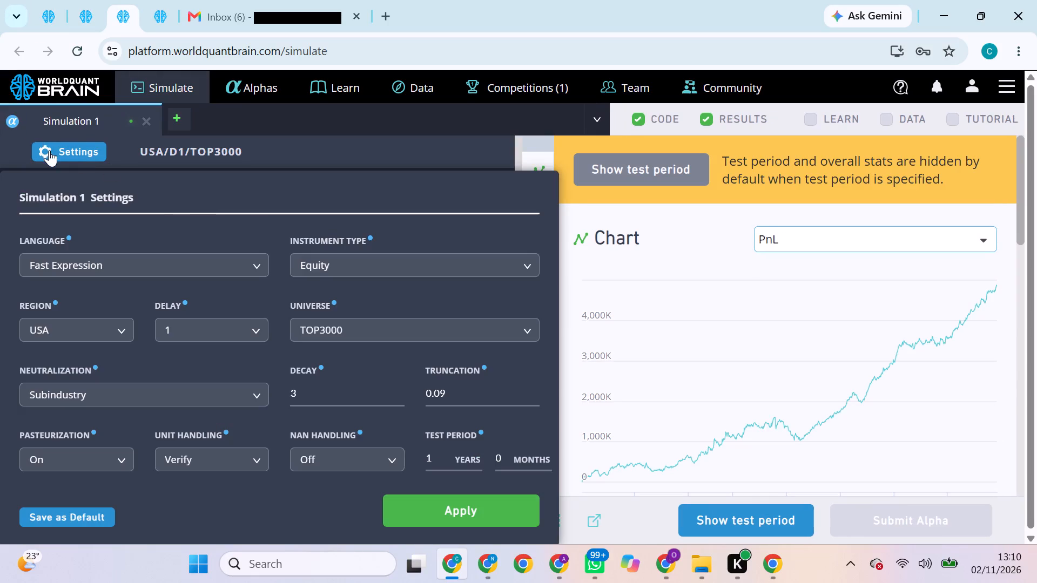
click(80, 144)
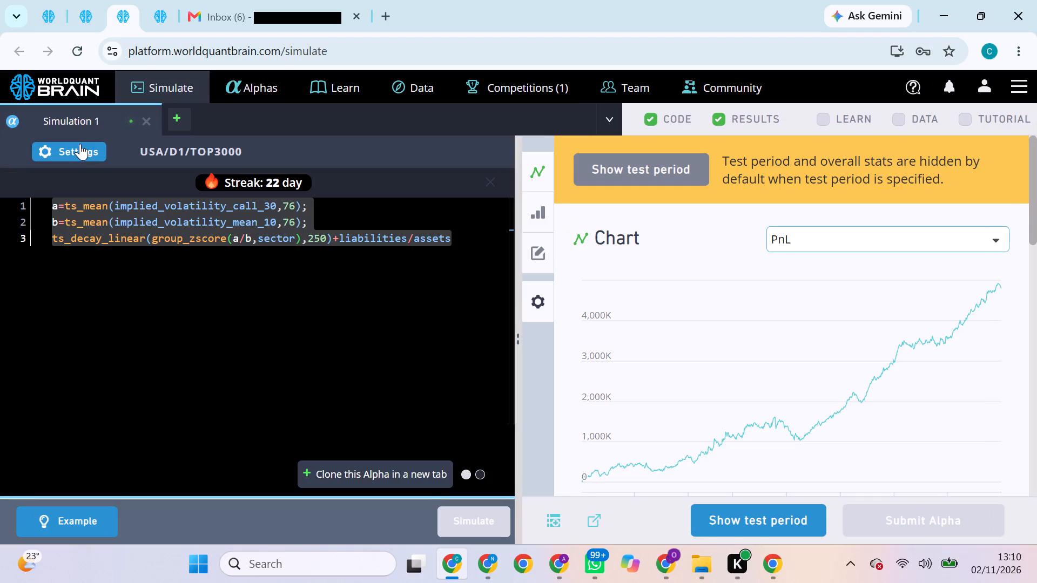
click(759, 535)
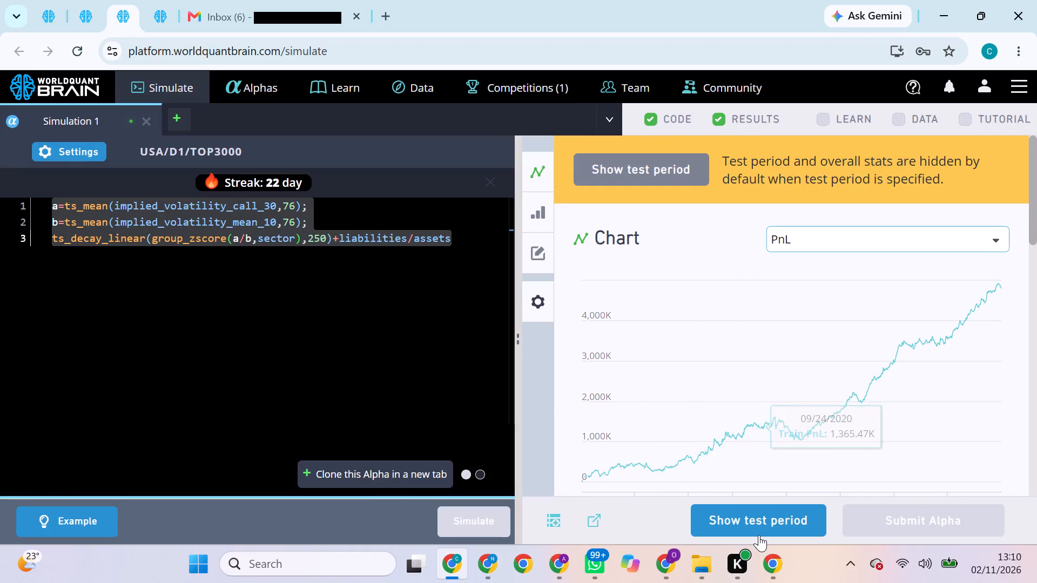
click(913, 509)
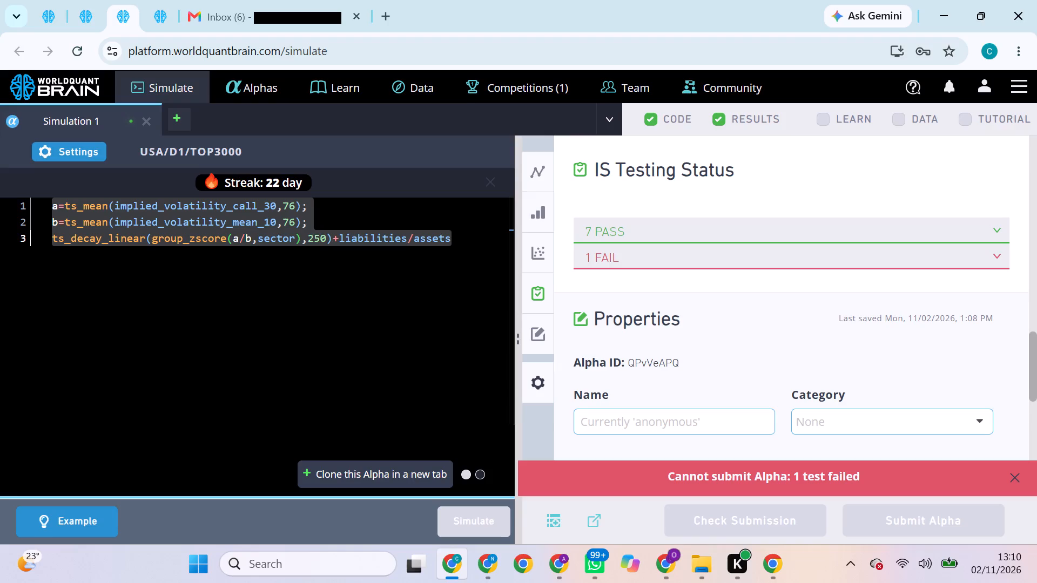
Set this Simulation 1's neutralization to Market, decay to 5 and truncation to 0.07, apply the settings, and rerun the simulation.
click(61, 147)
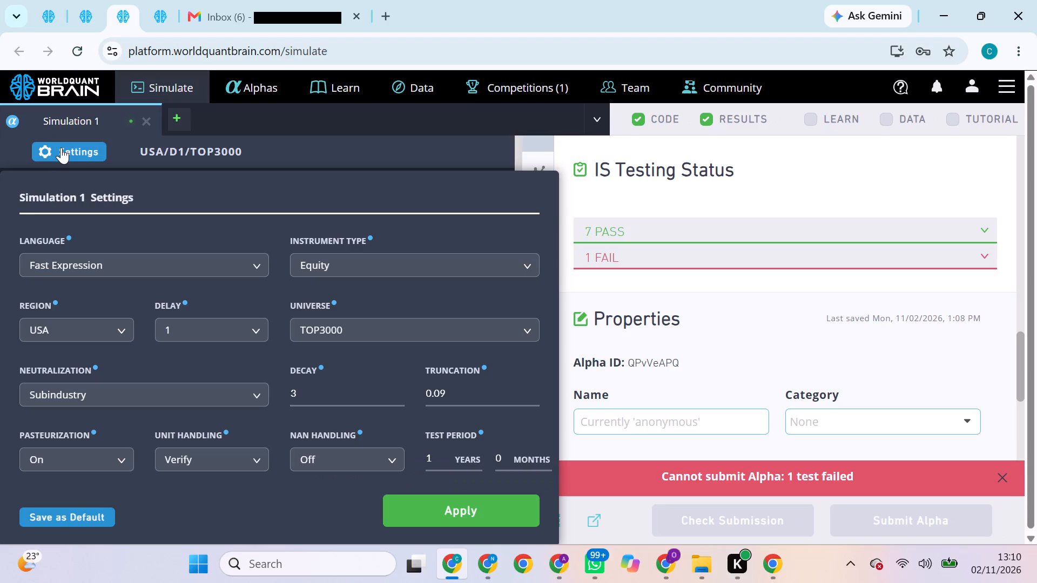
click(213, 389)
click(143, 442)
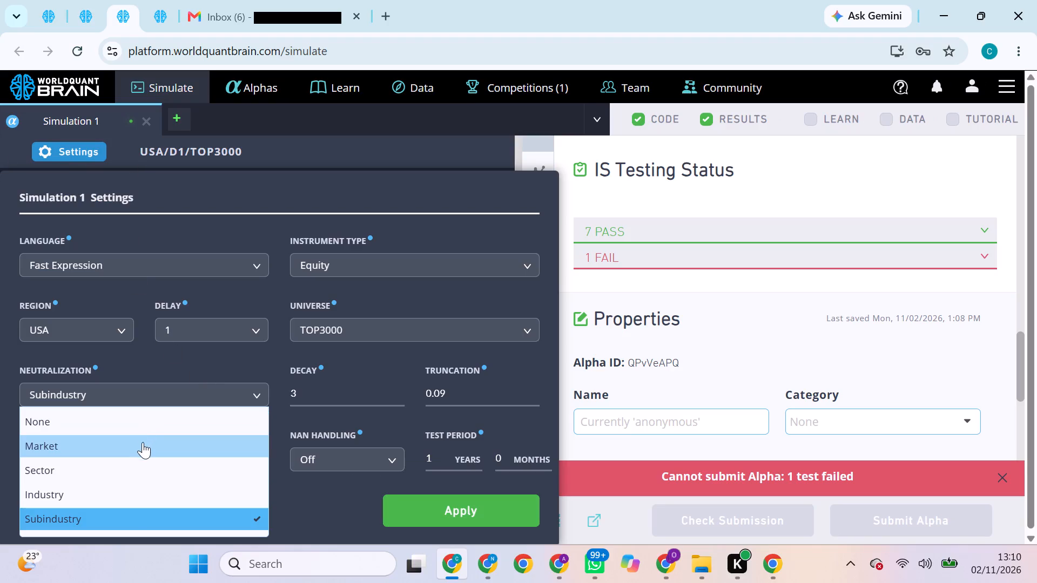
click(327, 384)
key(BackSpace)
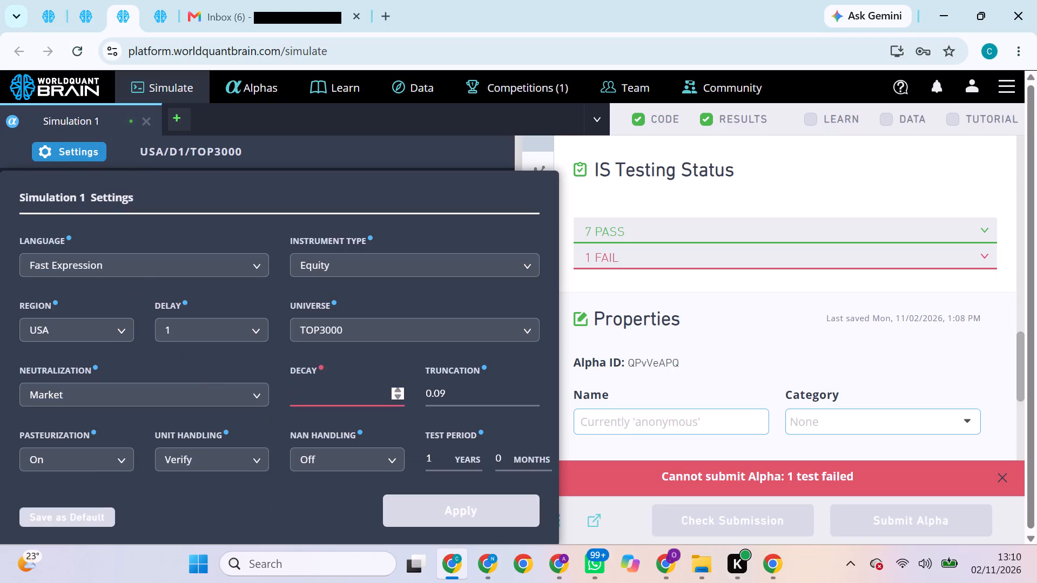
key(5)
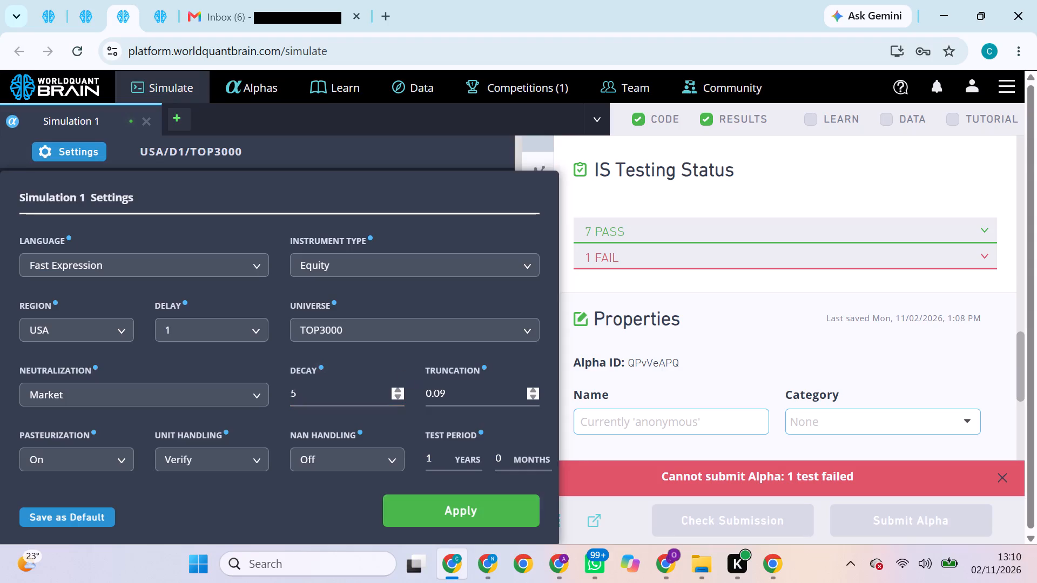
click(452, 386)
key(BackSpace)
key(7)
click(502, 494)
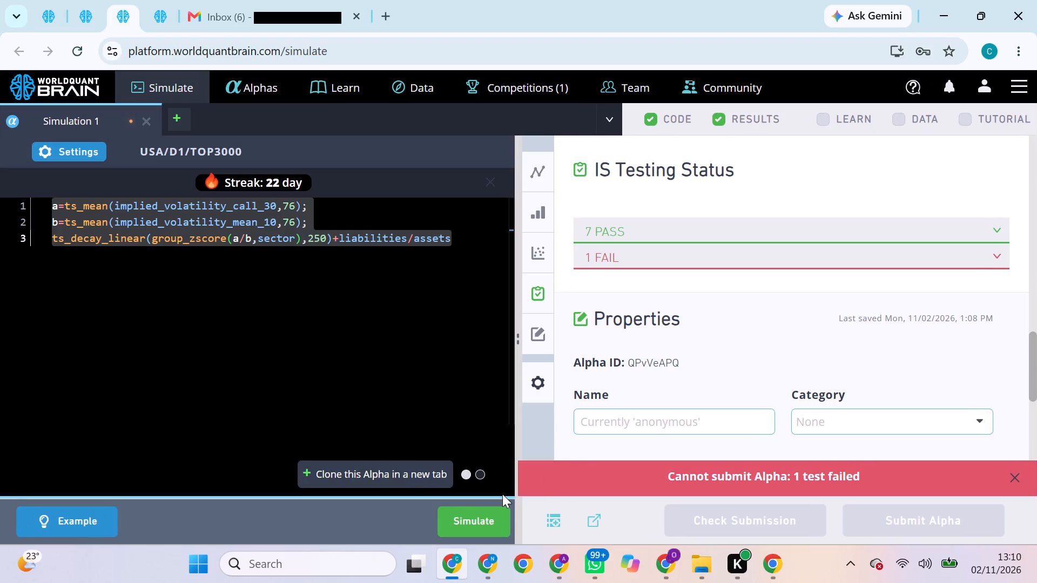
click(487, 515)
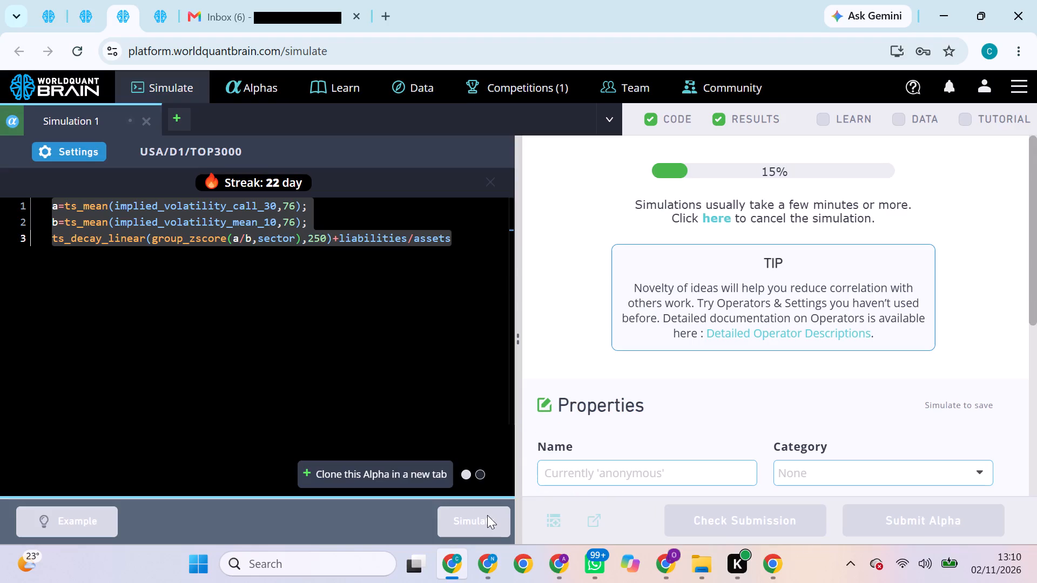
Go to the first browser tab's Simulation 2 alpha and reveal its test period.
click(46, 11)
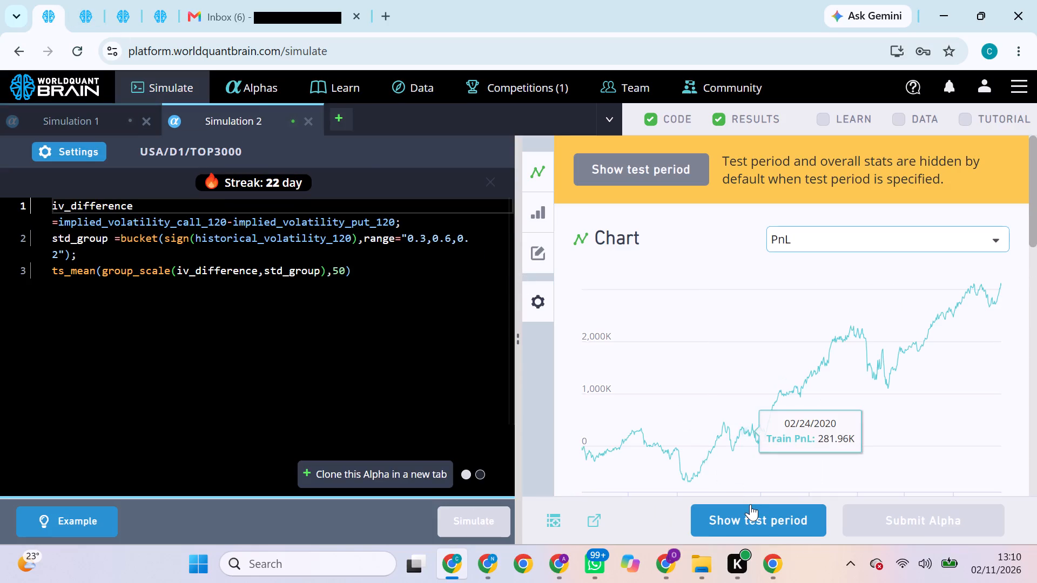
click(759, 516)
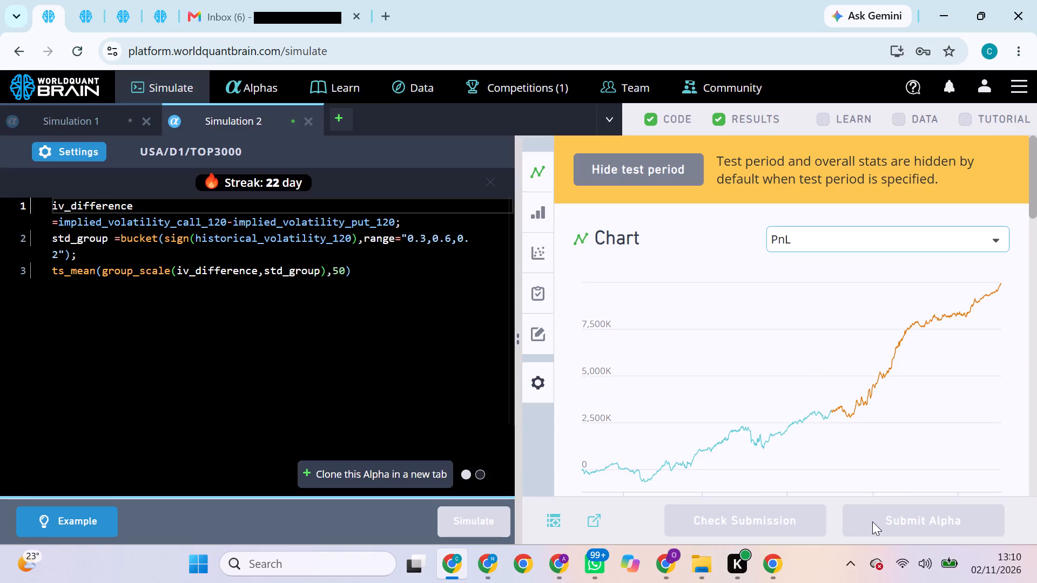
Set Simulation 2's neutralization to Market, decay to 1 and truncation to 0.01, apply the settings, and rerun the simulation.
click(90, 157)
click(195, 398)
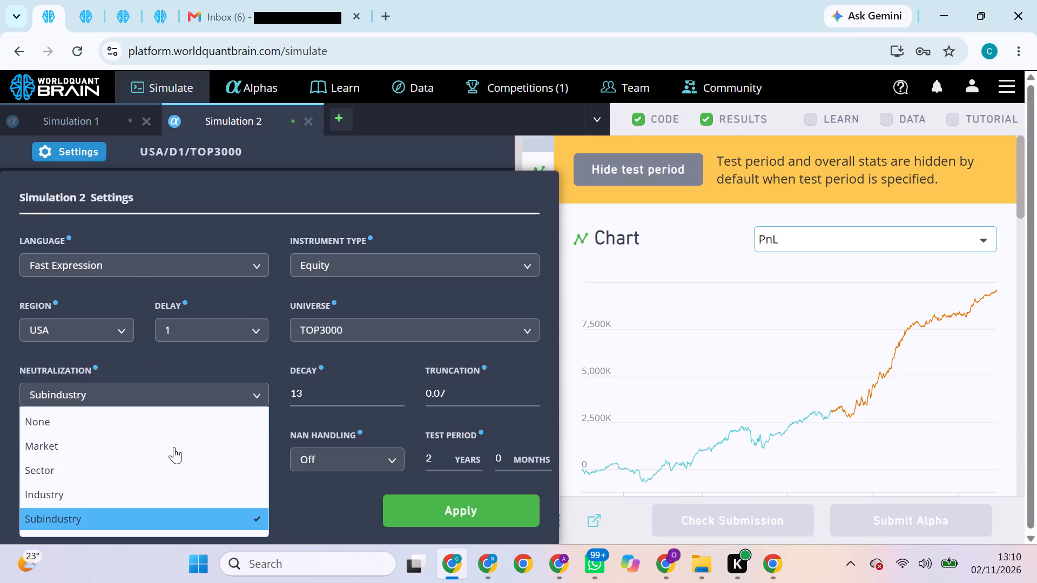
click(174, 447)
click(346, 396)
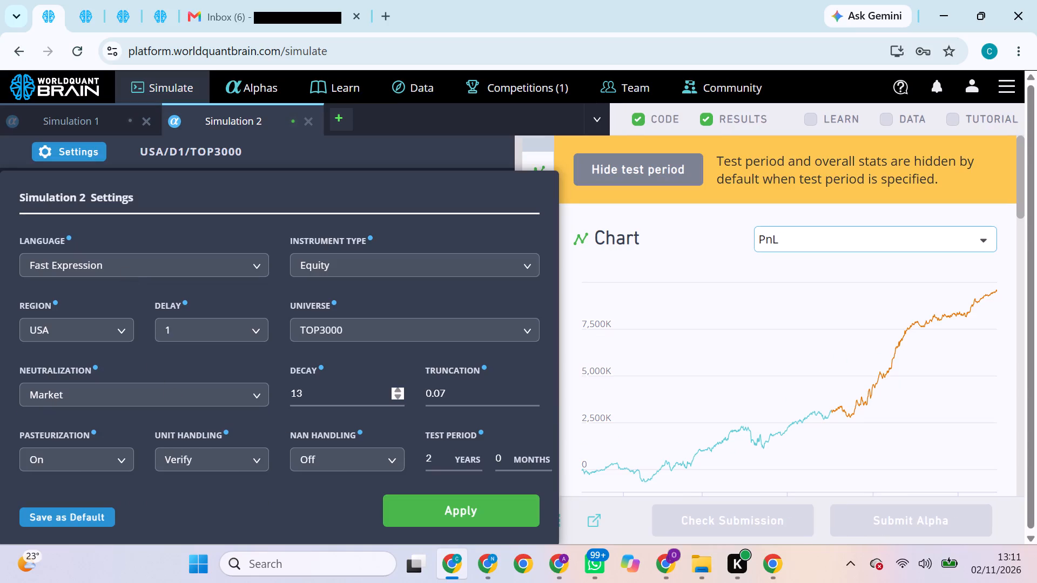
key(equal)
key(BackSpace)
click(482, 385)
key(BackSpace)
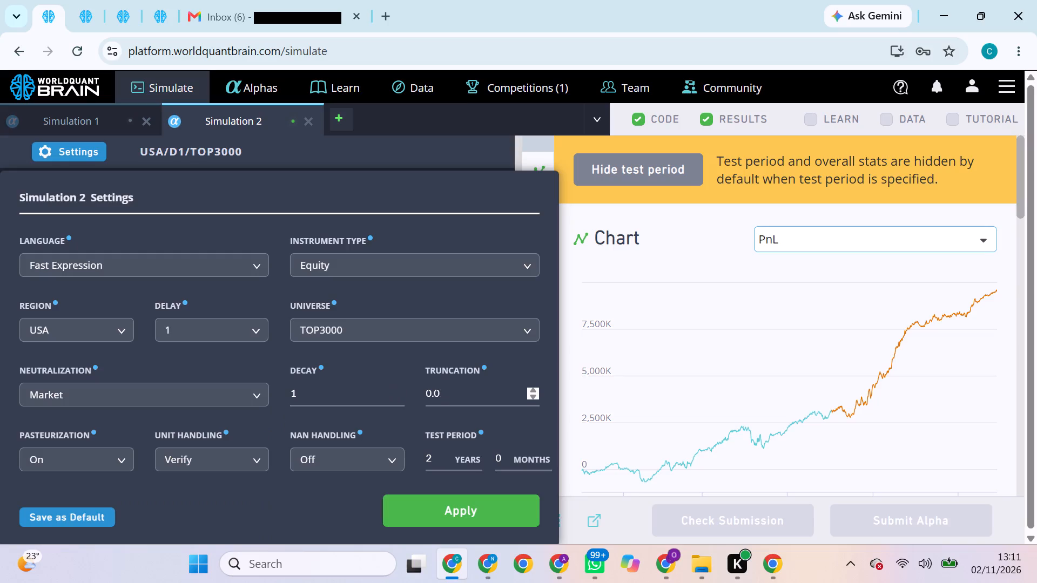
key(1)
click(508, 509)
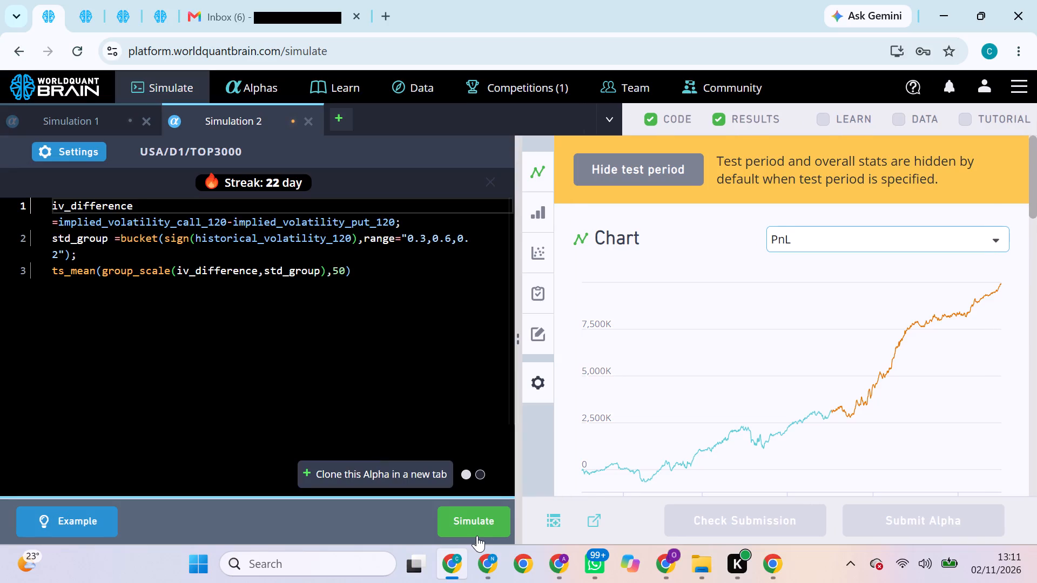
click(477, 535)
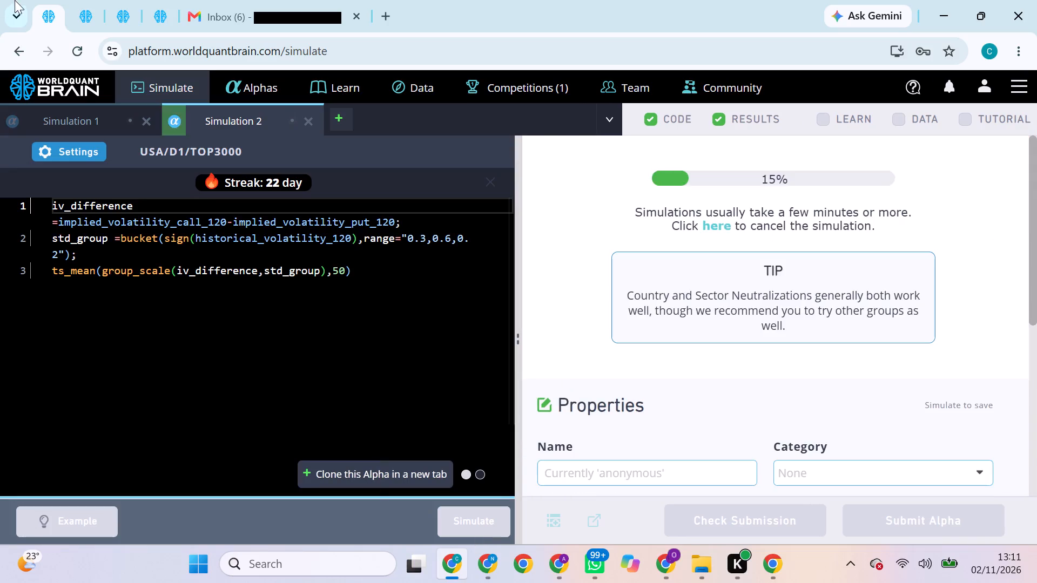
Go to the second browser tab's Simulation 1 alpha, reveal its test period, and attempt to submit it.
click(51, 5)
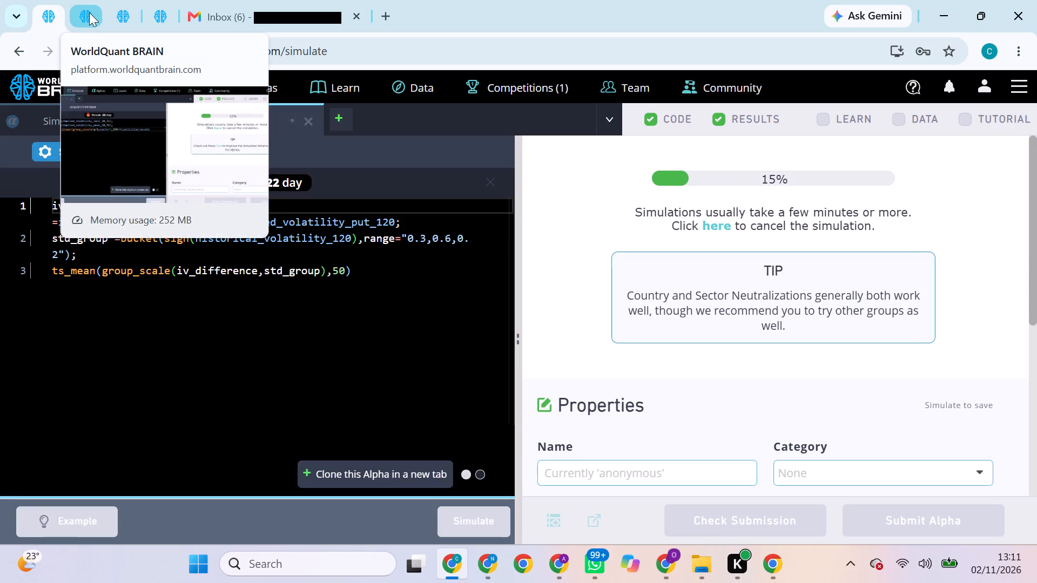
click(93, 11)
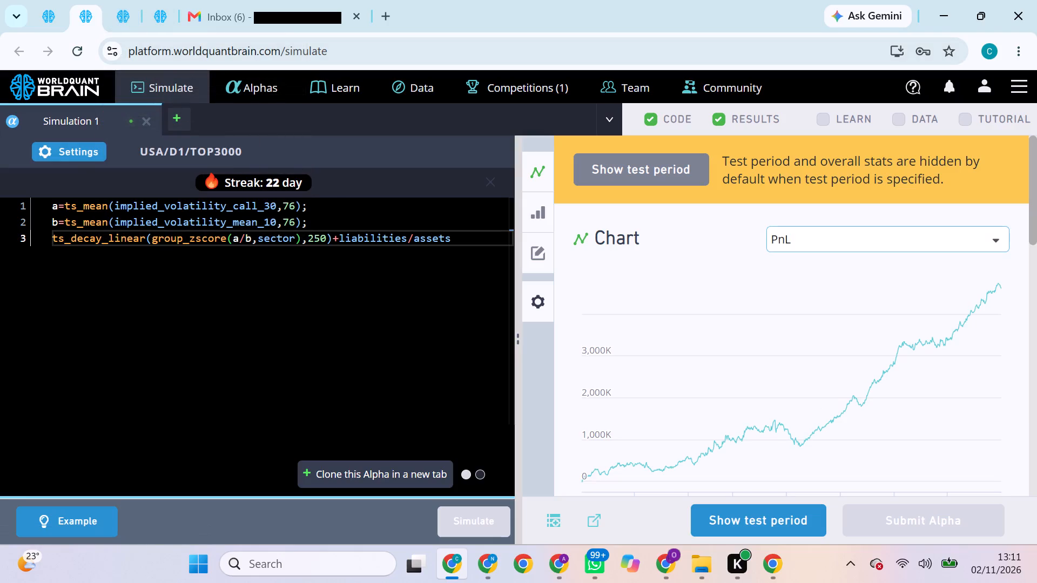
click(748, 513)
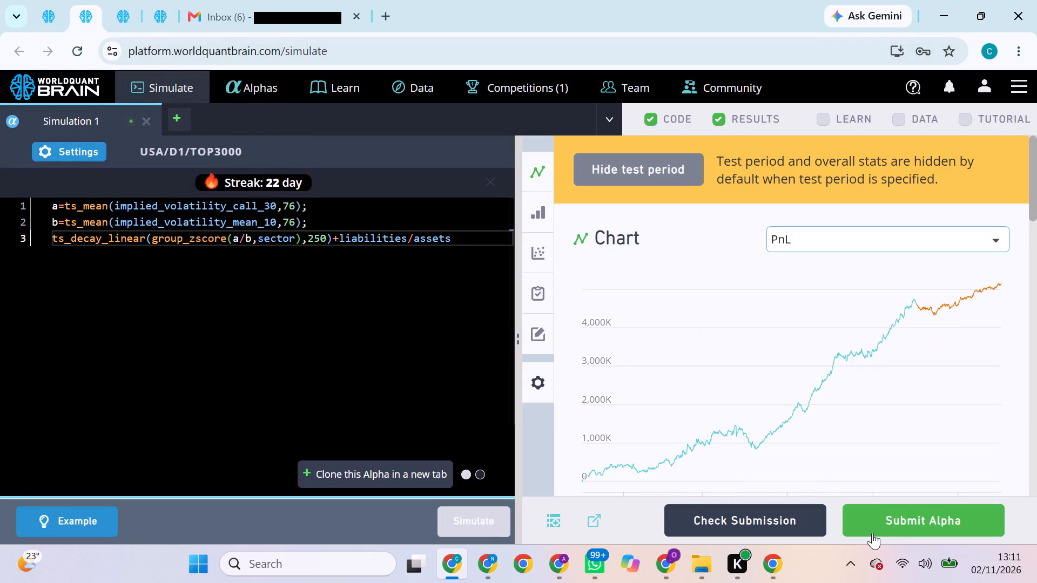
click(883, 525)
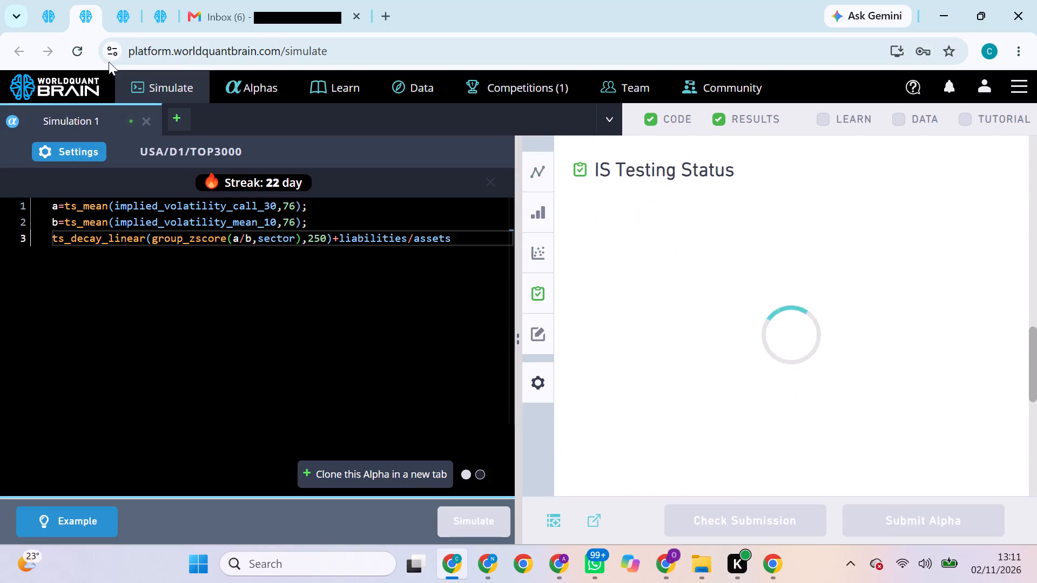
Check the third browser tab's simulation, go to the fourth tab's Simulation 1 alpha, reveal its test period, and attempt to submit it.
click(117, 10)
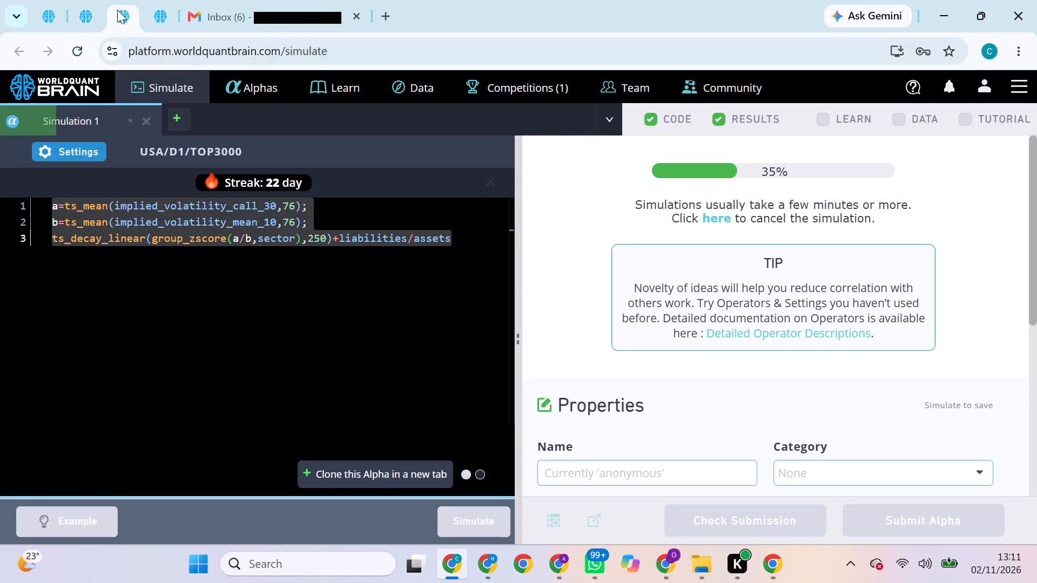
click(156, 9)
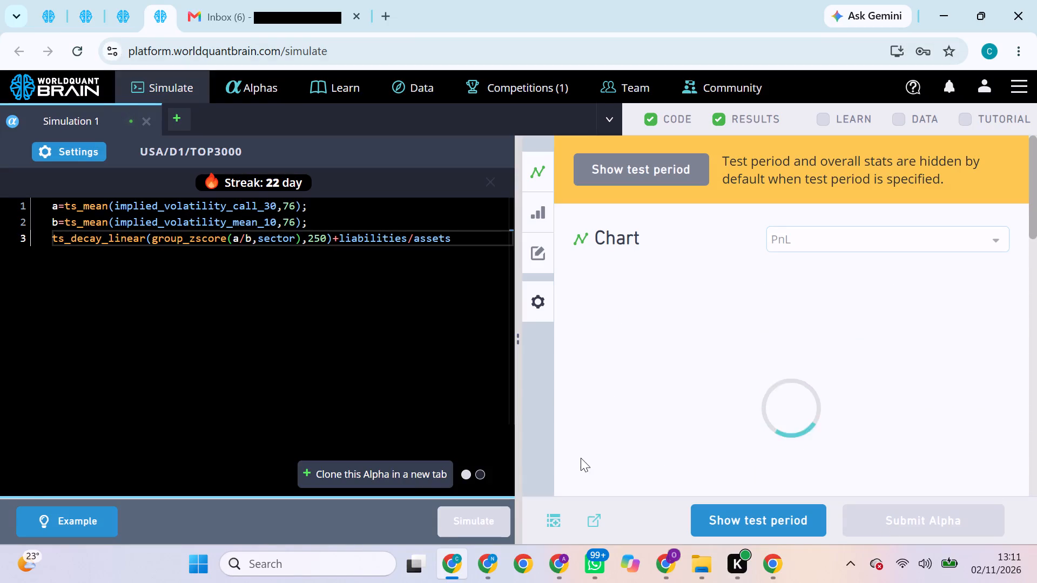
click(735, 518)
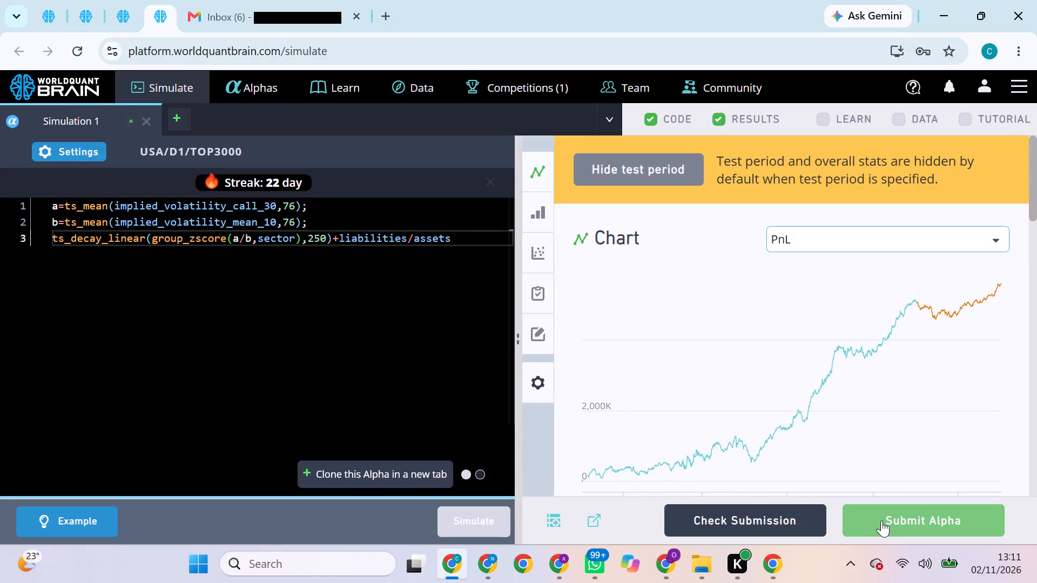
click(881, 520)
Change the fourth tab's Simulation 1 neutralization to Sector, apply the settings, and rerun the simulation.
click(87, 144)
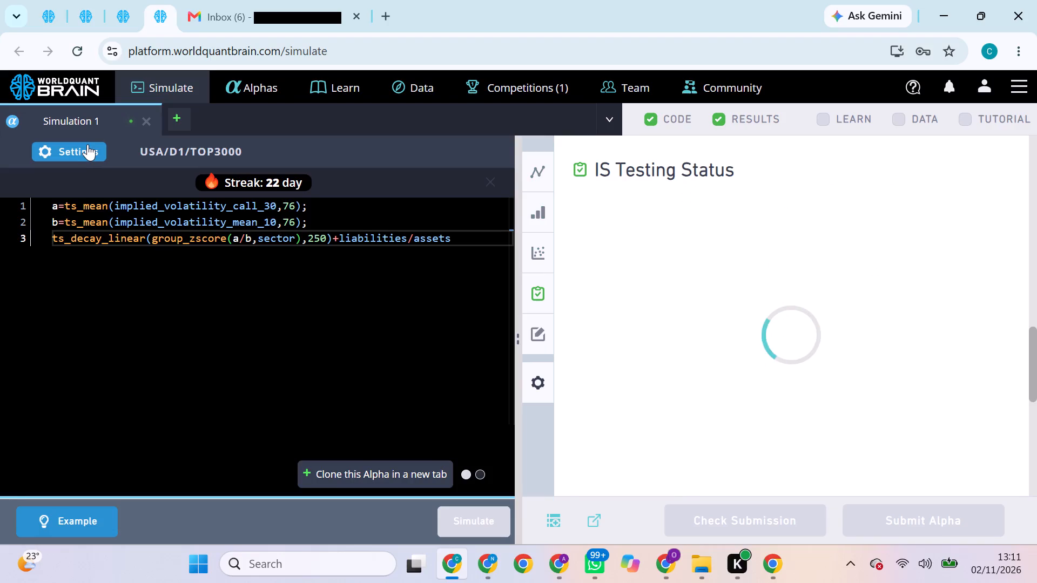
click(160, 394)
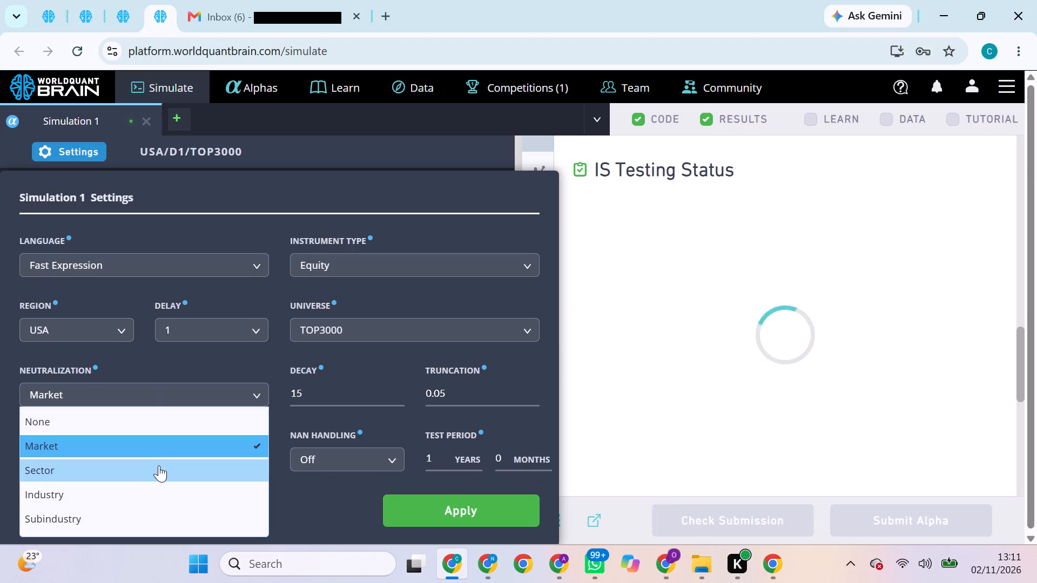
click(159, 465)
click(432, 490)
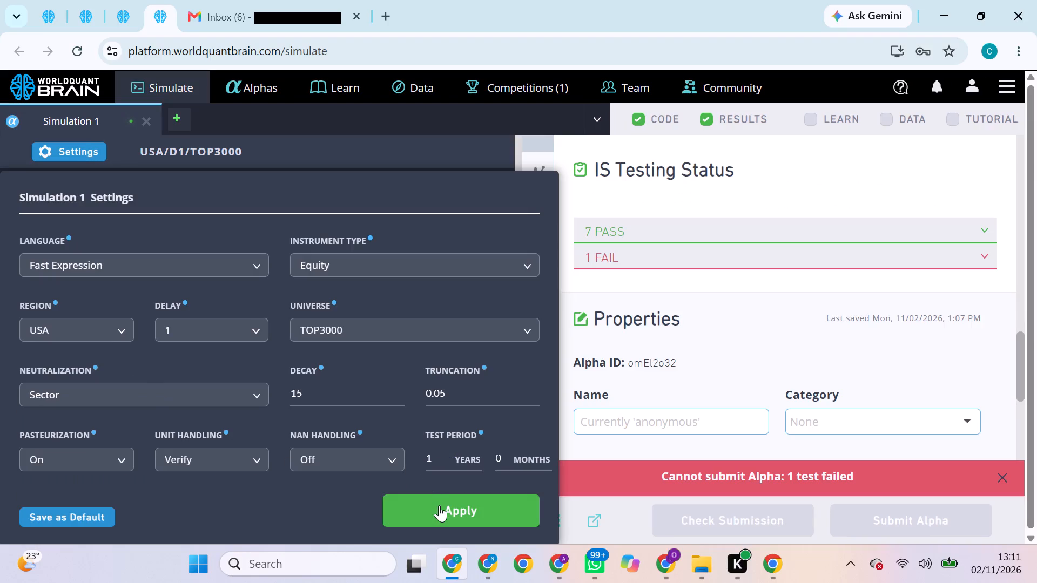
click(439, 505)
click(495, 521)
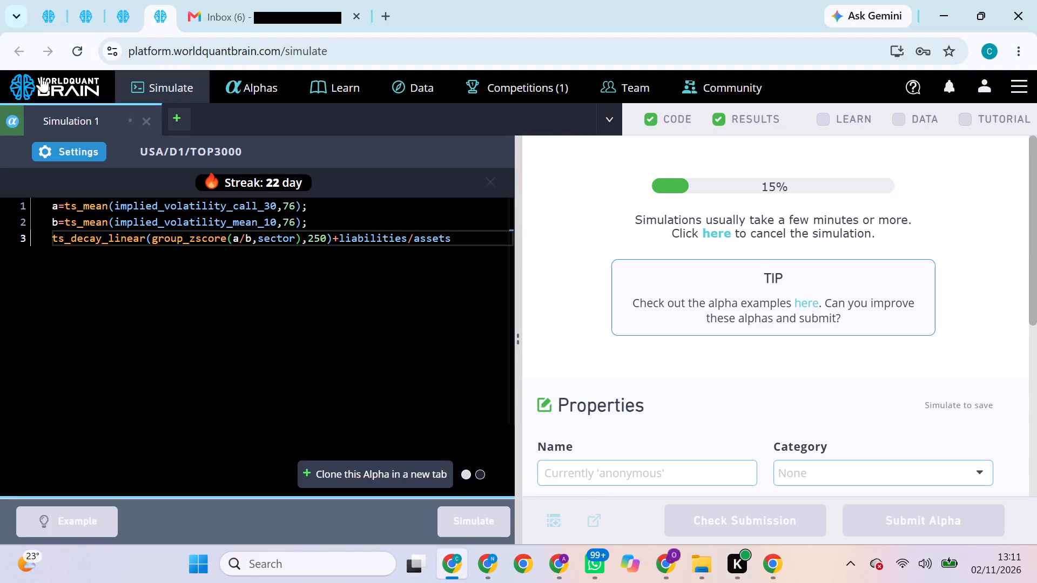
Set the second browser tab's Simulation 1 neutralization to Market and decay to 2, apply the settings, and rerun the simulation.
click(42, 13)
click(87, 19)
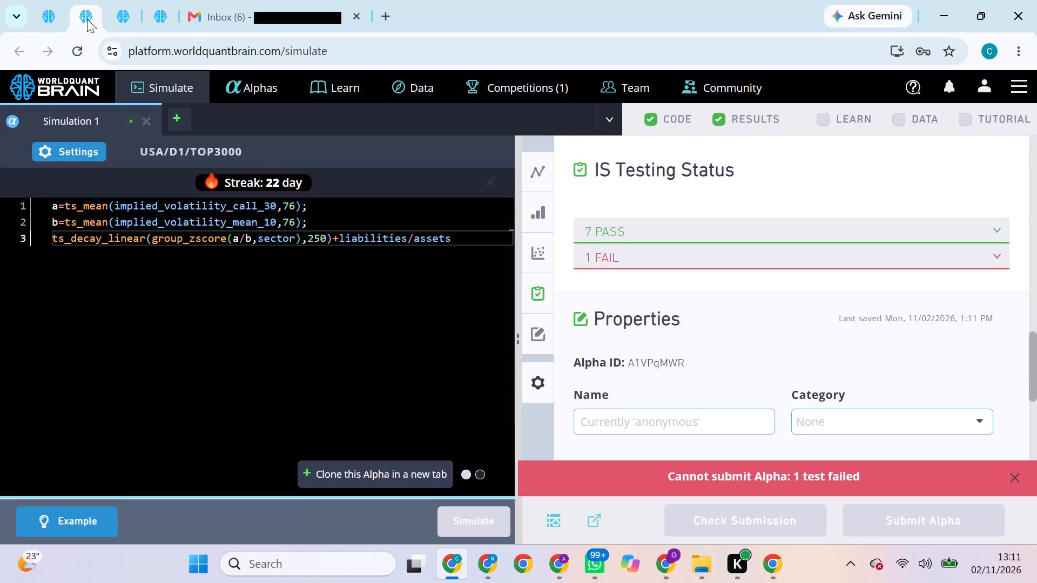
click(93, 157)
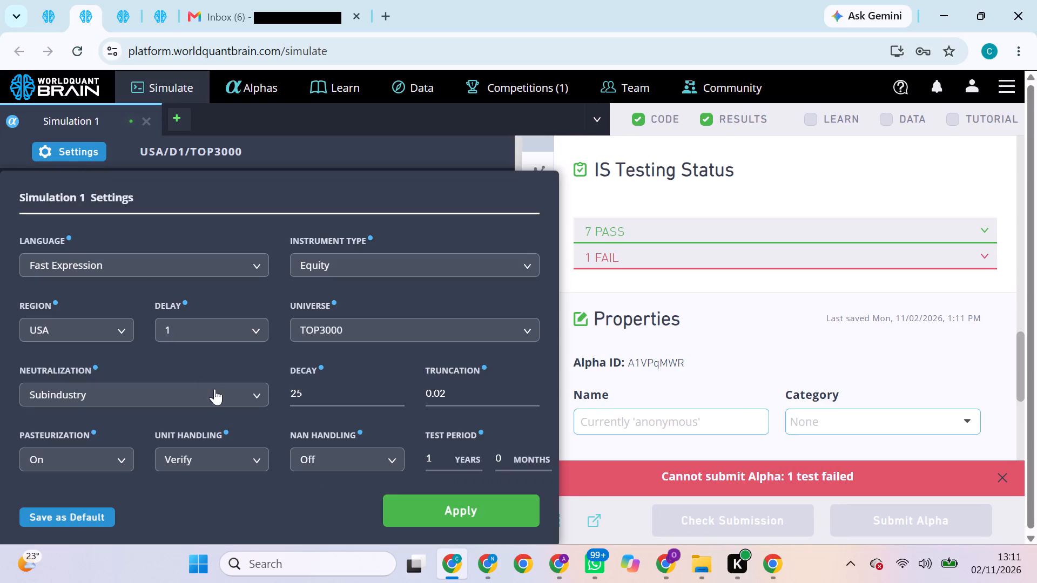
click(244, 382)
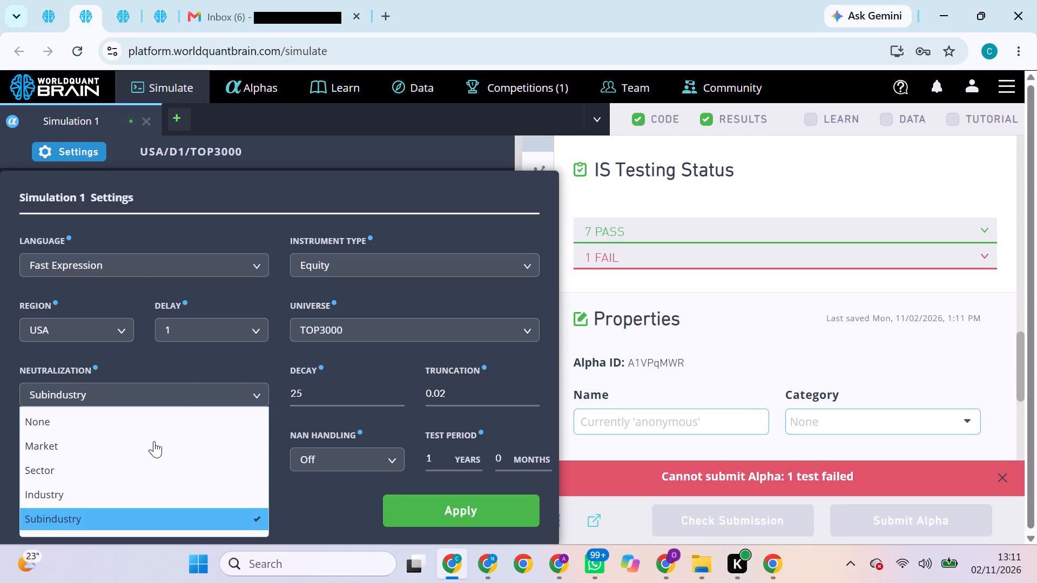
click(154, 441)
click(291, 395)
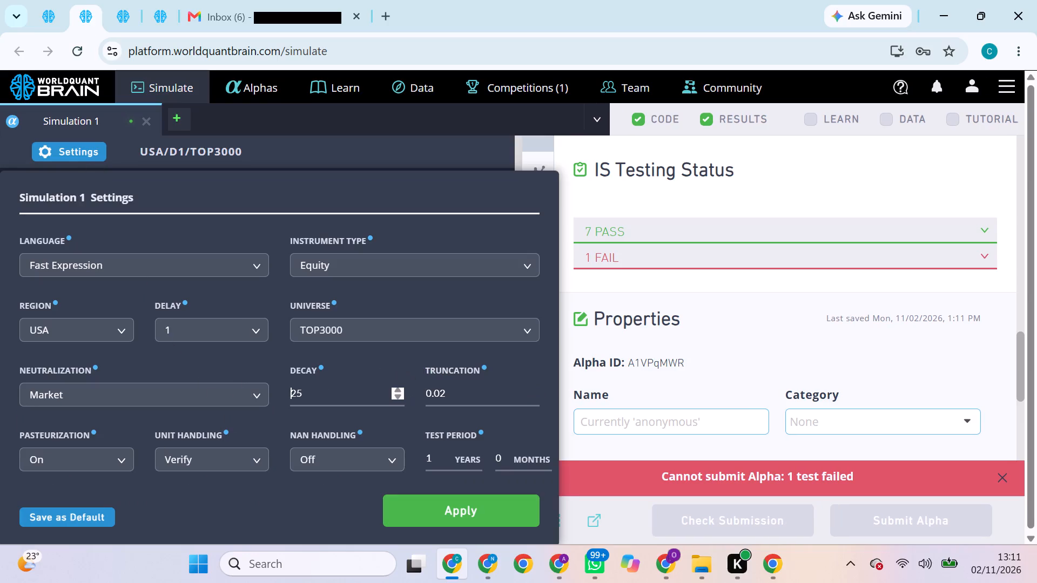
click(304, 388)
key(BackSpace)
click(495, 499)
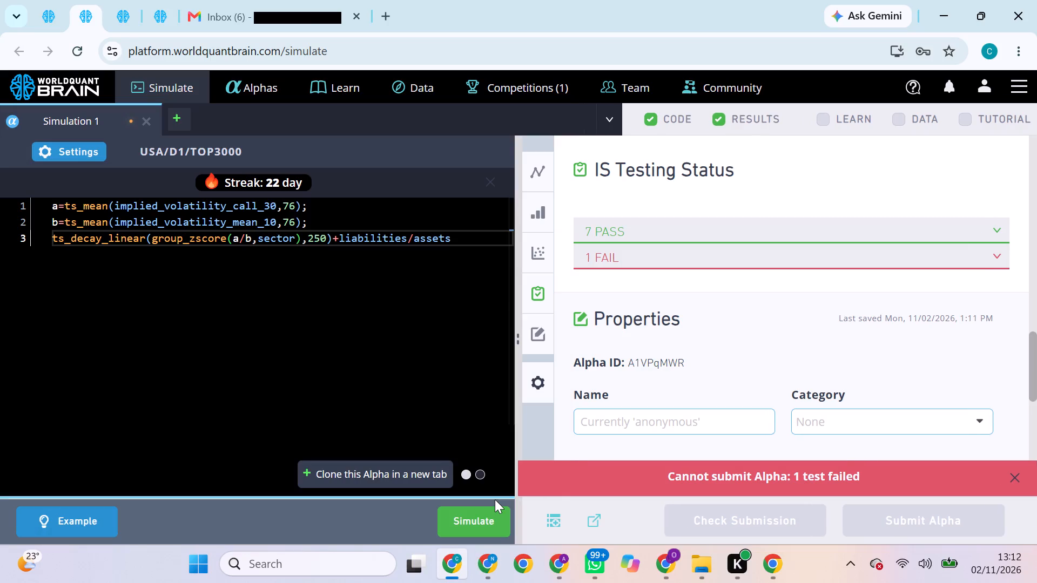
click(495, 521)
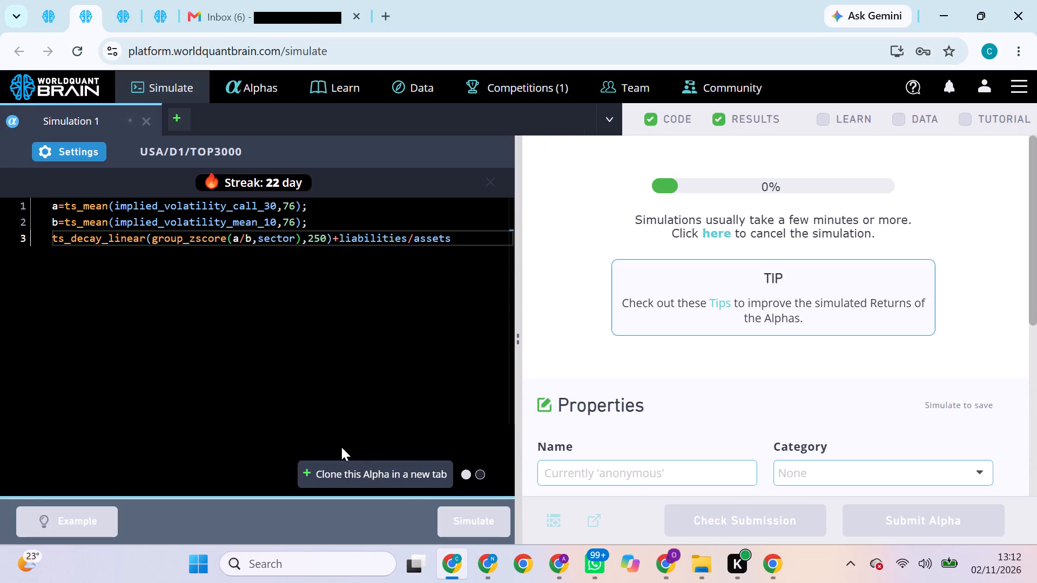
Reveal the test period of the third browser tab's Simulation 1 alpha, attempt to submit it, and check the fourth tab's simulation meanwhile.
click(122, 21)
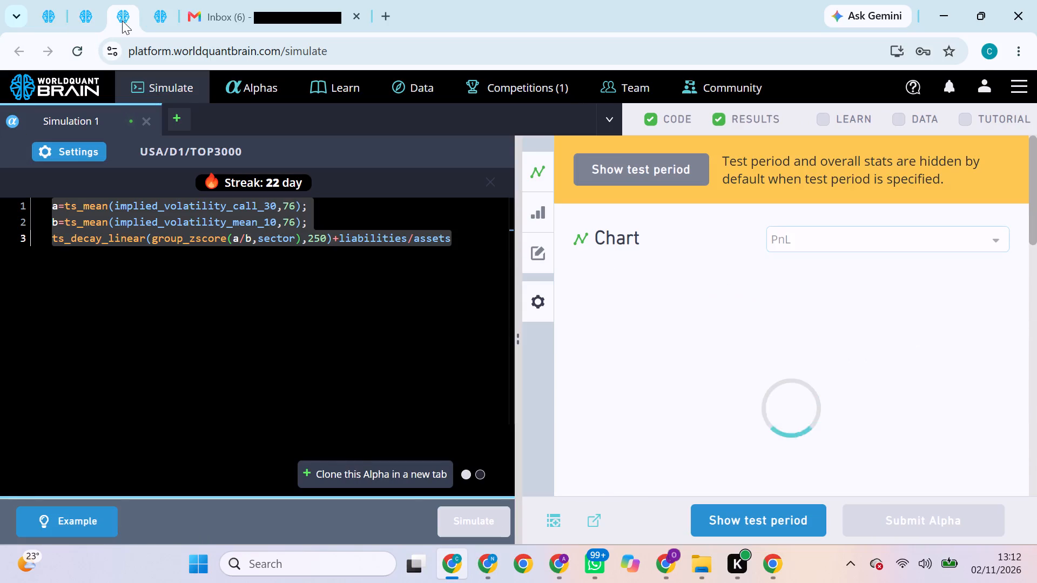
click(745, 527)
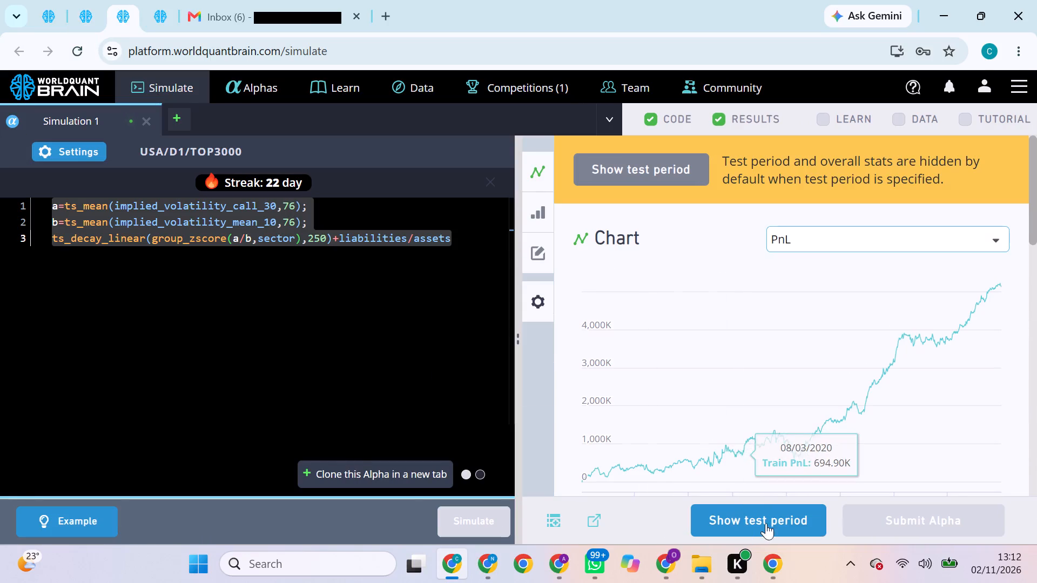
click(915, 514)
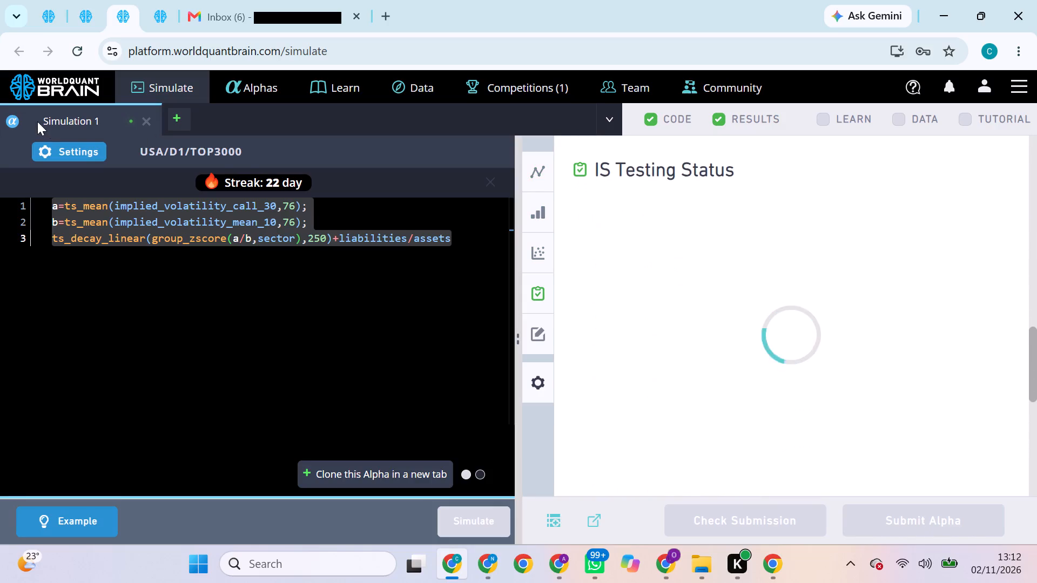
click(169, 10)
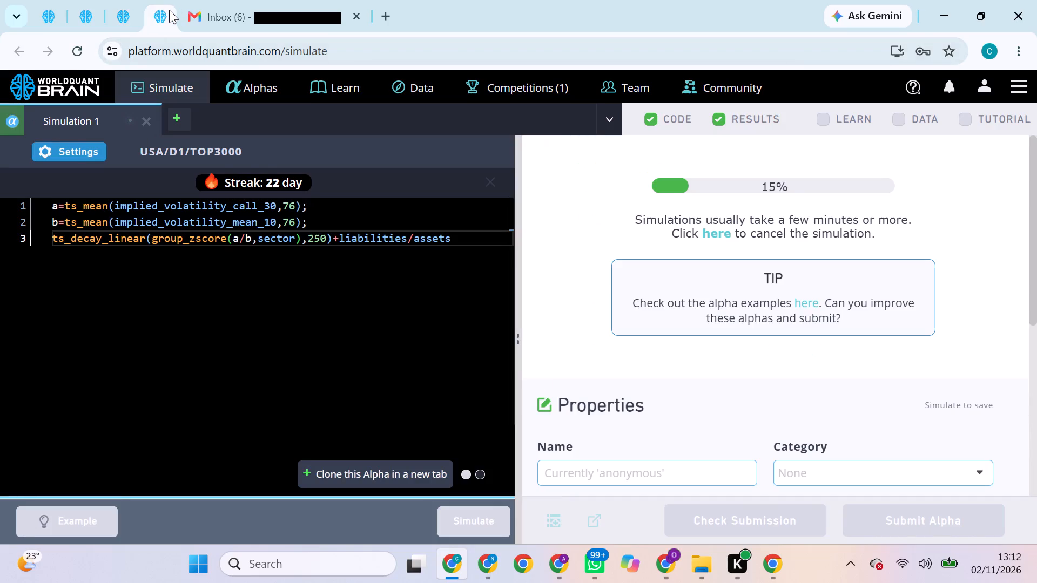
Change the third browser tab's Simulation 1 neutralization to Sector, apply the settings, and rerun the simulation.
click(140, 12)
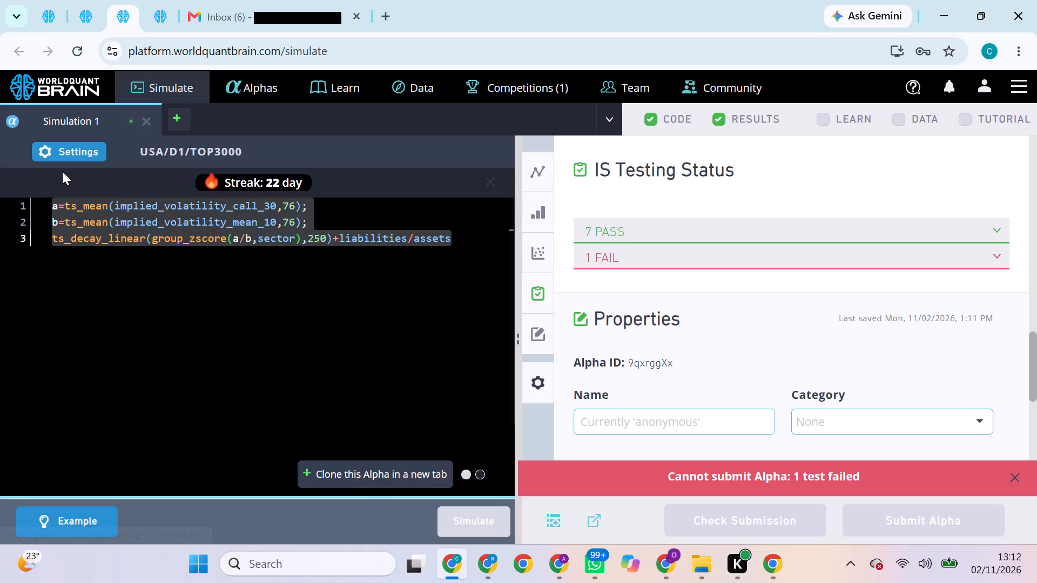
click(74, 158)
click(193, 397)
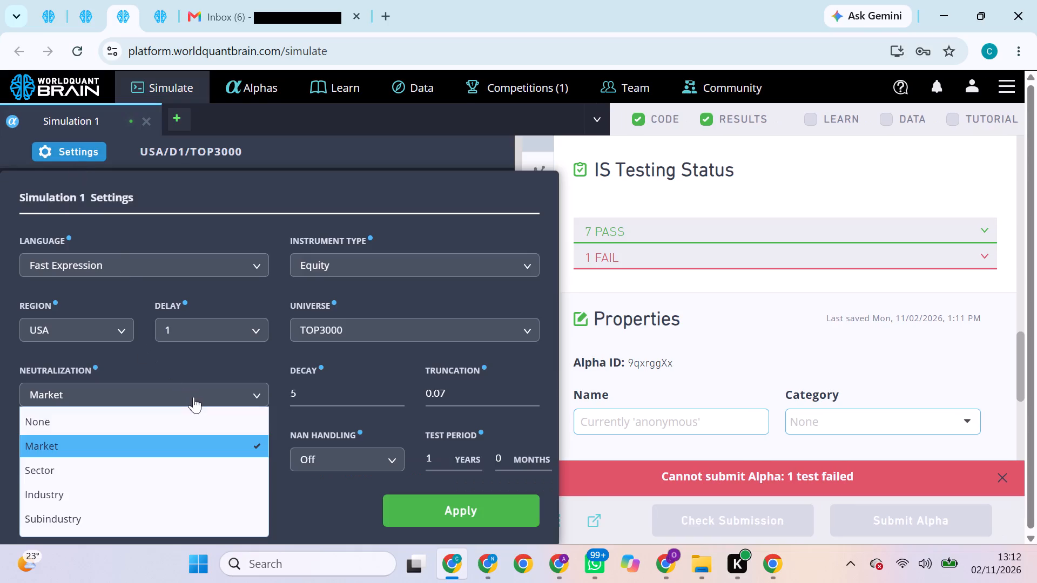
click(153, 469)
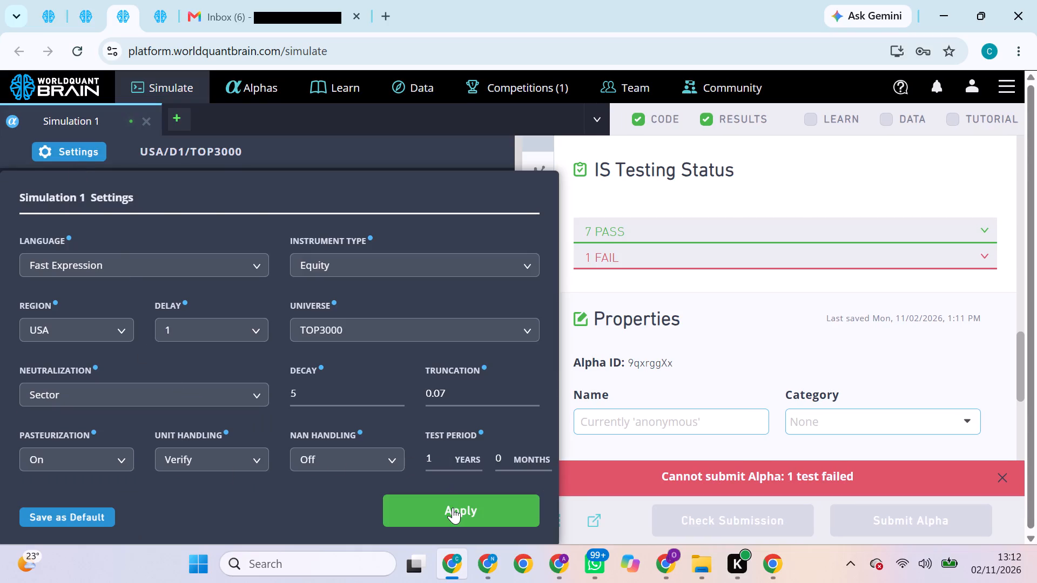
click(453, 507)
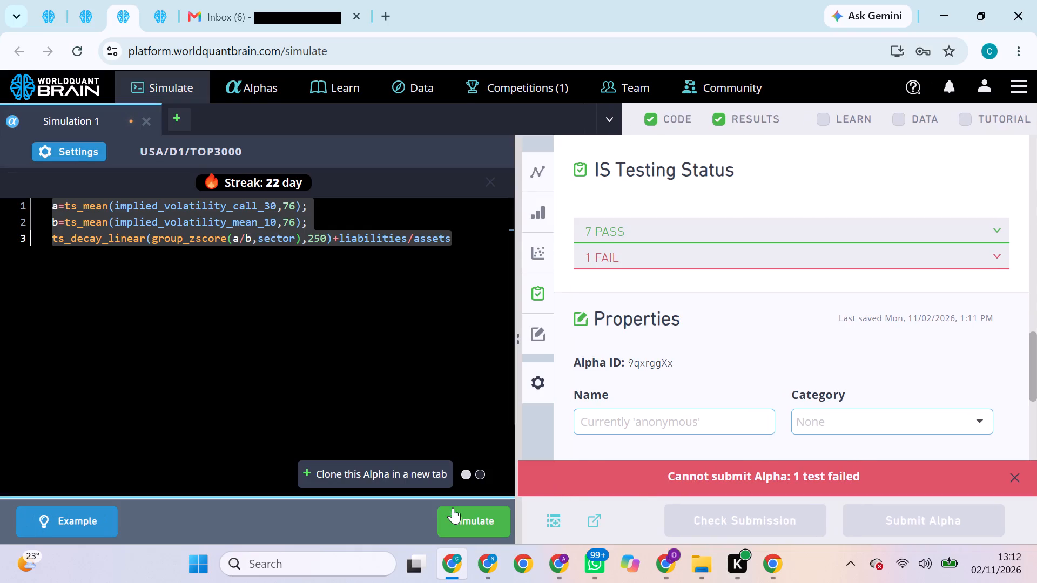
click(477, 518)
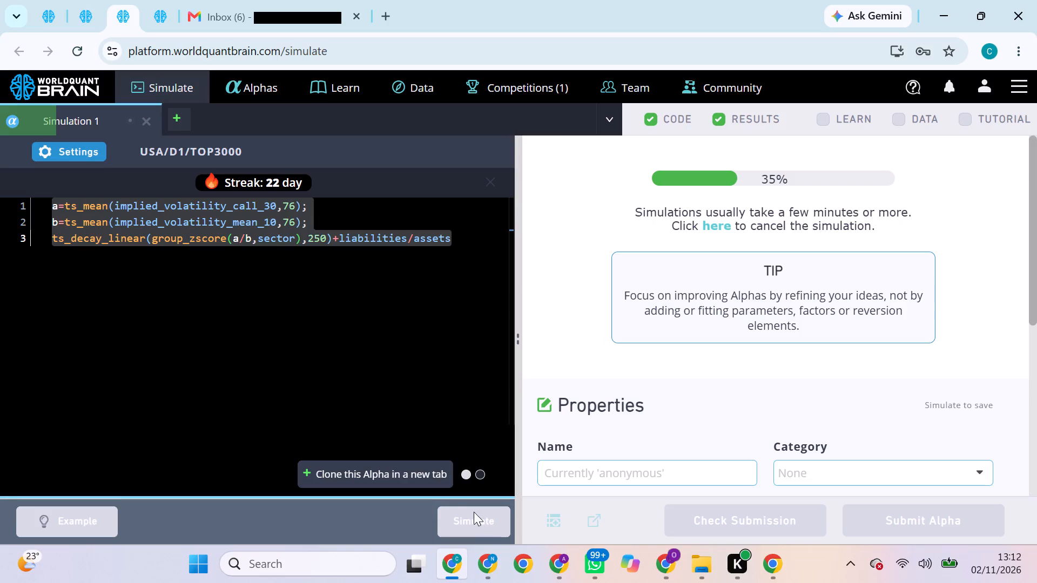
Reveal the test period of the first browser tab's Simulation 2 alpha and attempt to submit it, after checking the fourth tab's simulation.
click(147, 12)
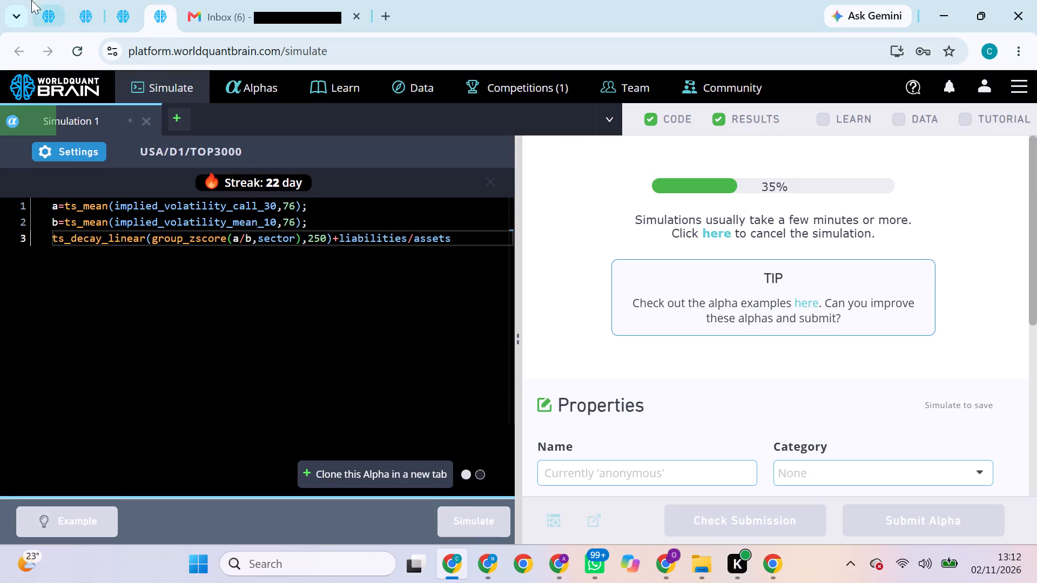
click(23, 19)
click(45, 18)
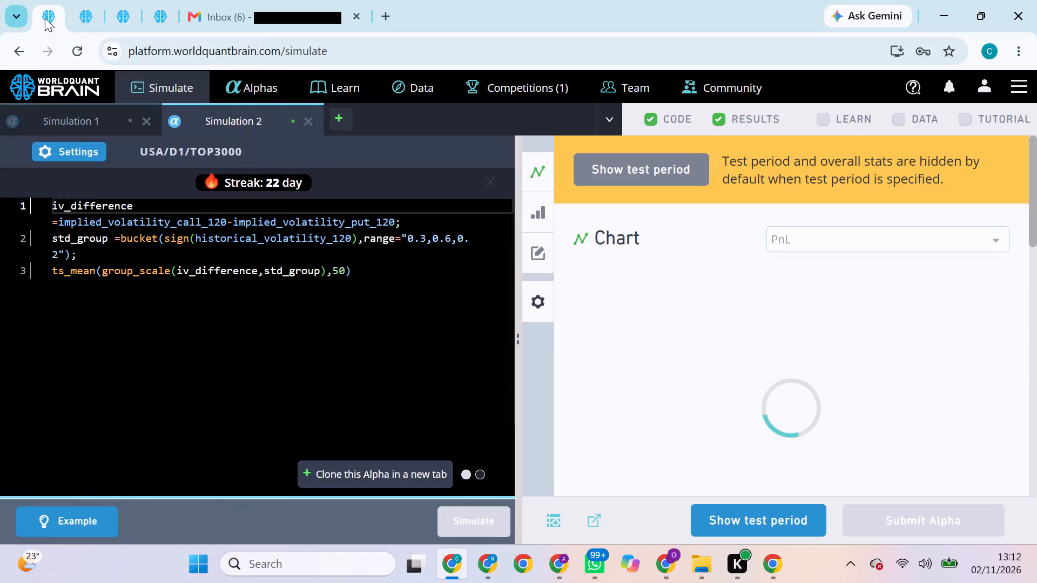
click(762, 518)
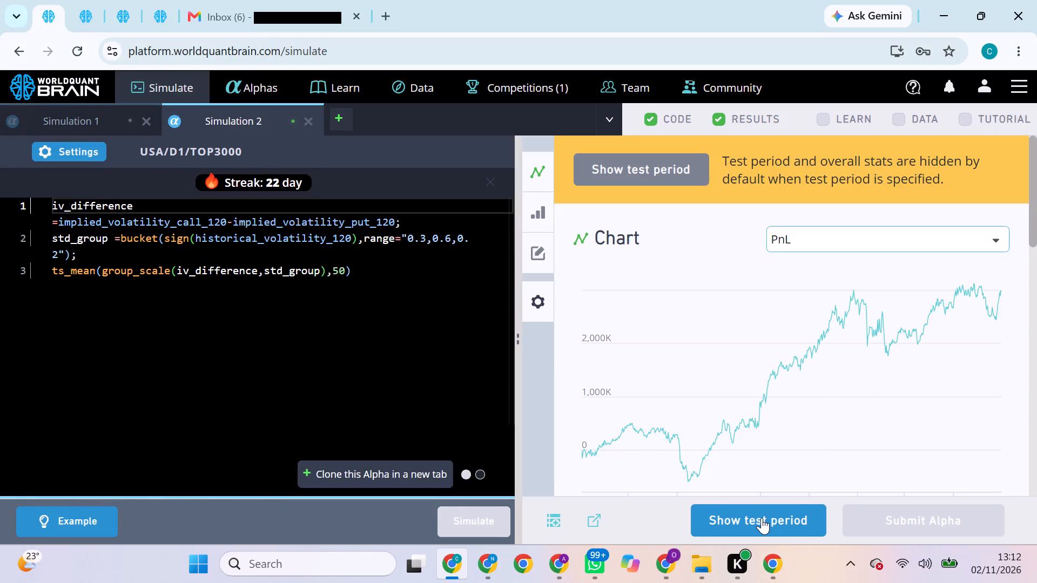
click(912, 513)
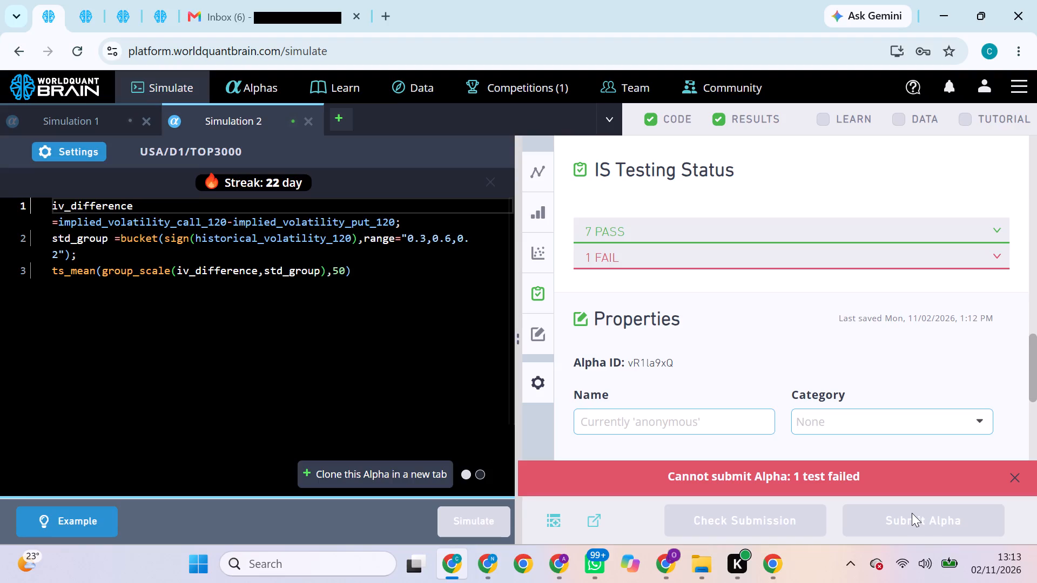
Change the first browser tab's Simulation 2 neutralization to Sector, apply the settings, and rerun the simulation.
click(79, 150)
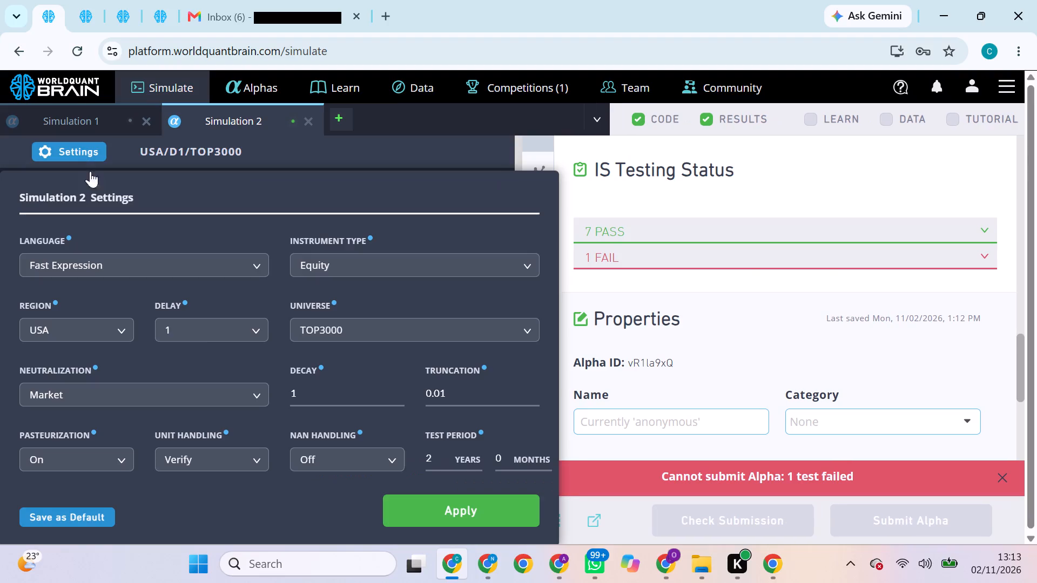
click(239, 392)
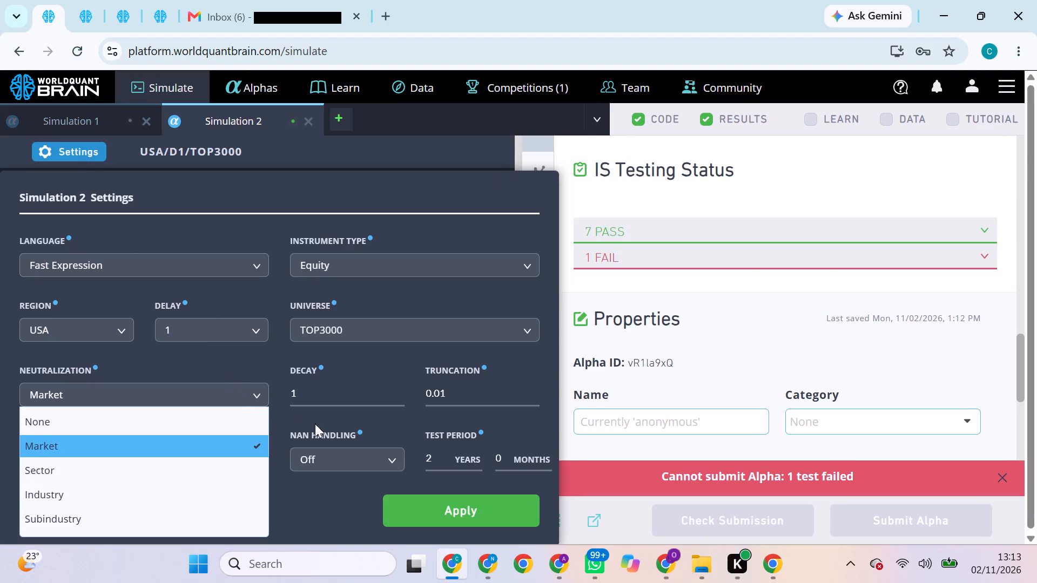
click(216, 455)
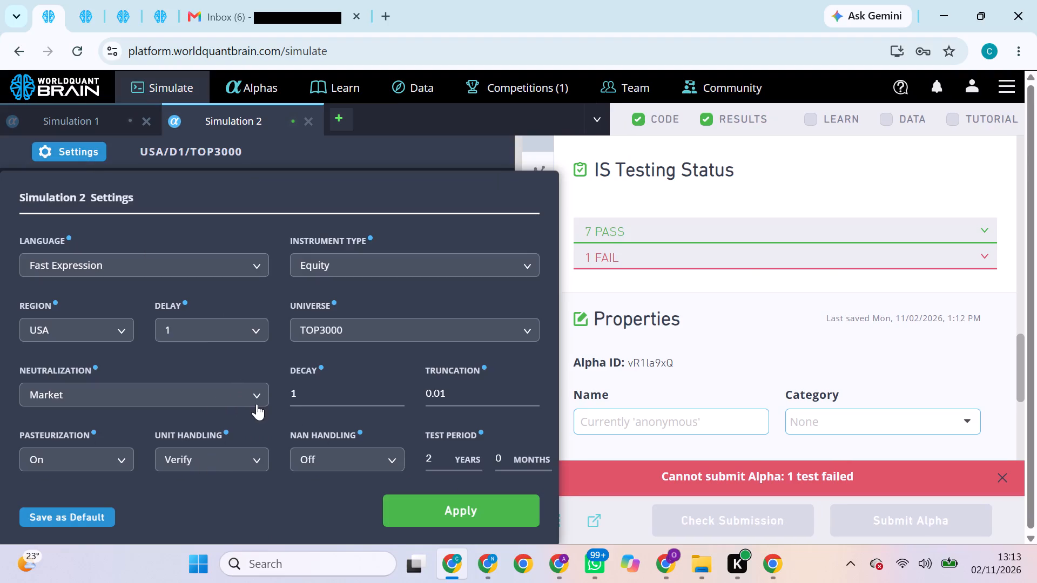
click(257, 404)
drag(131, 469, 387, 502)
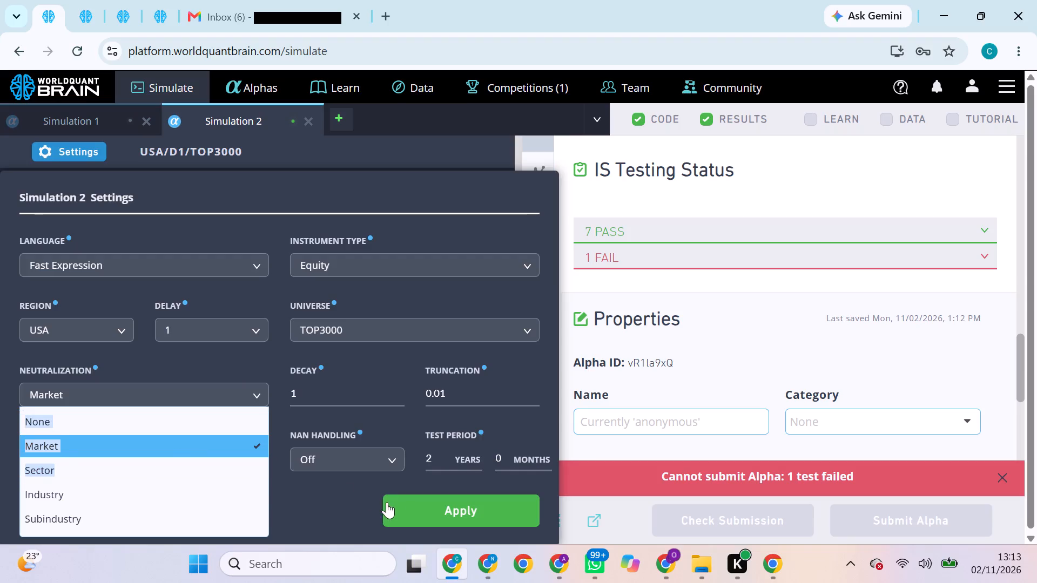
drag(387, 502, 49, 469)
drag(49, 469, 74, 455)
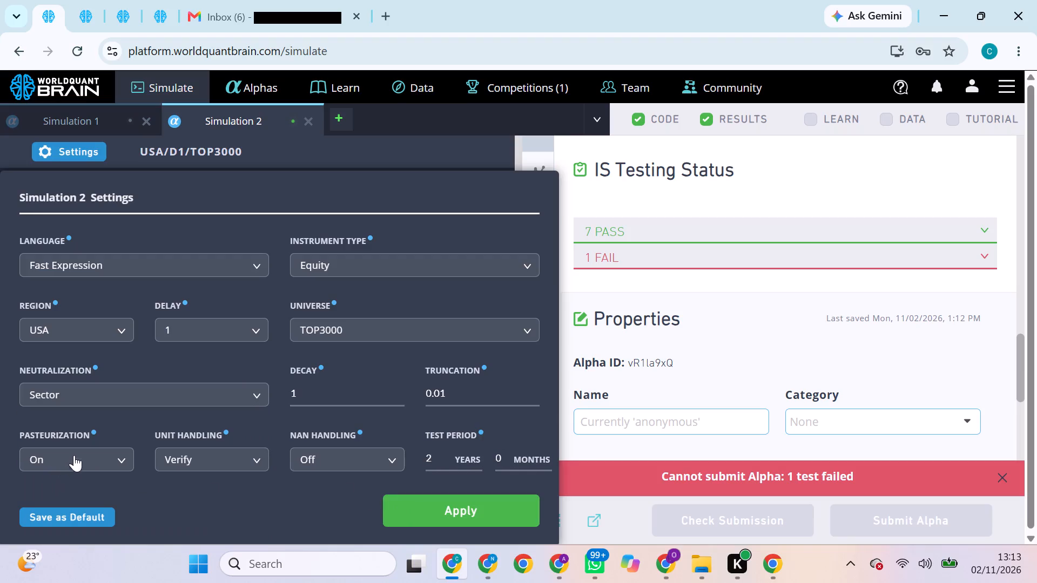
drag(74, 455, 423, 507)
click(423, 507)
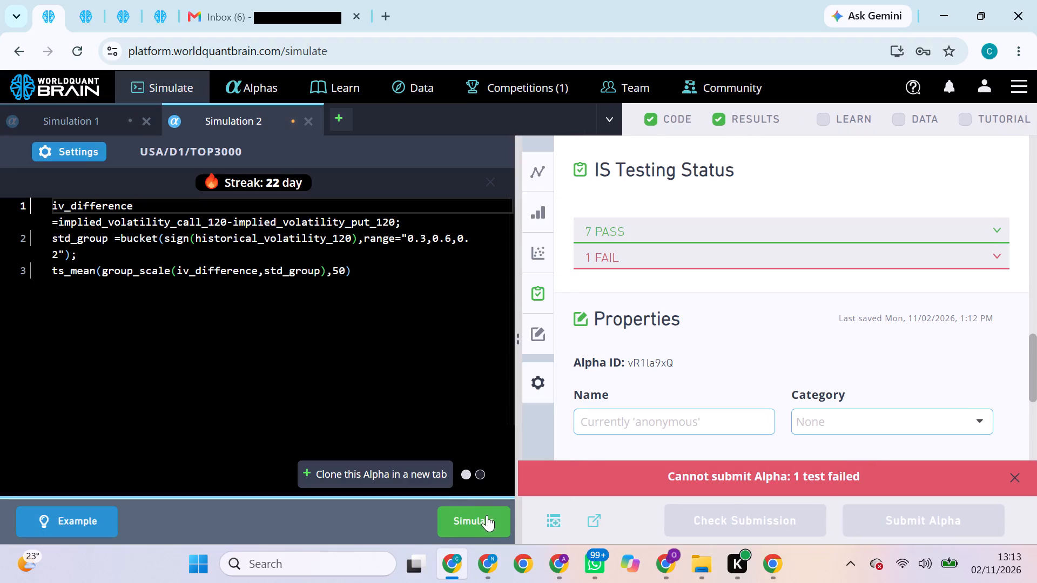
click(487, 518)
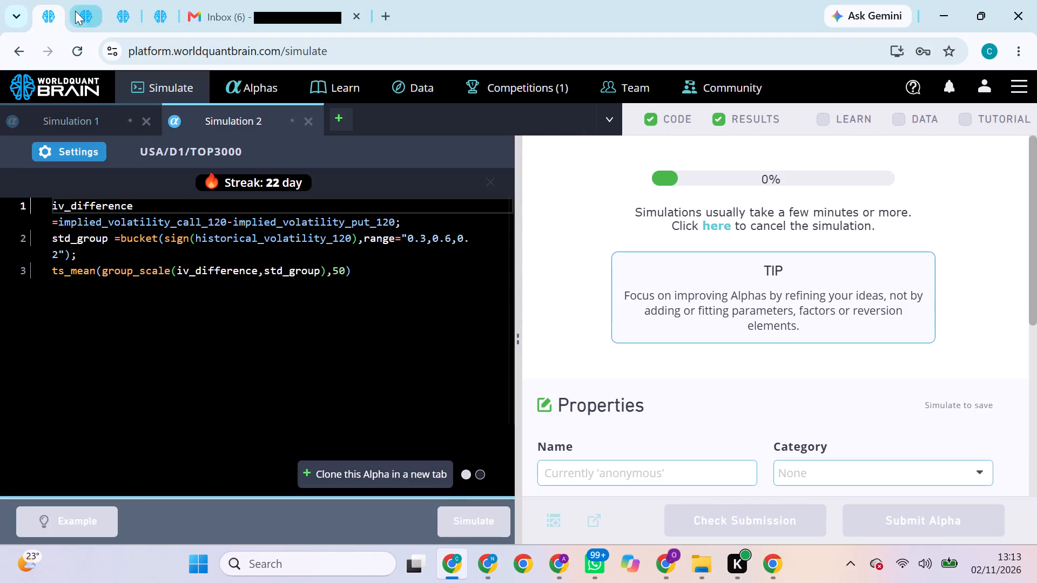
Check the second and third tabs' simulations, reveal the test period of the fourth tab's Simulation 1 alpha, and attempt to submit it.
click(75, 11)
click(138, 11)
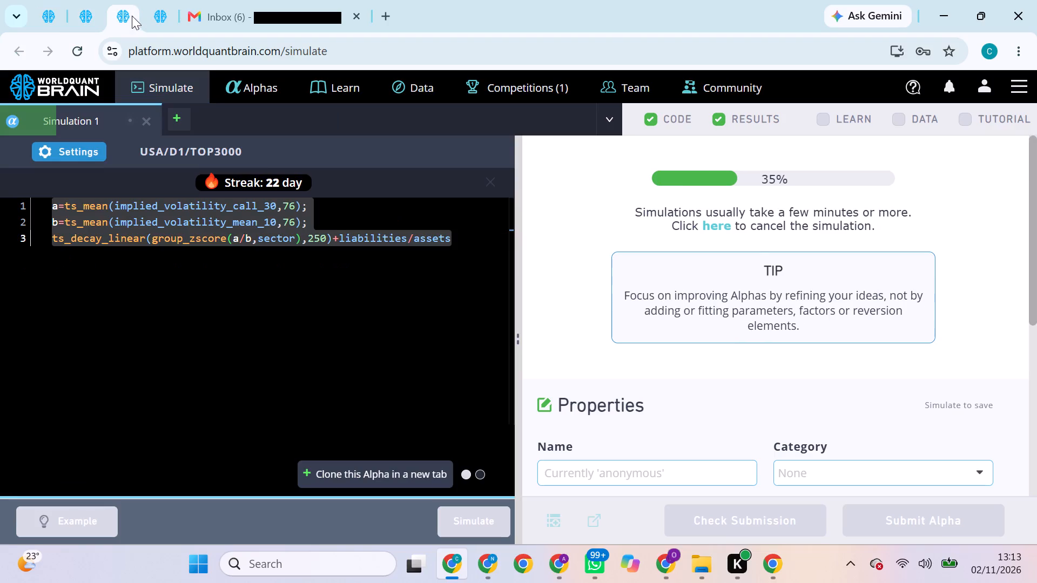
click(161, 18)
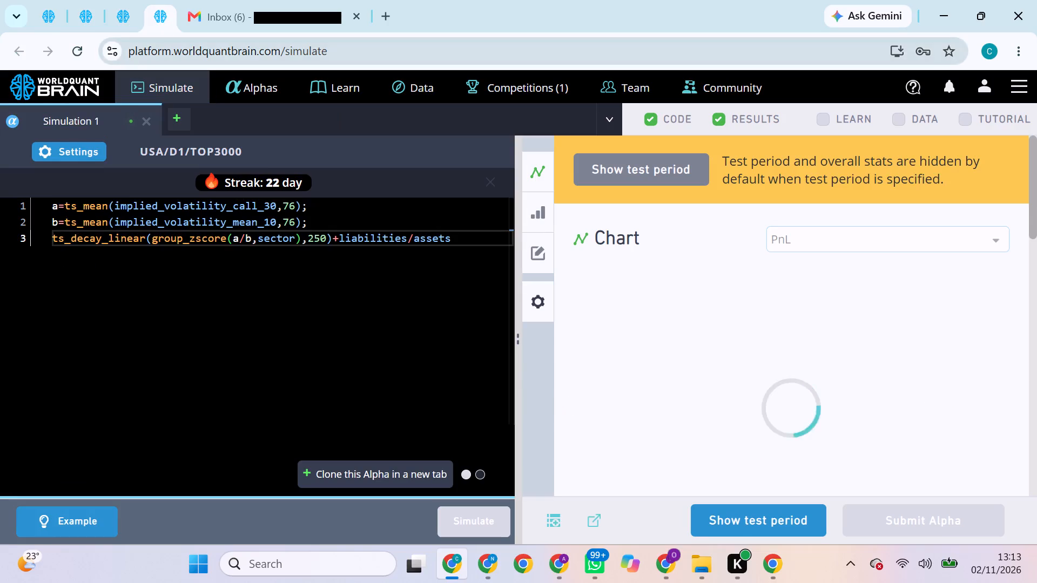
click(756, 511)
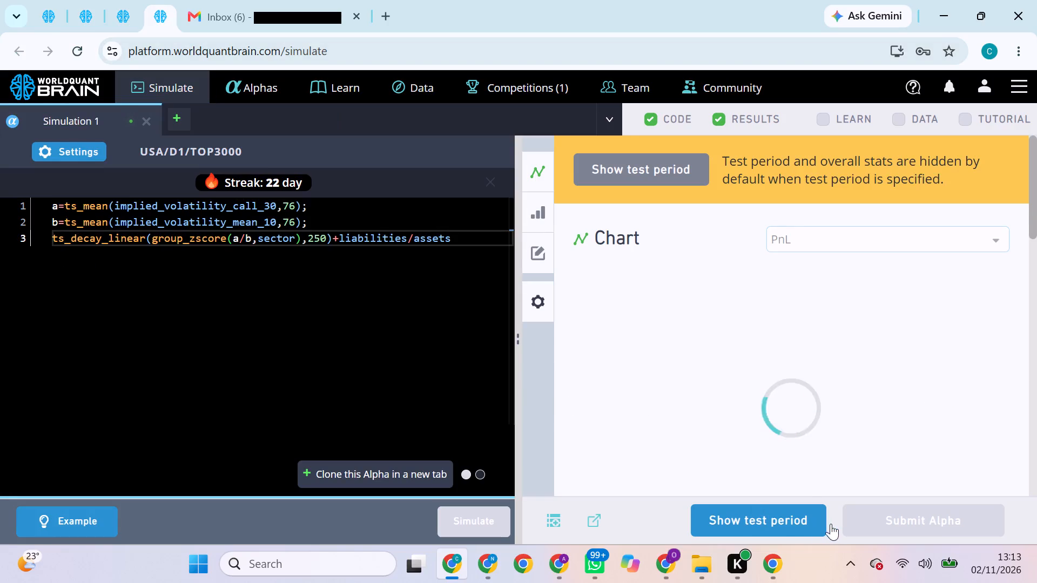
click(874, 519)
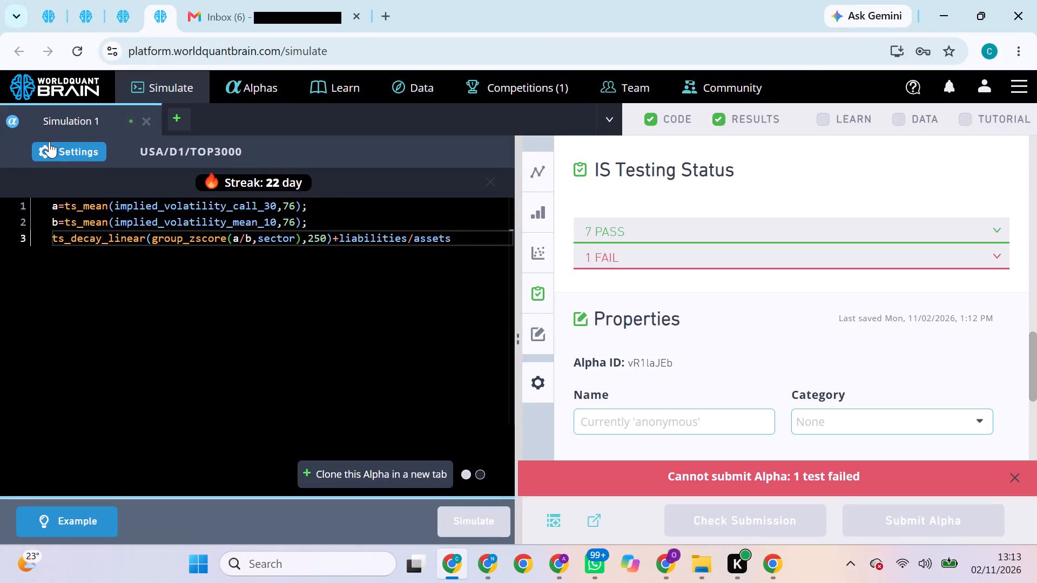
Change the second browser tab's Simulation 1 neutralization to Sector and apply the settings.
click(53, 9)
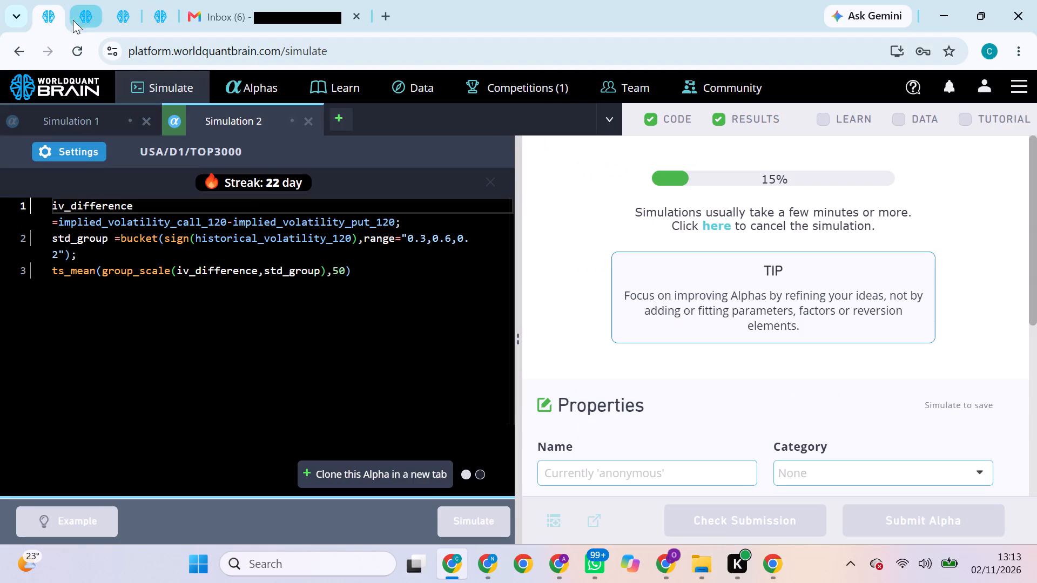
click(75, 18)
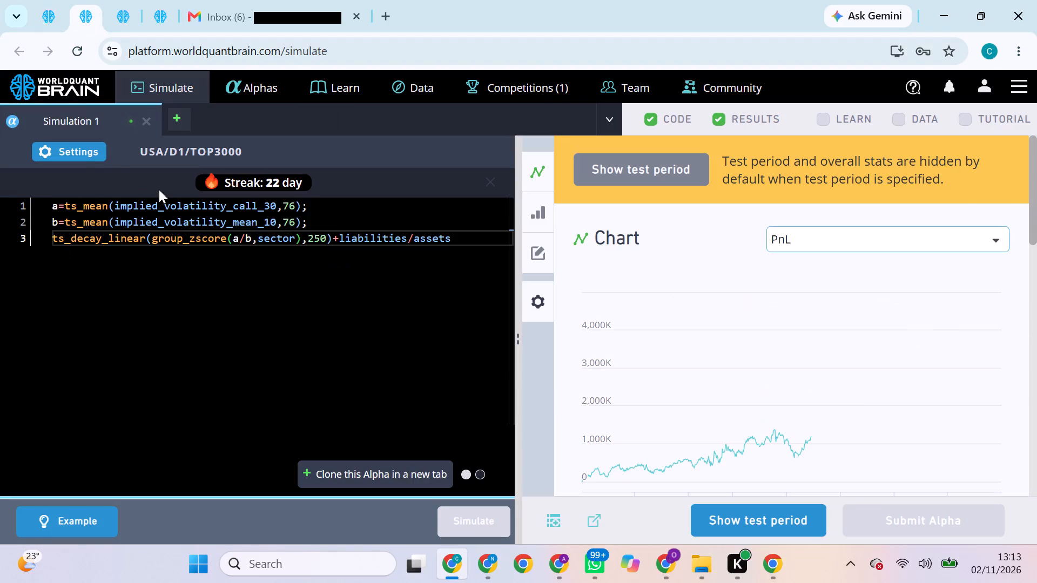
click(92, 154)
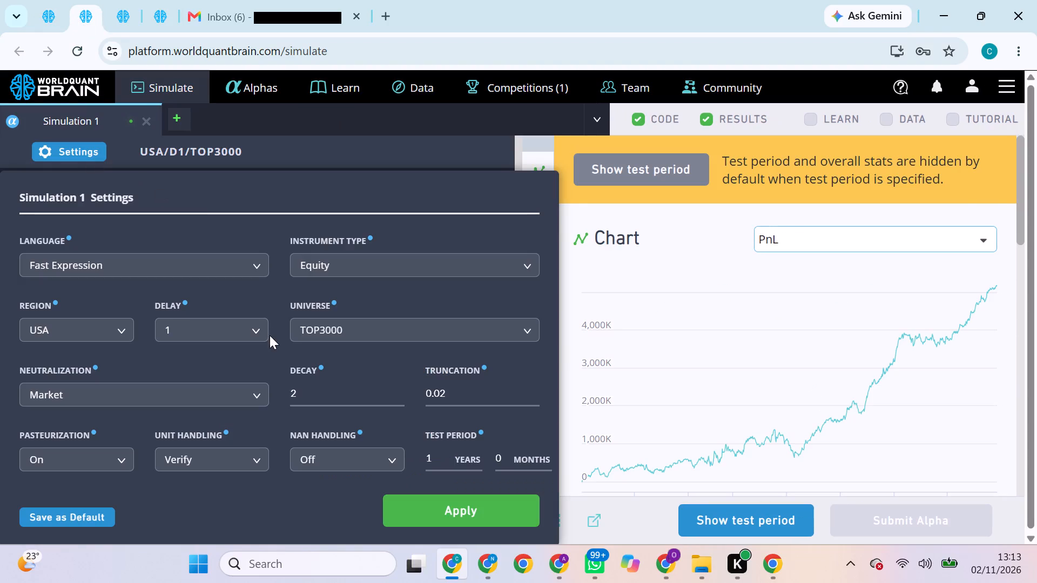
click(255, 387)
click(216, 478)
click(439, 512)
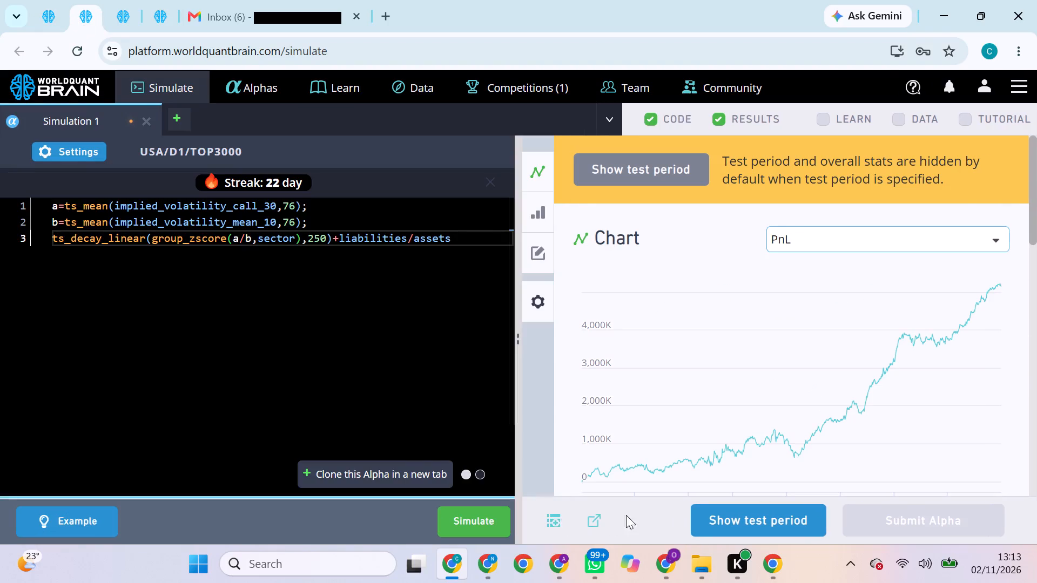
Reveal the test period of the second tab's existing alpha, attempt to submit it, and rerun the simulation with the applied settings.
click(720, 520)
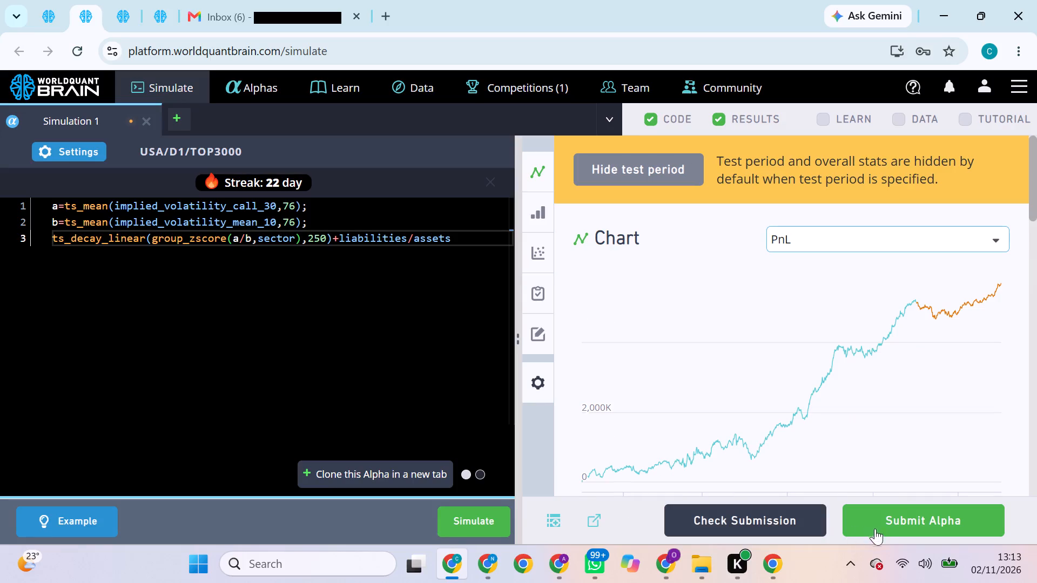
click(892, 517)
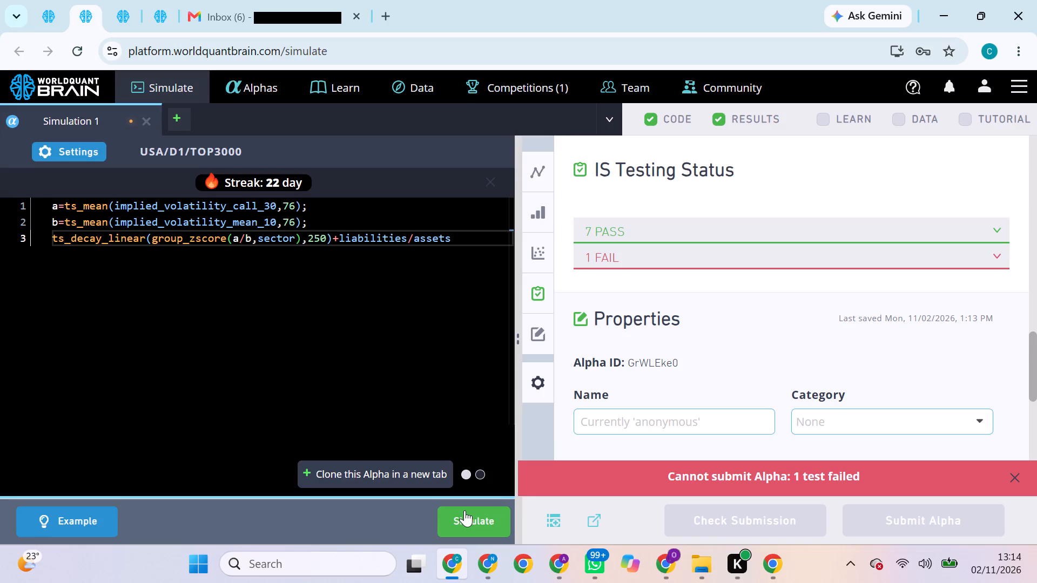
click(464, 510)
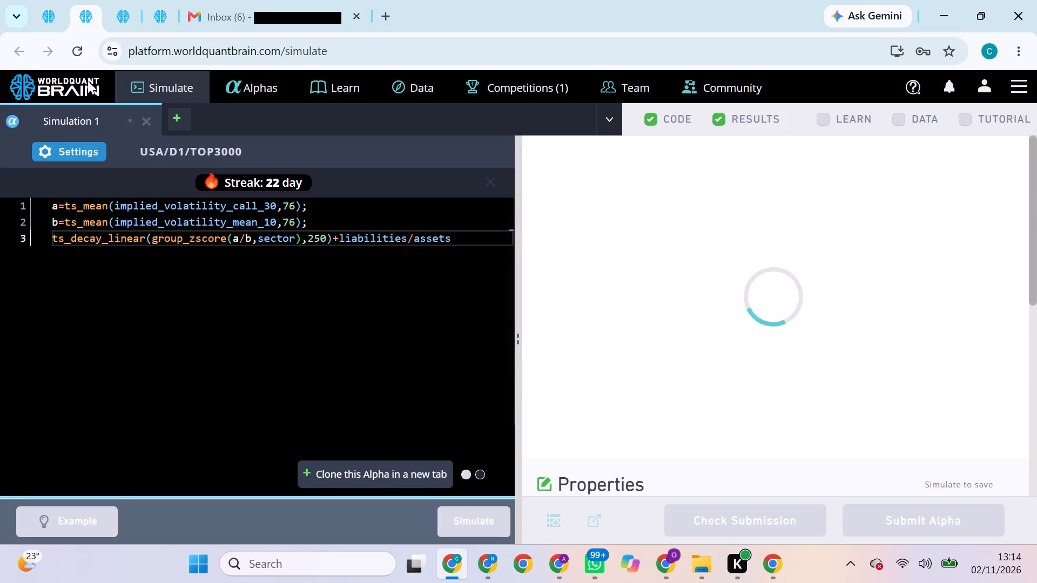
Reveal the test period of the third browser tab's Simulation 1 alpha and attempt to submit it.
click(128, 15)
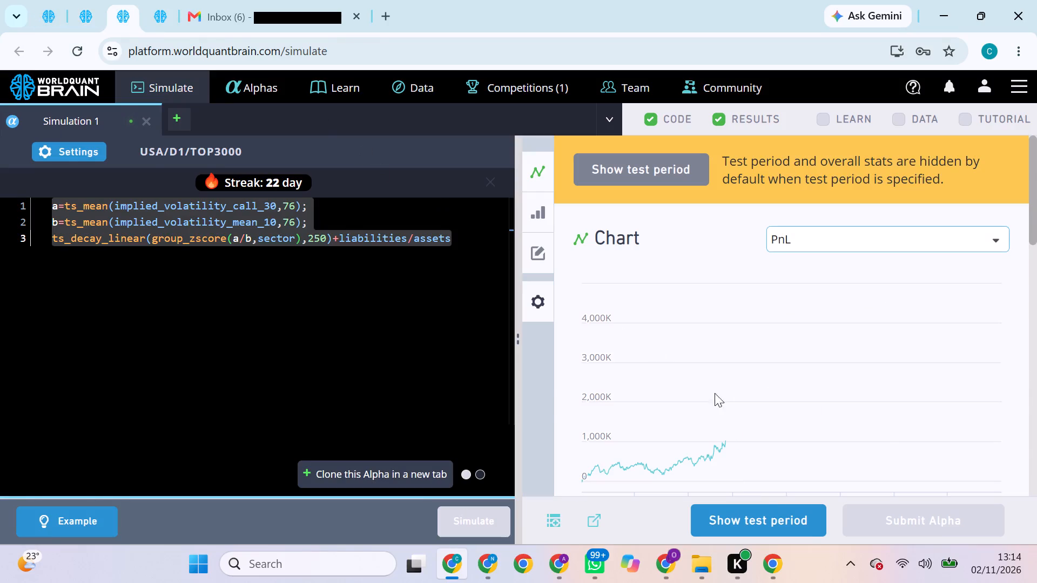
click(749, 515)
click(917, 525)
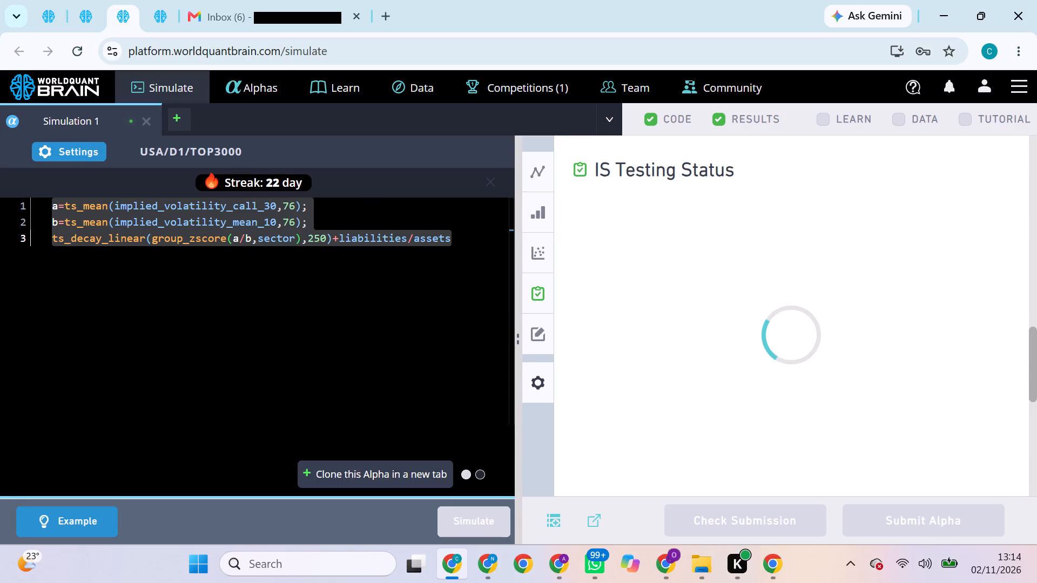
Change the third browser tab's Simulation 1 neutralization to Industry, apply the settings, and rerun the simulation.
click(83, 158)
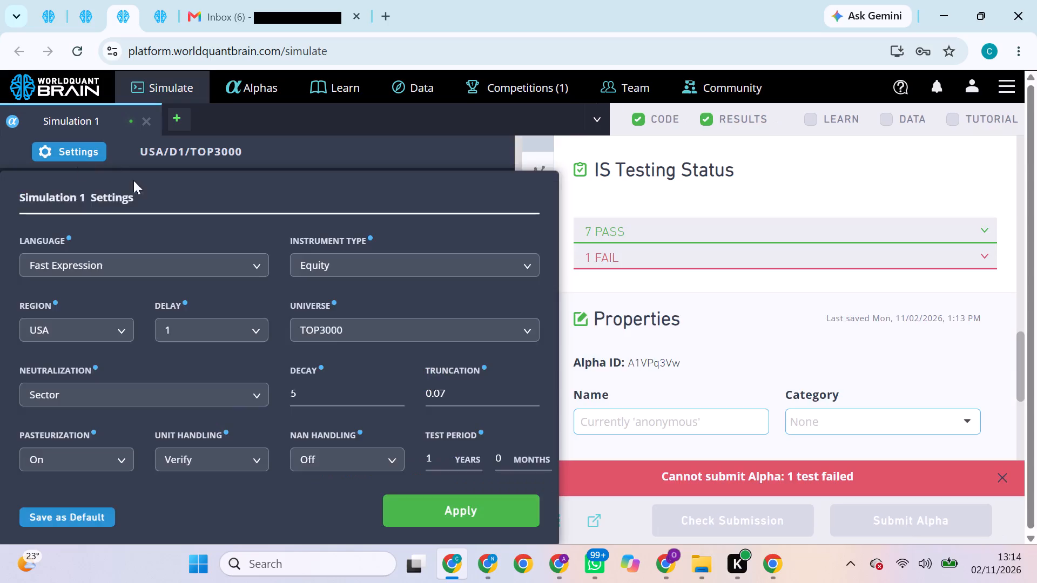
drag(224, 410, 235, 403)
click(235, 403)
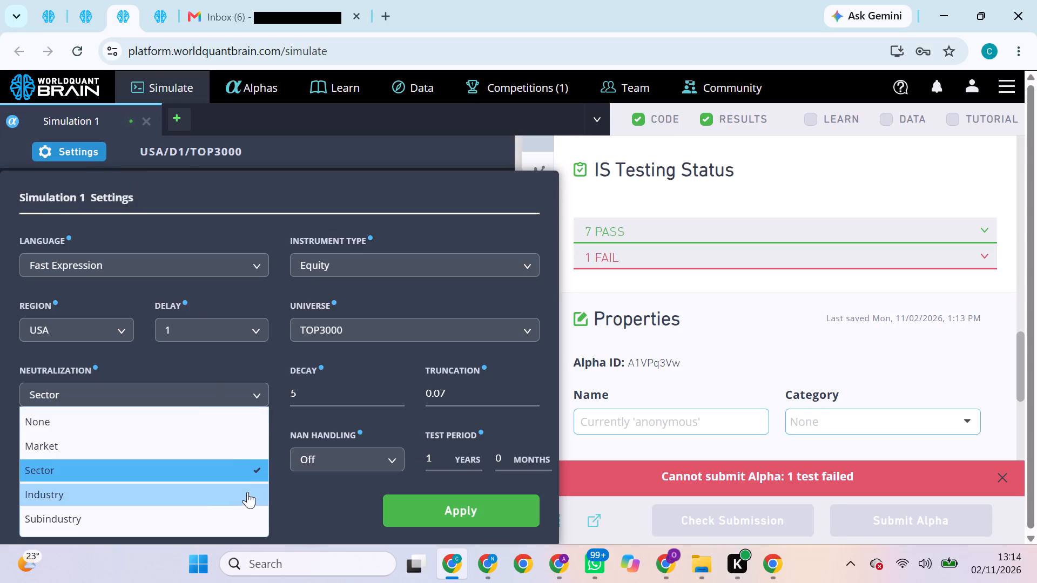
click(225, 491)
double_click(467, 524)
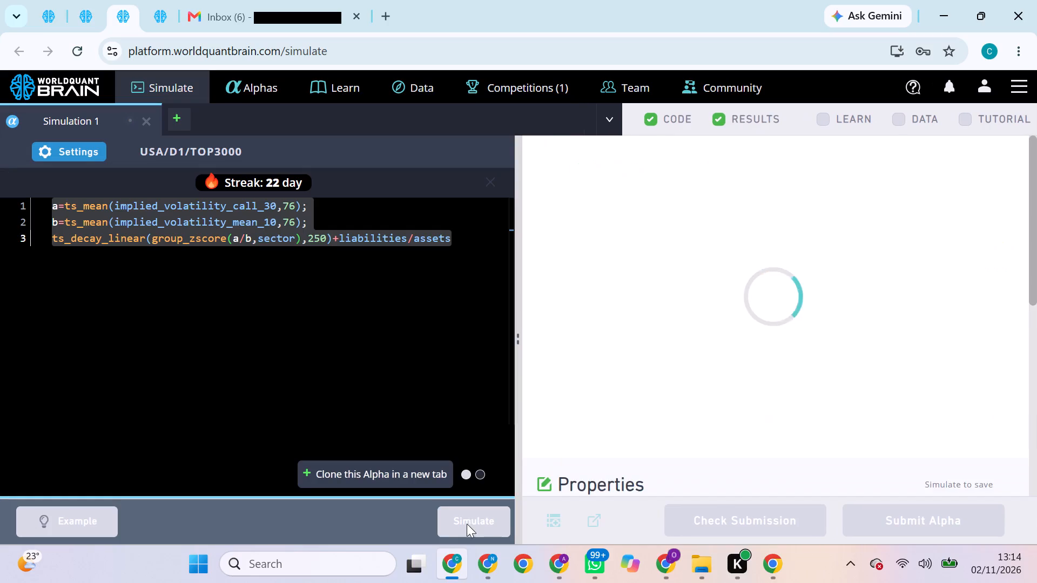
Reveal the test period of the first browser tab's rerun Simulation 2 alpha and attempt to submit it.
click(50, 10)
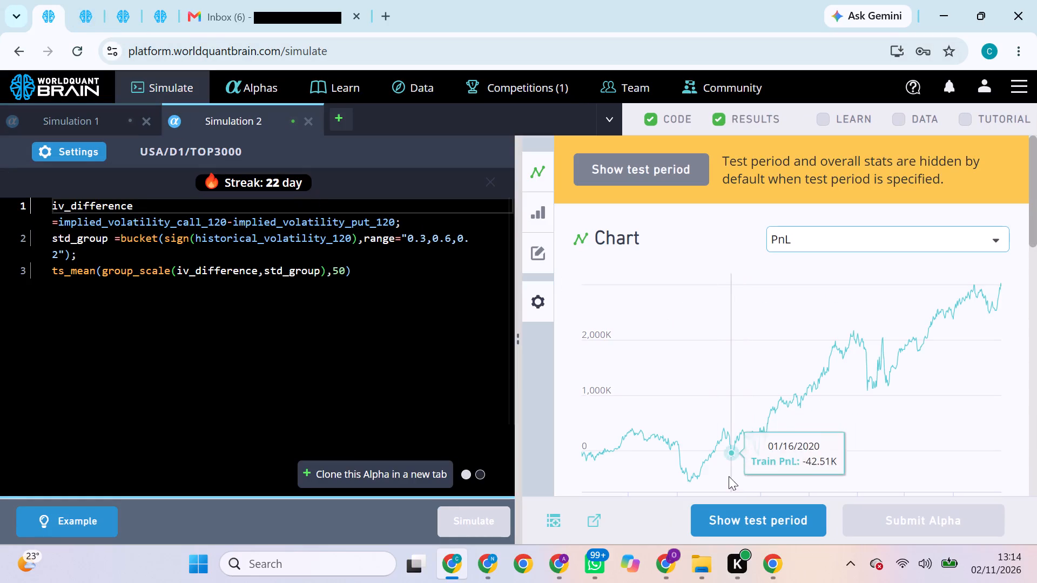
click(744, 521)
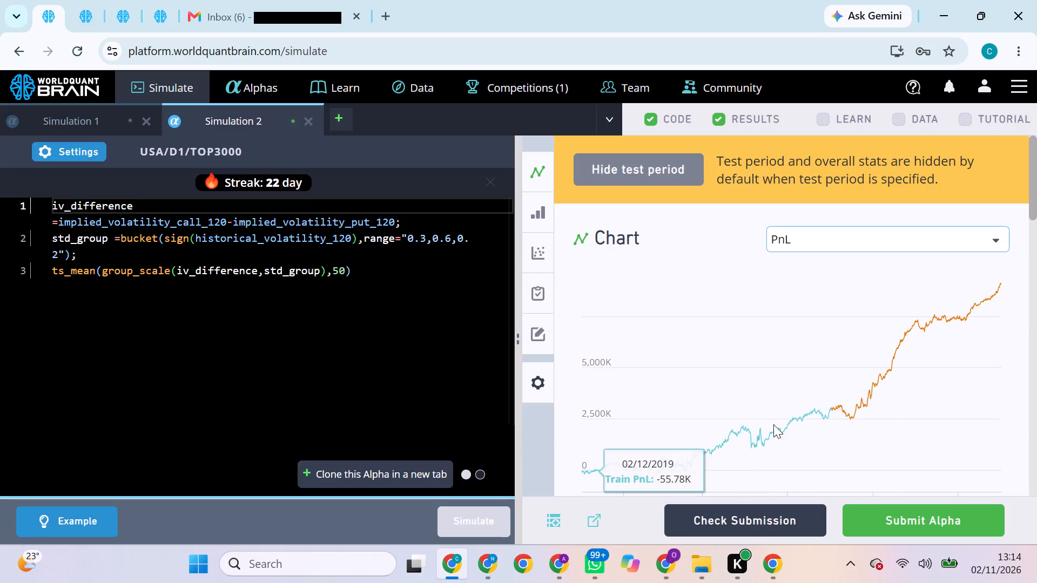
click(878, 520)
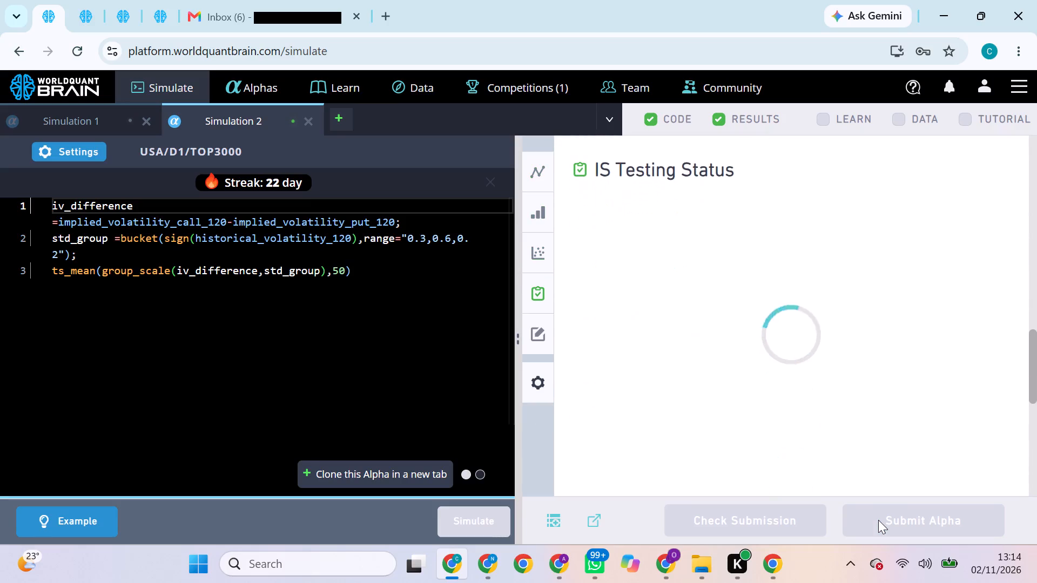
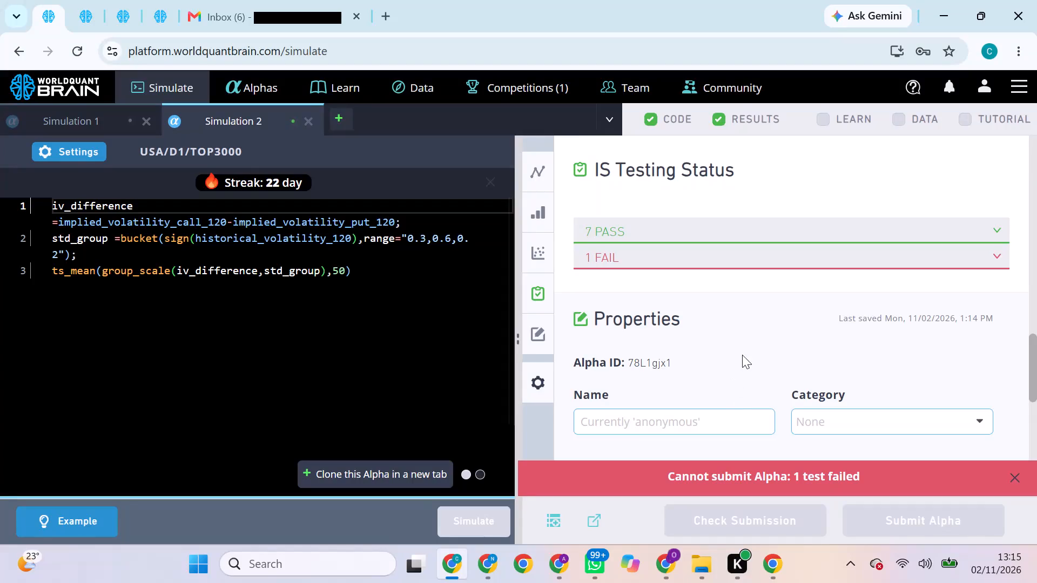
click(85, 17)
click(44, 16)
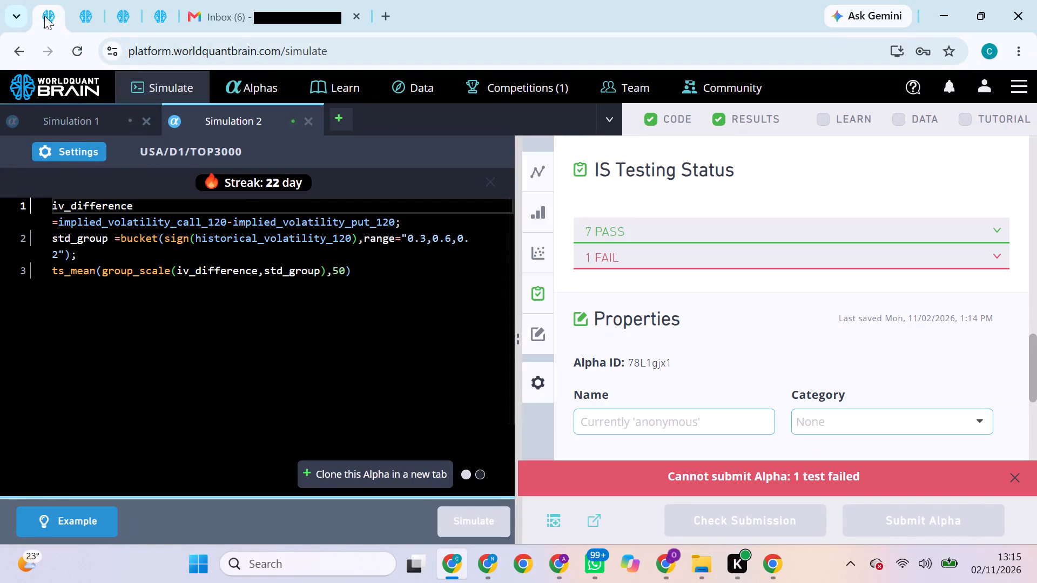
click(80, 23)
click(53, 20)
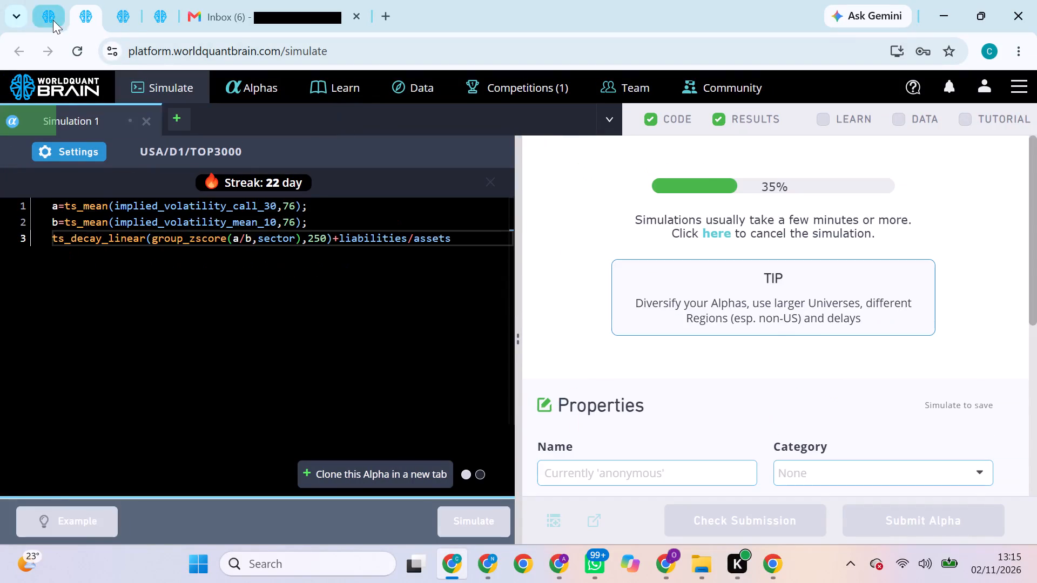